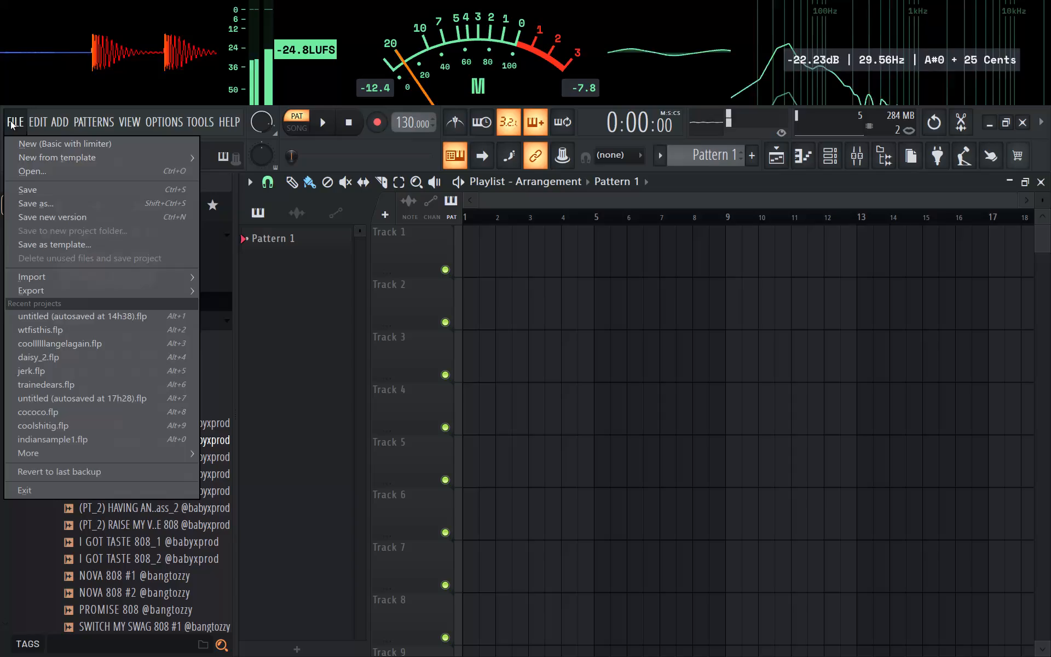
# Open the recent project wtfisthis.flp.
pyautogui.click(99, 334)
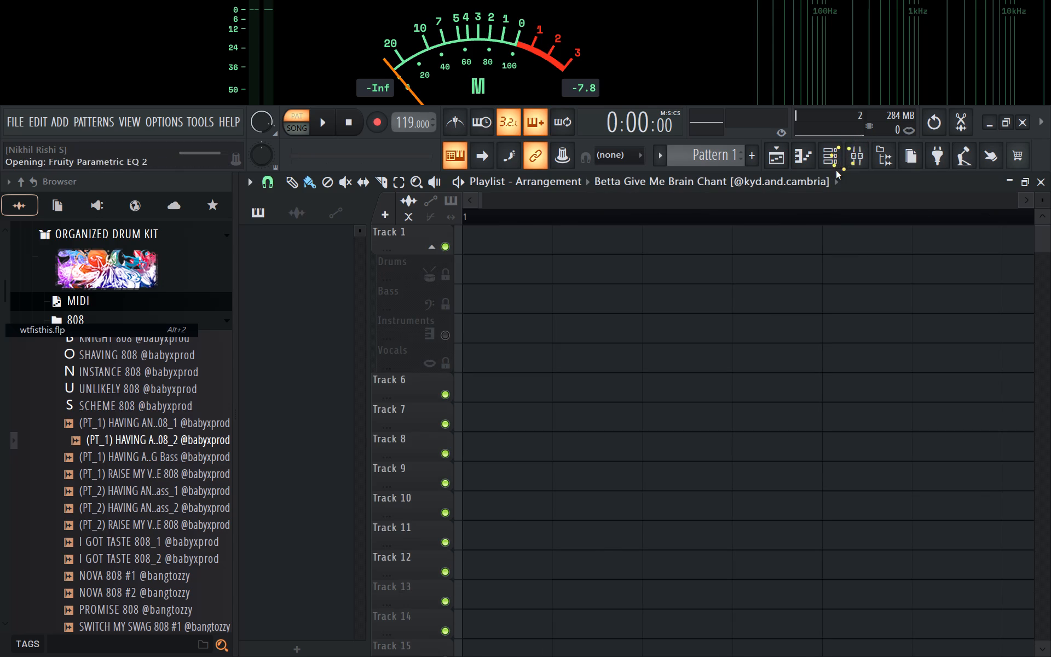
# Play the song arrangement with auto scrolling turned on.
pyautogui.scroll(4, 782, 359)
pyautogui.press('space')
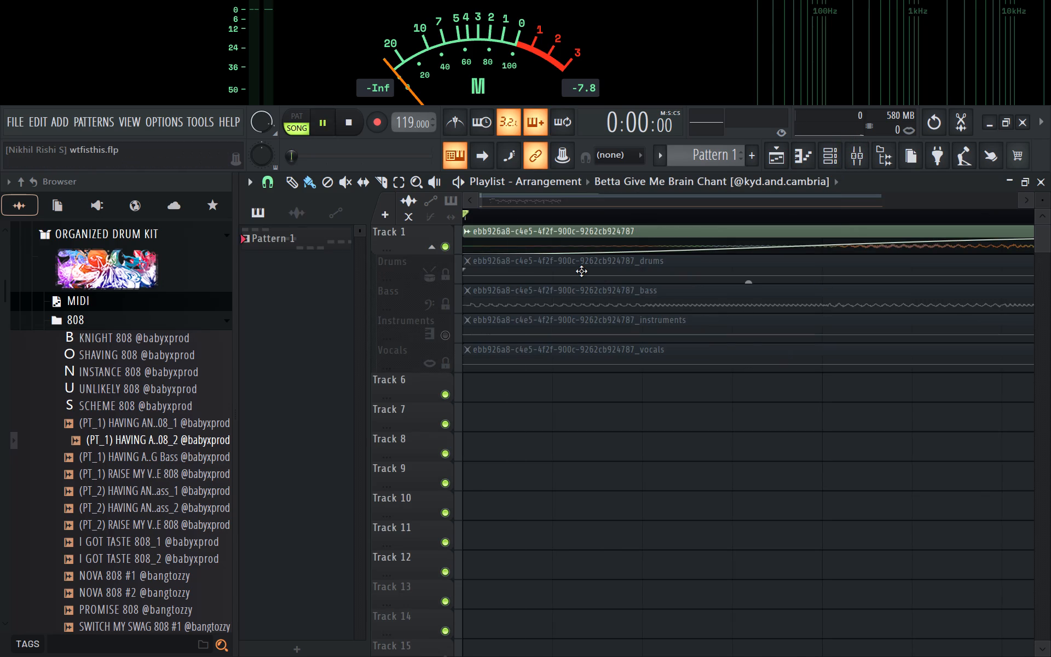
pyautogui.press('space')
pyautogui.press('space')
pyautogui.click(474, 154)
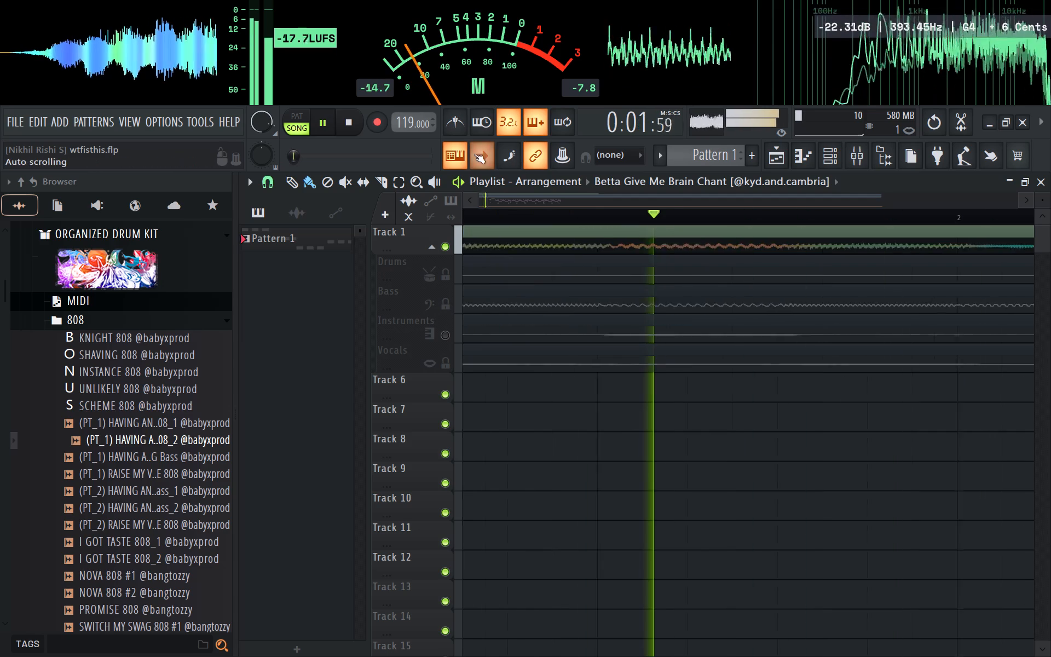
pyautogui.keyDown('ctrl'); pyautogui.scroll(5, 703, 463); pyautogui.keyUp('ctrl')
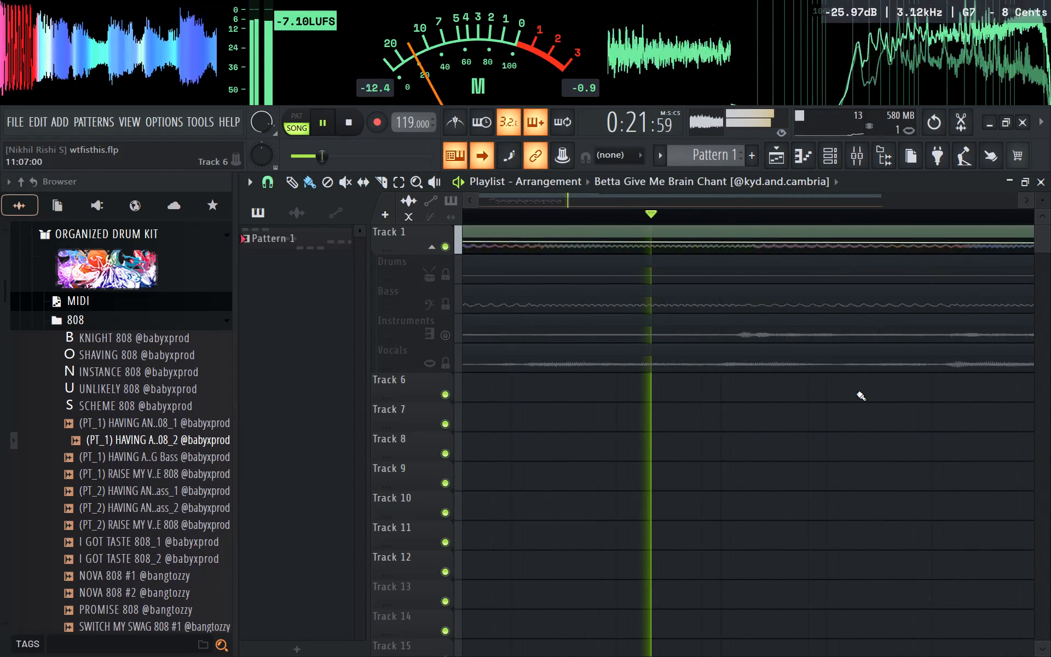
# Open the recent project nfehefi.flp and play Pattern 1.
pyautogui.click(8, 128)
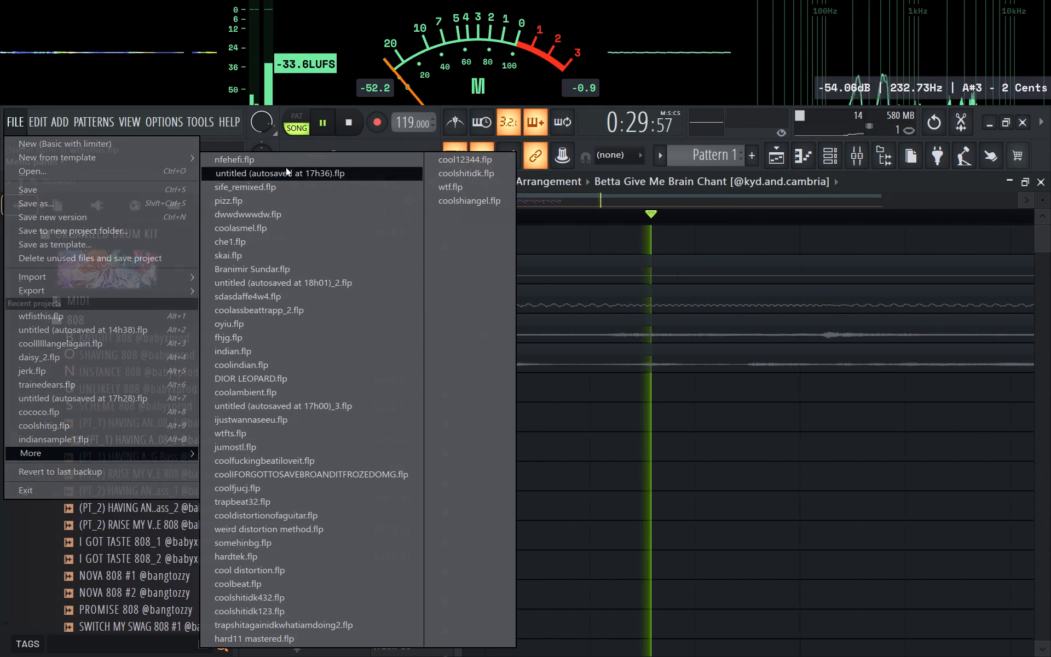
pyautogui.click(287, 163)
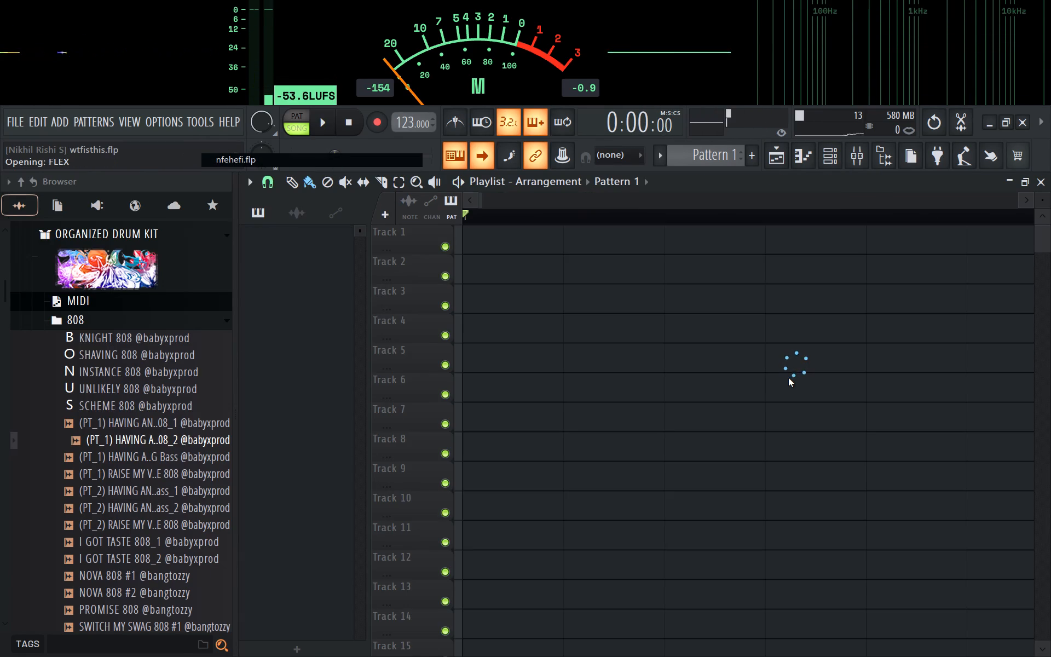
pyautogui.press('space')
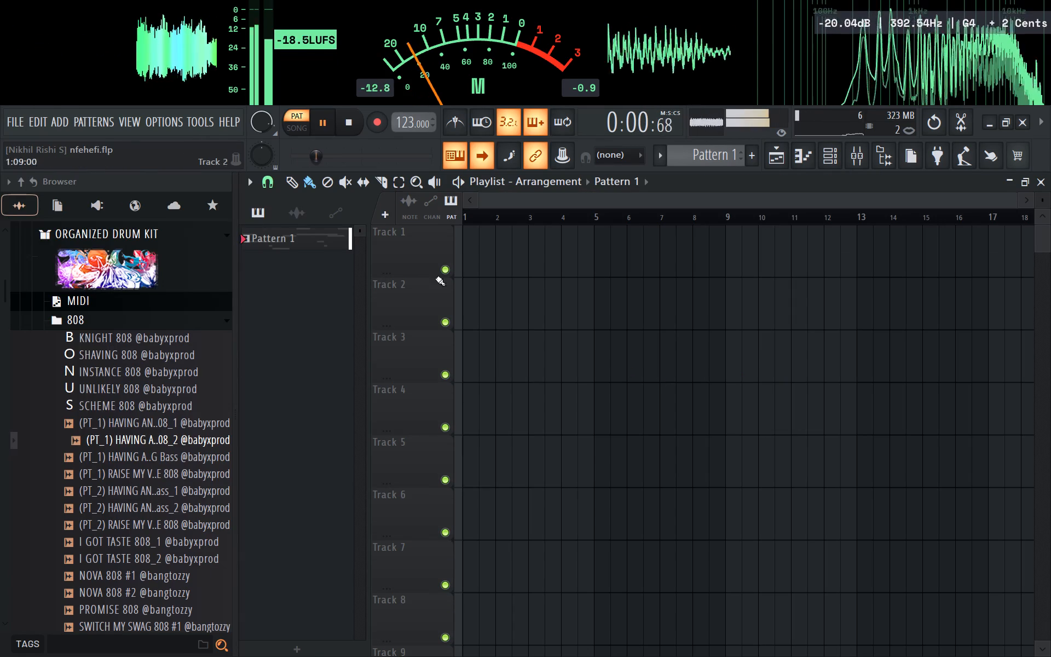
# Open the LED Mr. Bird MC instrument from the channel rack and audition C5, D5 and C4 over the playing pattern.
pyautogui.click(4, 127)
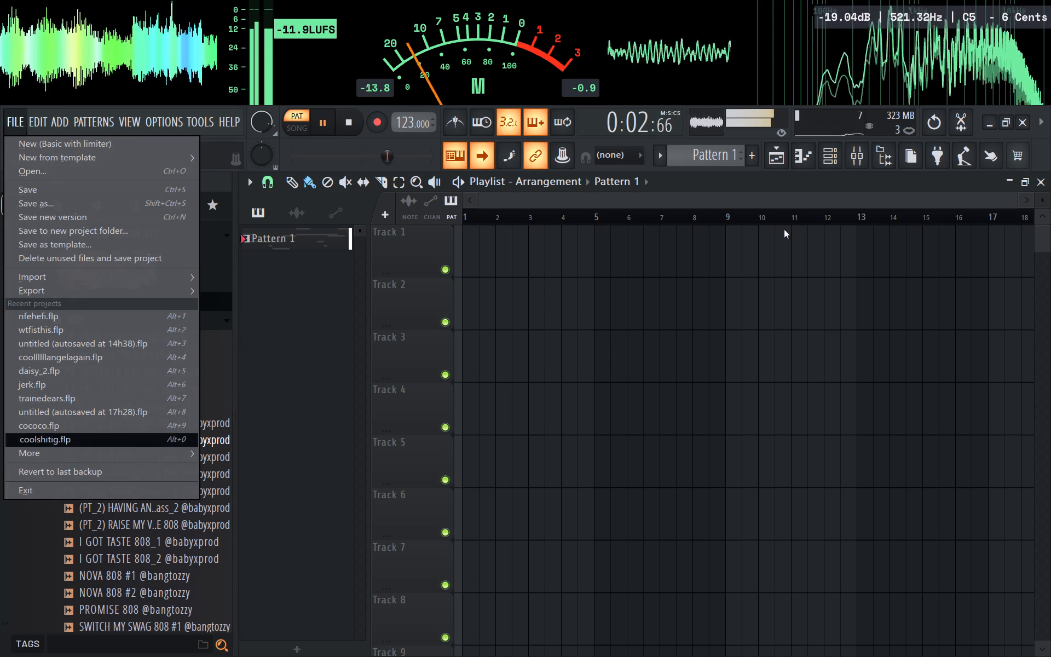
pyautogui.click(798, 177)
pyautogui.click(821, 157)
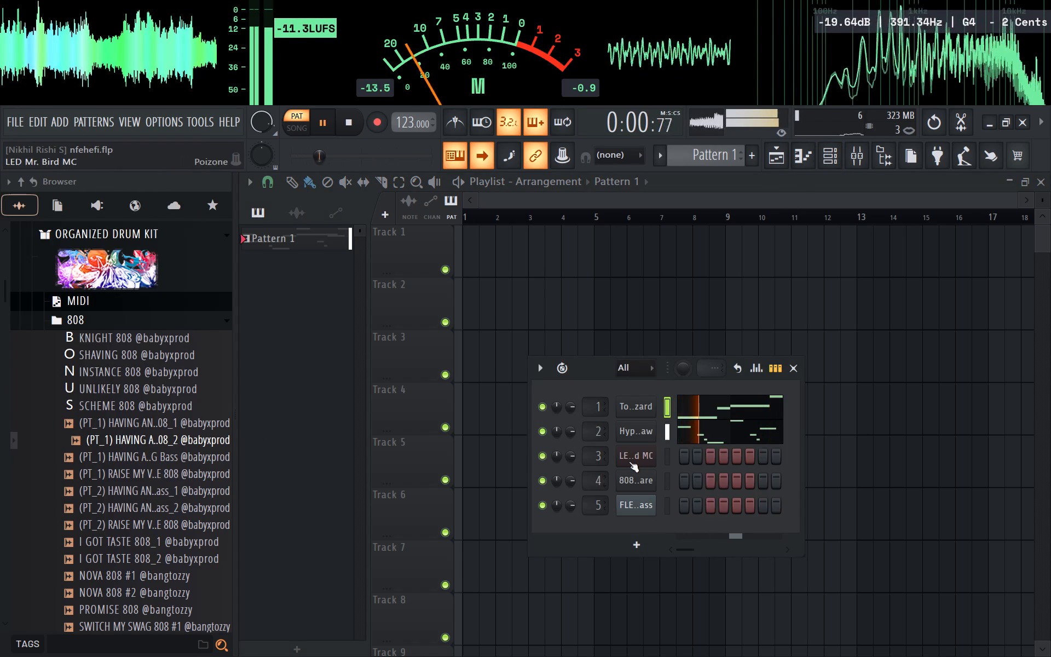
pyautogui.click(631, 461)
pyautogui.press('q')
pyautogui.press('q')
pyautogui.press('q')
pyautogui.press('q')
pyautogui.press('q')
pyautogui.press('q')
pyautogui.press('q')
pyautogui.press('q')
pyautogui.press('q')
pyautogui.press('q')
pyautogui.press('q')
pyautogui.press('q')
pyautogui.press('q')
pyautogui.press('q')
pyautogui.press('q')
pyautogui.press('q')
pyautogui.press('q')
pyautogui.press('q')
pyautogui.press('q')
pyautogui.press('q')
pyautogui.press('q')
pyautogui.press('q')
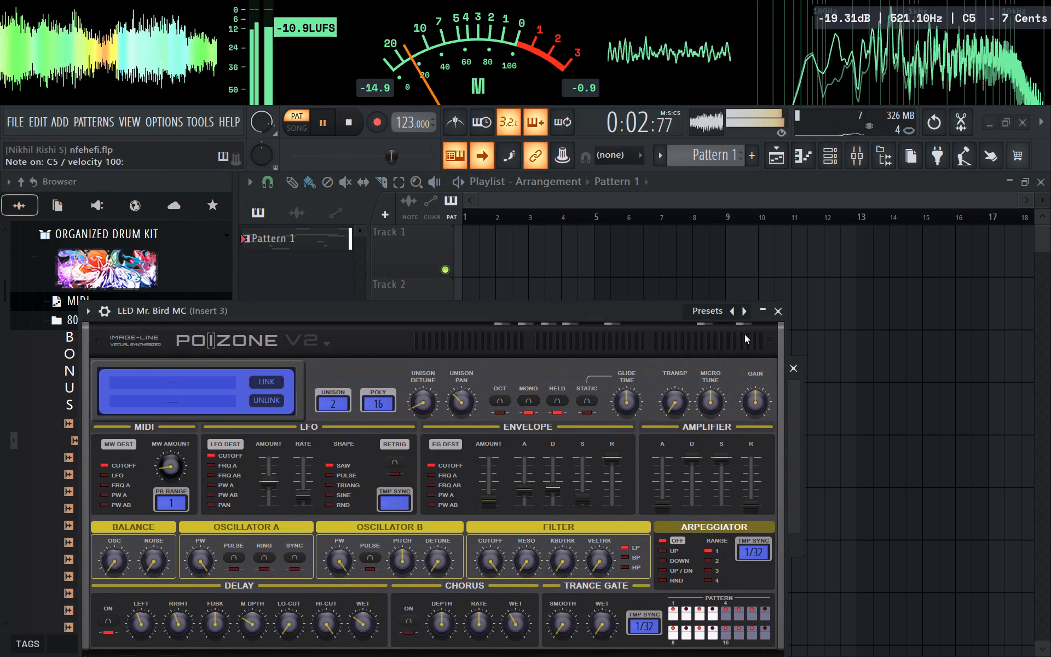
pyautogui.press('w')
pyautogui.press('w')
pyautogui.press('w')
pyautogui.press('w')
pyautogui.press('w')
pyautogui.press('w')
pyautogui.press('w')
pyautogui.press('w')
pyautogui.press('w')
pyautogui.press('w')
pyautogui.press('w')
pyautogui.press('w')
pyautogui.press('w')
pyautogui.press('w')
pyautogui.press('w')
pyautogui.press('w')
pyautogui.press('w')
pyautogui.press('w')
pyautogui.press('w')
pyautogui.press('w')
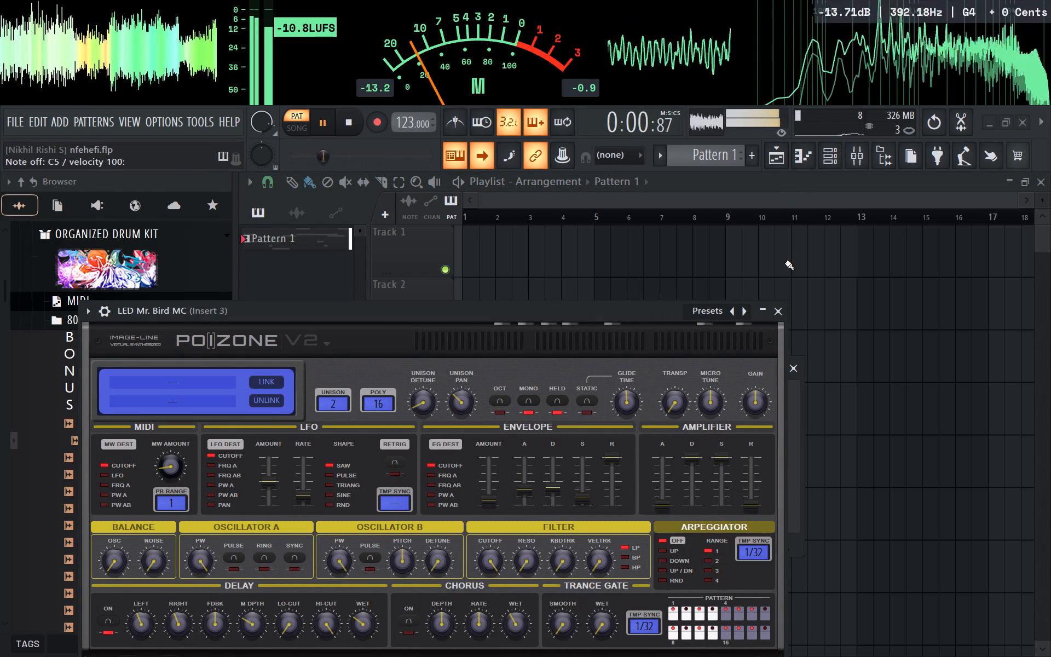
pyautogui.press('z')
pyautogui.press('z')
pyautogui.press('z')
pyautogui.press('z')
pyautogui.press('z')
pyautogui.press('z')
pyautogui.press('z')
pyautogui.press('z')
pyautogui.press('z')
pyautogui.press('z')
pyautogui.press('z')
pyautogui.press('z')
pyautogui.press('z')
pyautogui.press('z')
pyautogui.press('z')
pyautogui.click(779, 307)
# Stop the pattern and audition single notes on the LED Mr. Bird MC channel, holding E4.
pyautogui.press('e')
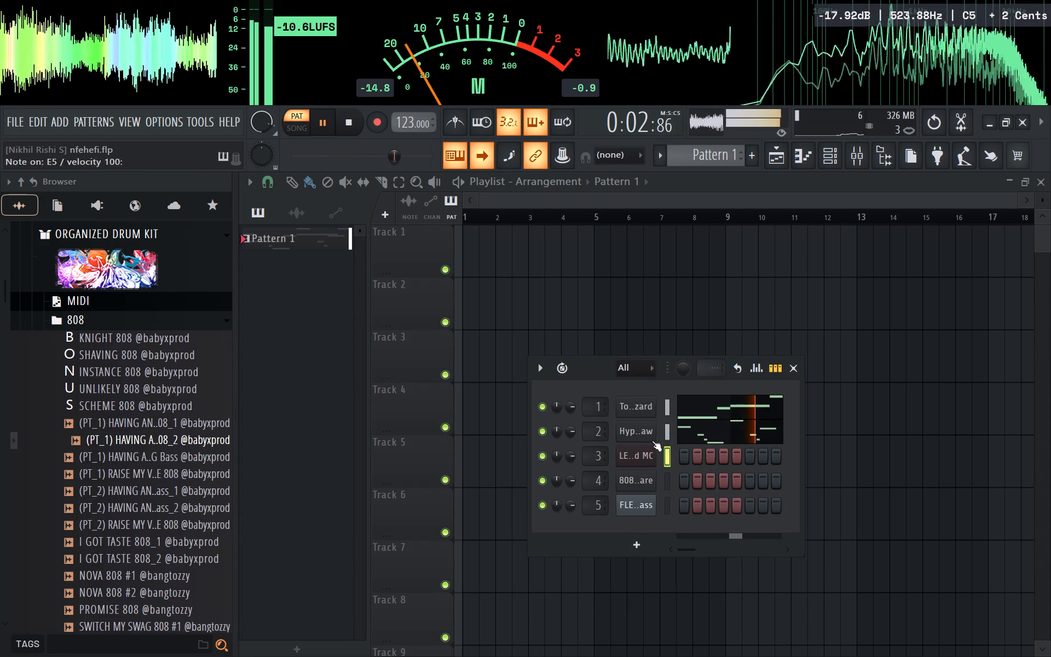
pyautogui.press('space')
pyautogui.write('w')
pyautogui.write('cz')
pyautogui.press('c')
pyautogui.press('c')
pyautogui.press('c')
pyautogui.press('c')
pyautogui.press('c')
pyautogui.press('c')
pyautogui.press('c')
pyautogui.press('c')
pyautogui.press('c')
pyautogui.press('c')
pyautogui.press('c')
# Open the piano roll of the LED Mr. Bird MC channel, showing the octave around C4, and sound E4.
pyautogui.rightClick(643, 459)
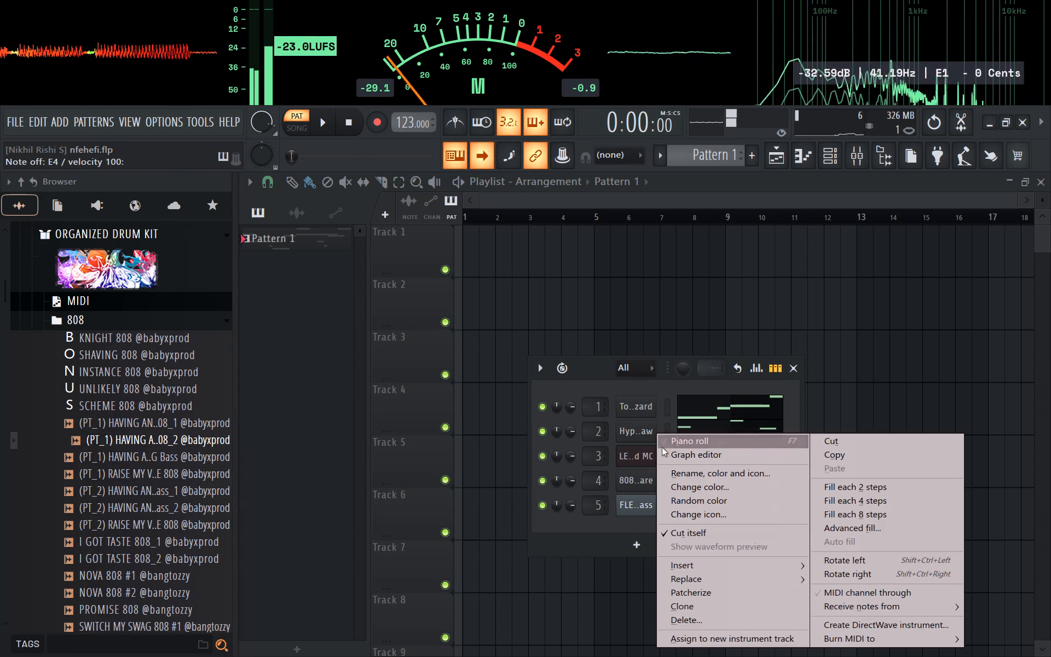
pyautogui.click(666, 445)
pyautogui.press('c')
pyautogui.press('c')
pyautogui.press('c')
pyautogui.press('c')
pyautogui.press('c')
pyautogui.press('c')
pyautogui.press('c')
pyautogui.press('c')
pyautogui.scroll(-2, 424, 418)
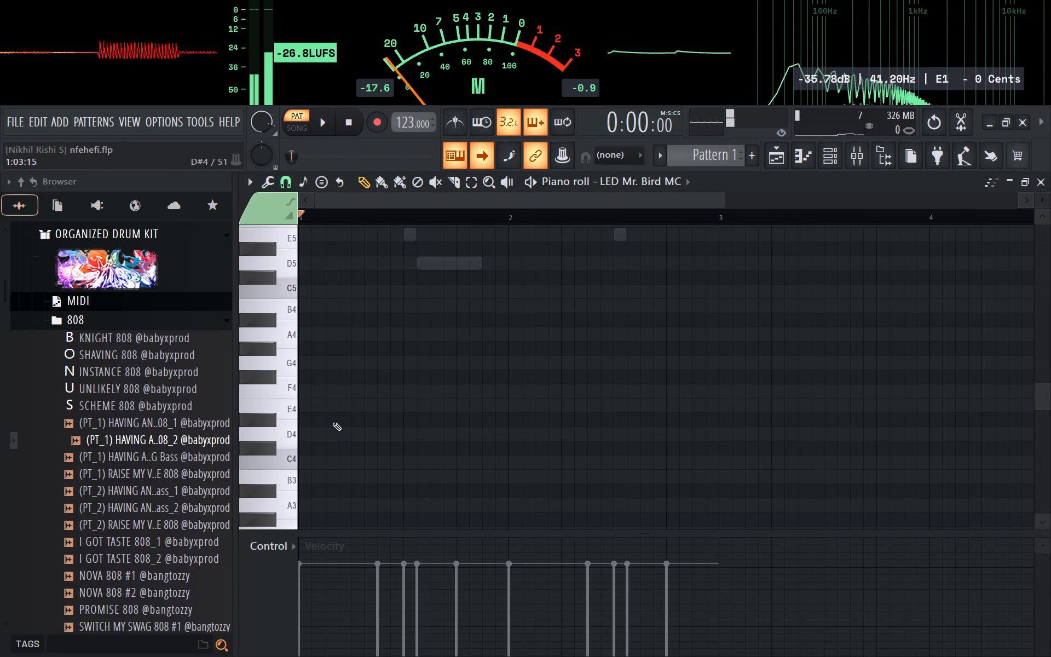
# Play the pattern briefly, then audition bass notes E4, F4, G4 and C4 with LED Mr. Bird MC while stopped.
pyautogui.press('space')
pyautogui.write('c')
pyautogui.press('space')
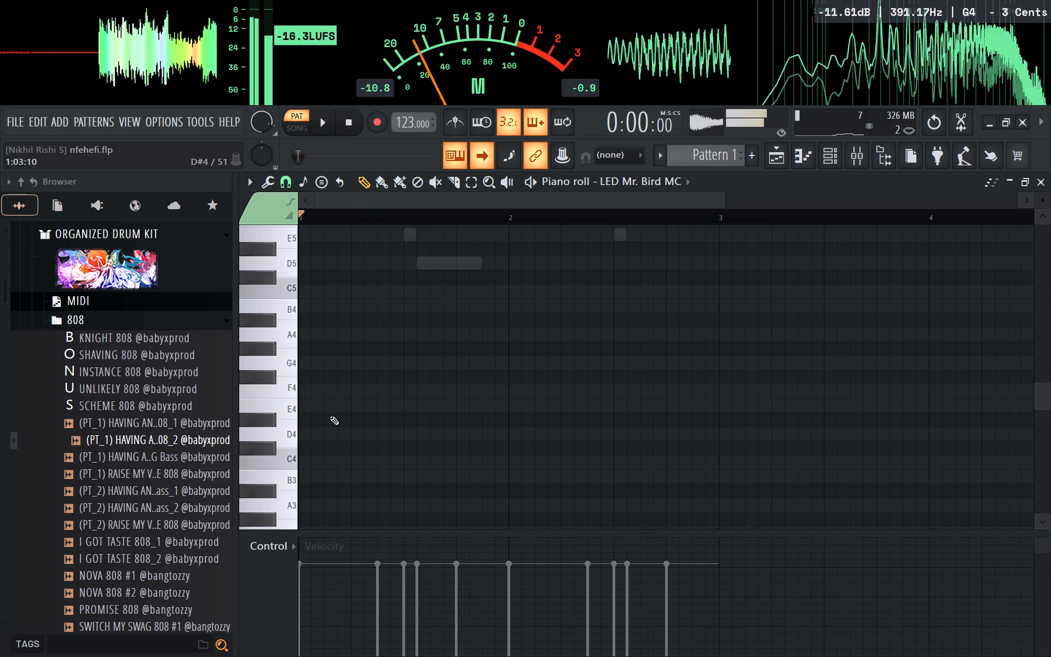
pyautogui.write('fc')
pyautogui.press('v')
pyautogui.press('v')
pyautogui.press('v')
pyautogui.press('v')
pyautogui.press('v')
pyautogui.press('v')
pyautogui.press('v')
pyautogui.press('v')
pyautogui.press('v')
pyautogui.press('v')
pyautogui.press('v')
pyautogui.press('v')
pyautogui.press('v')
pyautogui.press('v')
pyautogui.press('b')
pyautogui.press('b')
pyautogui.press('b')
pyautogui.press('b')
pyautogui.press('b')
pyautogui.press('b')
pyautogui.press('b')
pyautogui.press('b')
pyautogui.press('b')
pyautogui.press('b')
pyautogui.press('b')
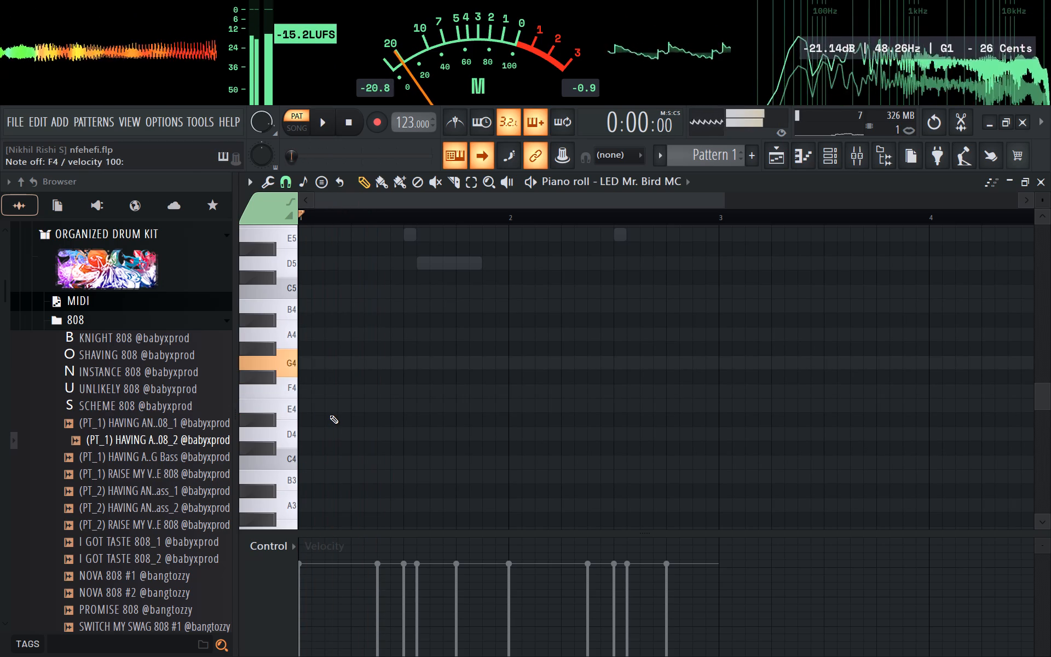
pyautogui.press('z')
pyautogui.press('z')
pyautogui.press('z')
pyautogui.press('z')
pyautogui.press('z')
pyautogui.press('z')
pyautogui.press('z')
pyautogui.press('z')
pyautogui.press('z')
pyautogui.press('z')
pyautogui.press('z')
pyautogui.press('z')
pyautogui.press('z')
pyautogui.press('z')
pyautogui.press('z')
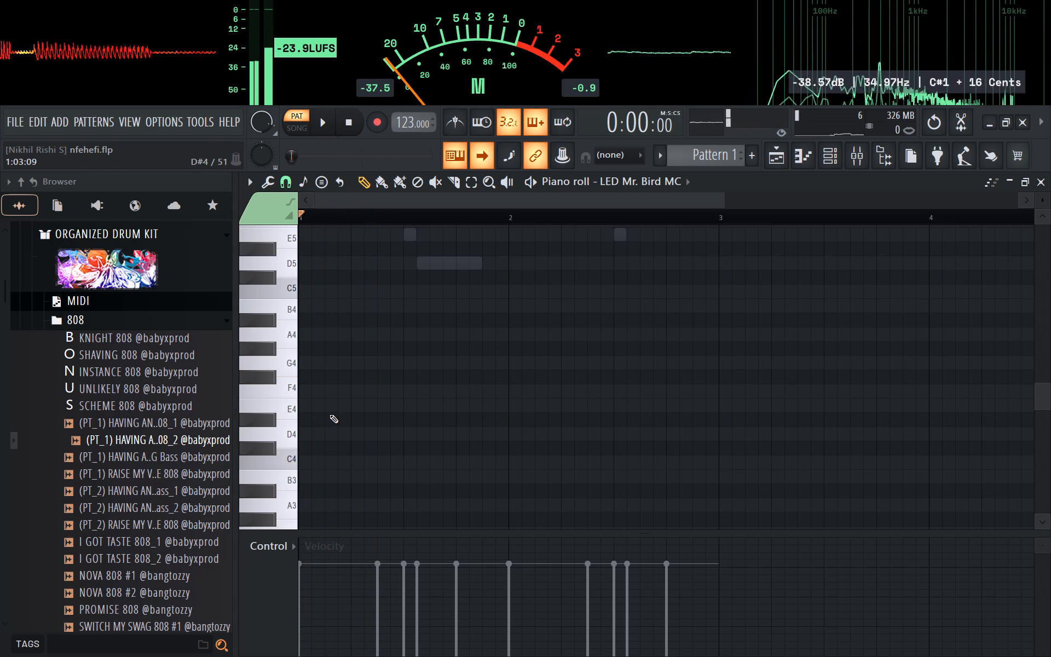
# Play the pattern and audition bass notes C4, D4, E4 and F4 over it with LED Mr. Bird MC, holding E4, then stop.
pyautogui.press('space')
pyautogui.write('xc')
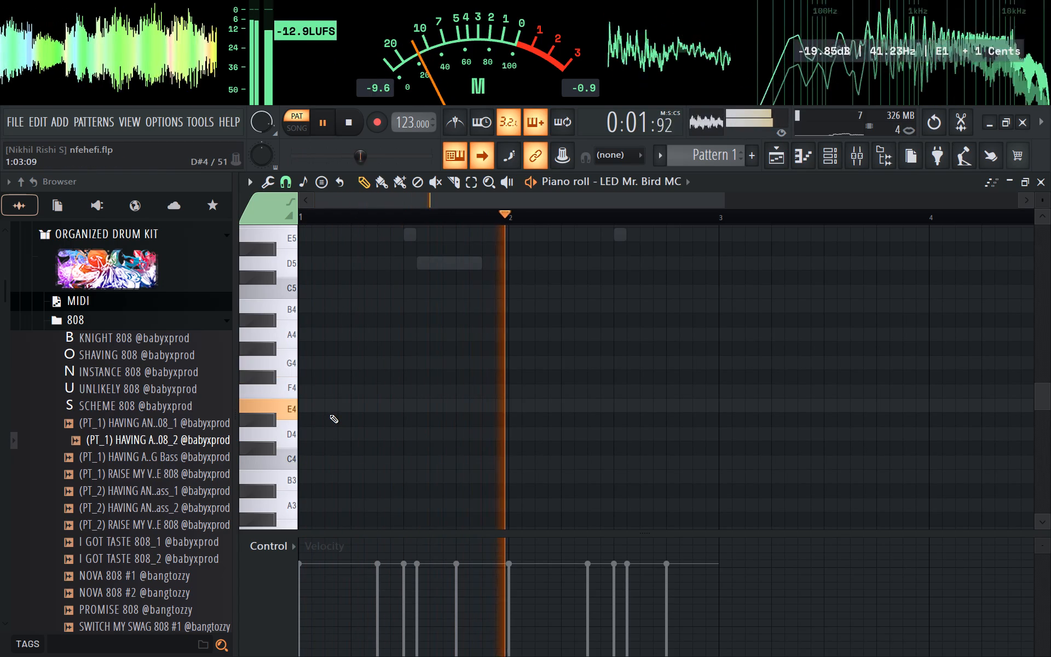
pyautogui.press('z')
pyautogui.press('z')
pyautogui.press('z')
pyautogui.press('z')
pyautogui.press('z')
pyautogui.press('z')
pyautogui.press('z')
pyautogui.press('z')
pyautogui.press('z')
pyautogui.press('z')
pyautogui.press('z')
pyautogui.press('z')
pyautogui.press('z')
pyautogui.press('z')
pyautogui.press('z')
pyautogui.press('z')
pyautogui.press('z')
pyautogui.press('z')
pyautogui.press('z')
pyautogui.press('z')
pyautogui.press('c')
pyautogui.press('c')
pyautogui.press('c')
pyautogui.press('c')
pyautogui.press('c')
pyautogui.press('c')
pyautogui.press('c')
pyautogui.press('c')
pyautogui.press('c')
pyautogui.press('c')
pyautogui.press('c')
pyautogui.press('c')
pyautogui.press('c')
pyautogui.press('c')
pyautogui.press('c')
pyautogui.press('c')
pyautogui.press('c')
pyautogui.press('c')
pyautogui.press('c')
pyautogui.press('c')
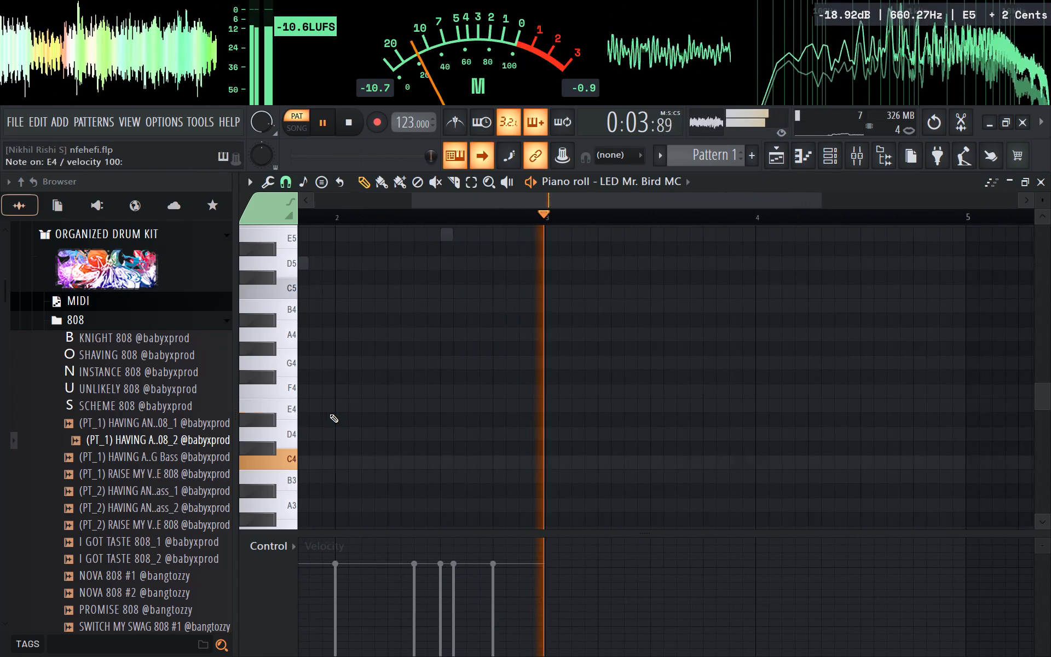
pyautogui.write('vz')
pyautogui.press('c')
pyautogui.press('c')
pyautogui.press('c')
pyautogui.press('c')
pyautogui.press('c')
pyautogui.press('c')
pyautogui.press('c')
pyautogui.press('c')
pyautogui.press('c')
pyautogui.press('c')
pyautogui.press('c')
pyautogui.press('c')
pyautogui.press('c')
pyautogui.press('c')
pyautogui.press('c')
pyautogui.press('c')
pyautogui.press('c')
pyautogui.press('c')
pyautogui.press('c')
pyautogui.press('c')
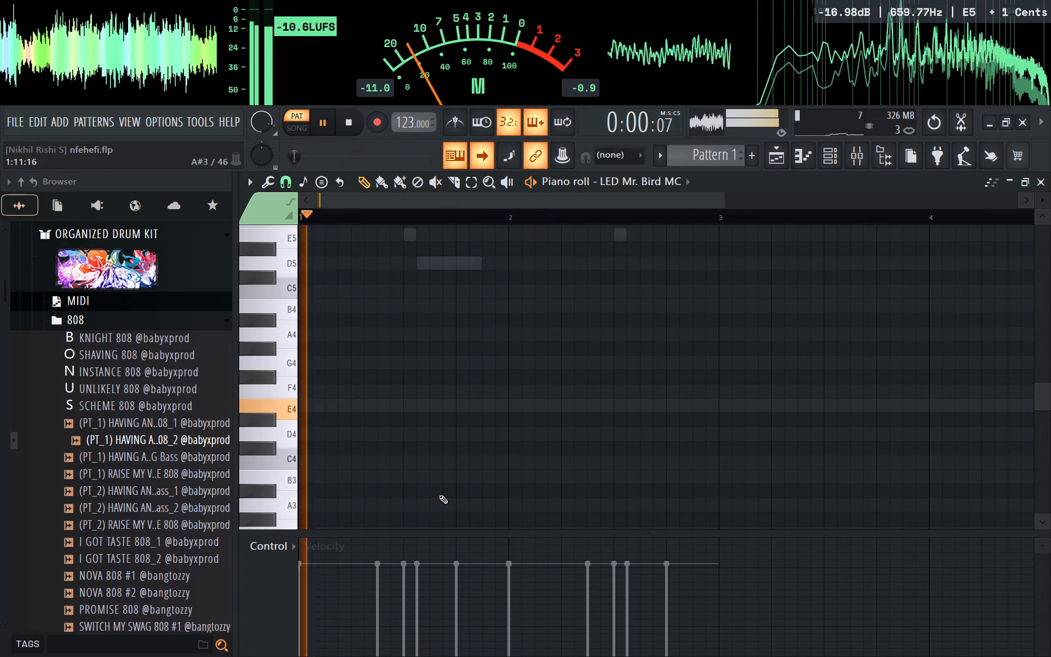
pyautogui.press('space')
# Draw an E4 note at the start of bar 1 in the LED Mr. Bird MC piano roll.
pyautogui.moveTo(312, 404); pyautogui.dragTo(245, 405)
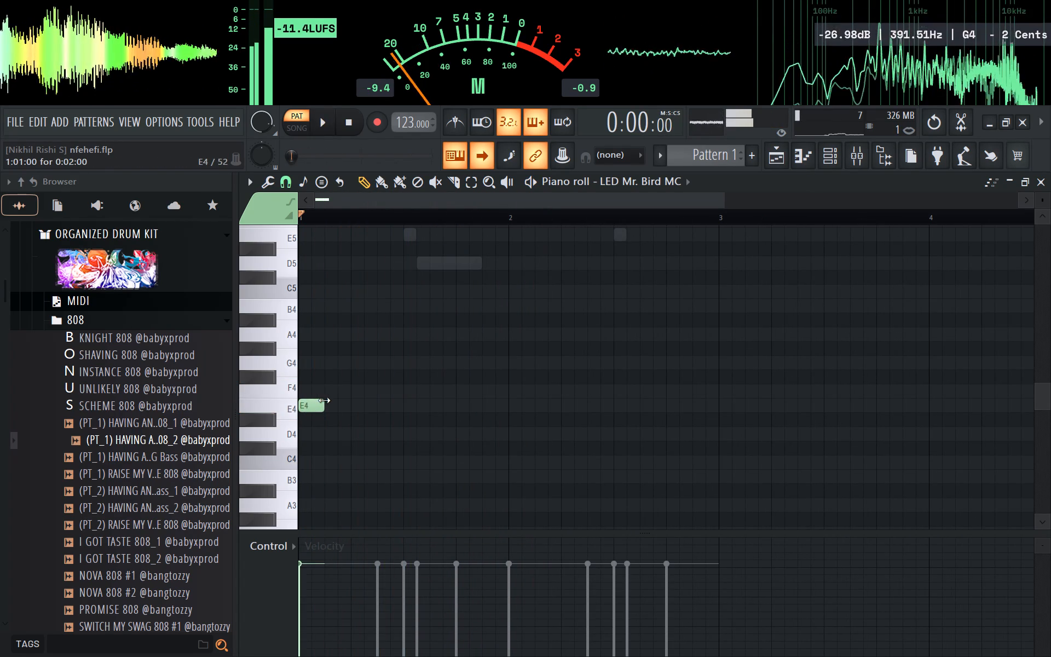
# Lengthen the E4 note at bar 1 in the LED Mr. Bird MC piano roll to three beats and play the pattern.
pyautogui.moveTo(325, 401); pyautogui.dragTo(451, 409)
pyautogui.press('space')
pyautogui.press('space')
pyautogui.press('space')
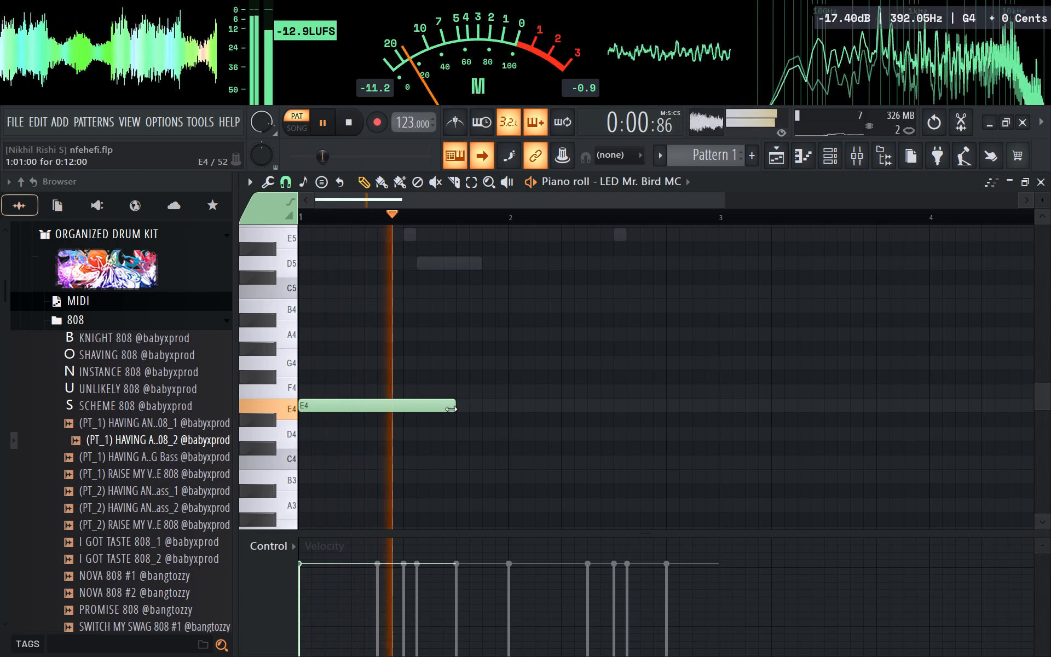
# Add an F4 note directly after the E4 note, one beat long and ending at bar 2.
pyautogui.click(461, 390)
pyautogui.press('space')
pyautogui.press('space')
pyautogui.moveTo(610, 387); pyautogui.dragTo(525, 388)
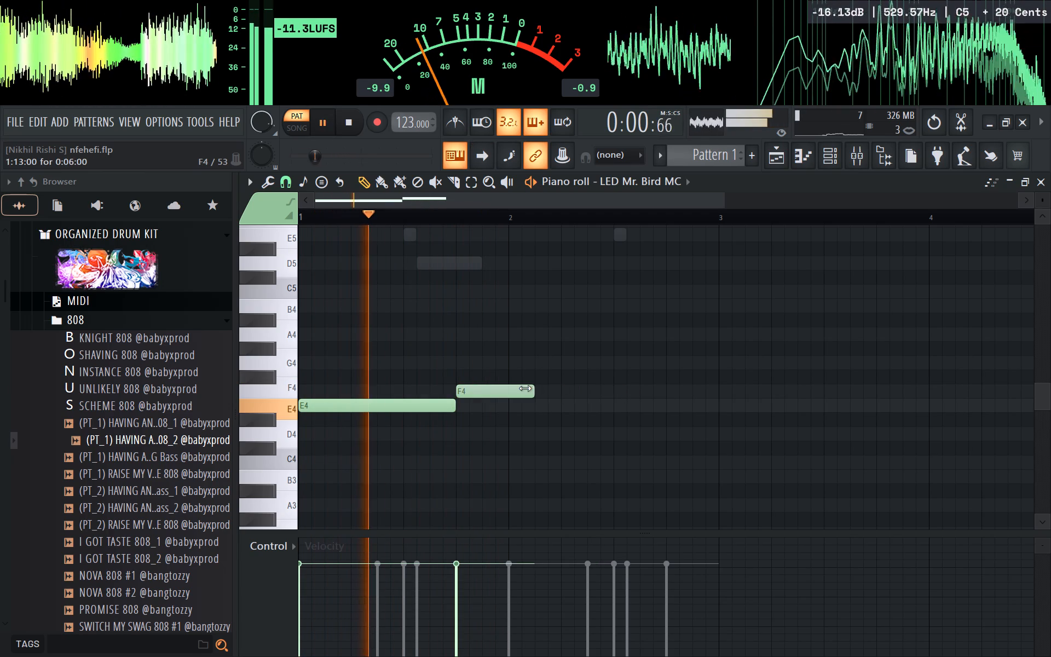
pyautogui.moveTo(525, 388); pyautogui.dragTo(505, 390)
# Place a C4 note at the start of bar 2 and stretch it over the full bar.
pyautogui.moveTo(514, 462); pyautogui.dragTo(503, 460)
pyautogui.moveTo(510, 460); pyautogui.dragTo(518, 460)
pyautogui.press('space')
pyautogui.press('space')
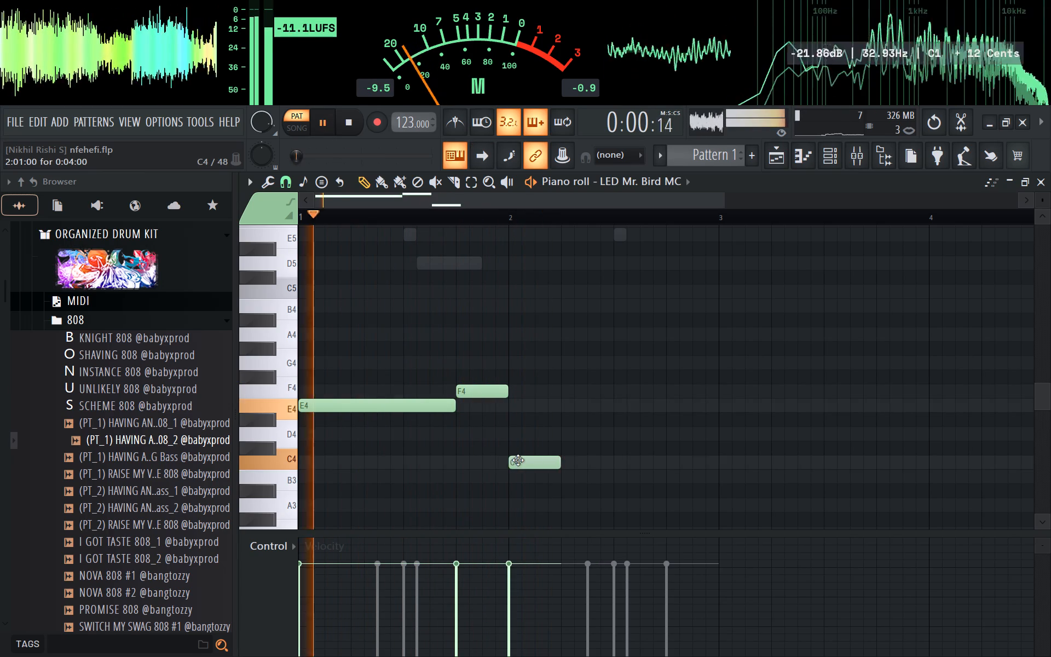
pyautogui.moveTo(518, 460); pyautogui.dragTo(521, 459)
pyautogui.moveTo(559, 464); pyautogui.dragTo(720, 446)
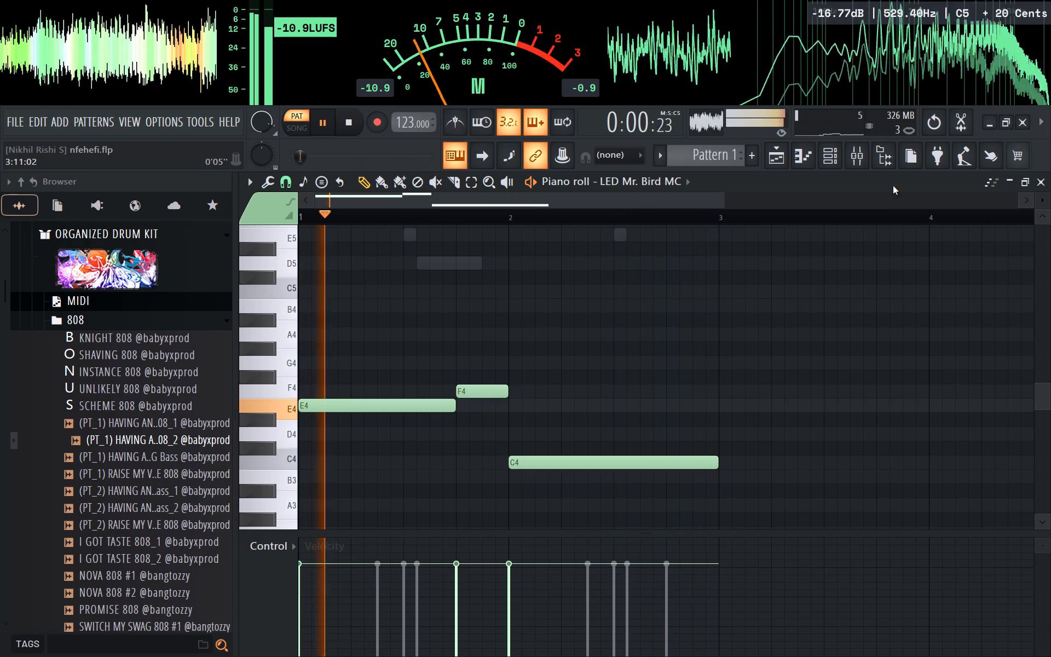
# Select all three notes, transpose them up three octaves to E7, F7 and C7, and clear the selection.
pyautogui.keyDown('ctrl'); pyautogui.moveTo(838, 270); pyautogui.dragTo(316, 552); pyautogui.keyUp('ctrl')
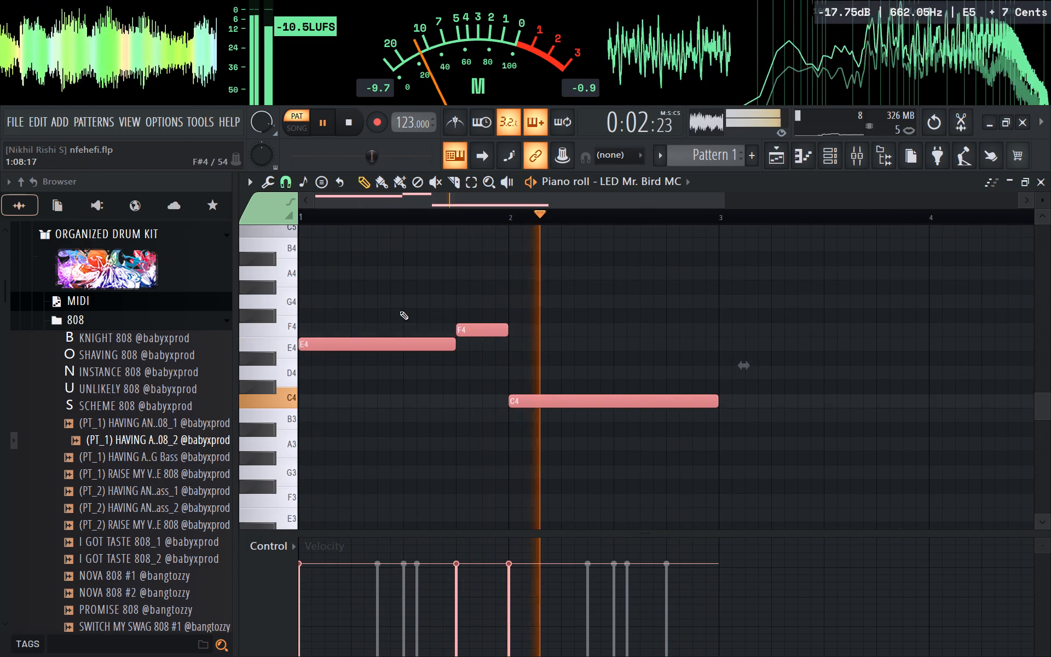
pyautogui.hotkey('ctrl', 'Up')
pyautogui.hotkey('ctrl', 'Up')
pyautogui.hotkey('ctrl', 'Up')
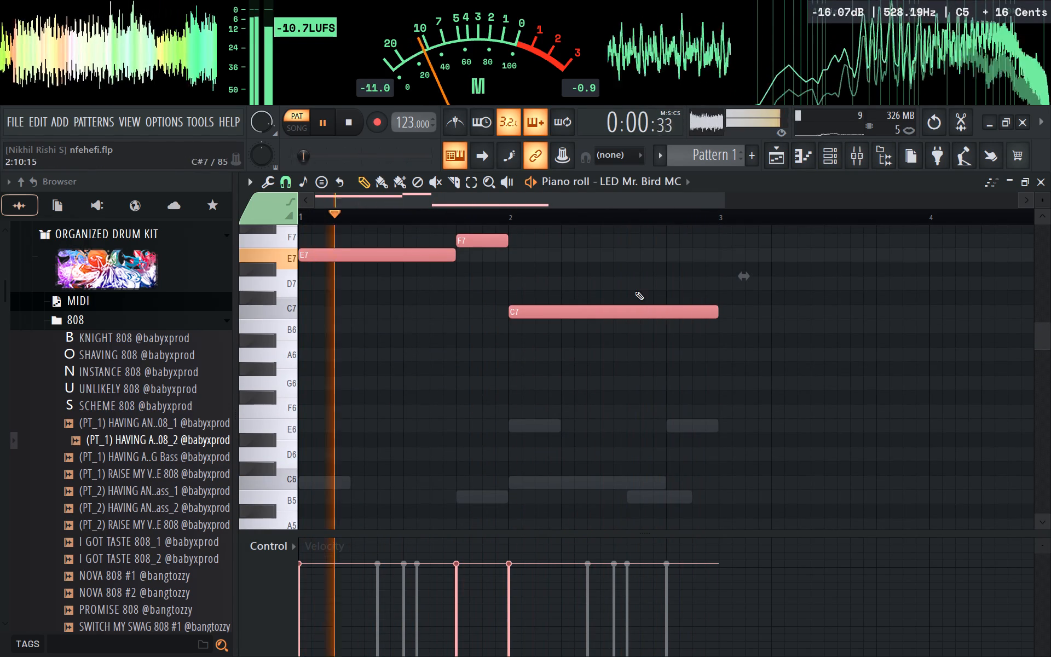
pyautogui.scroll(3, 794, 262)
pyautogui.rightClick(682, 358)
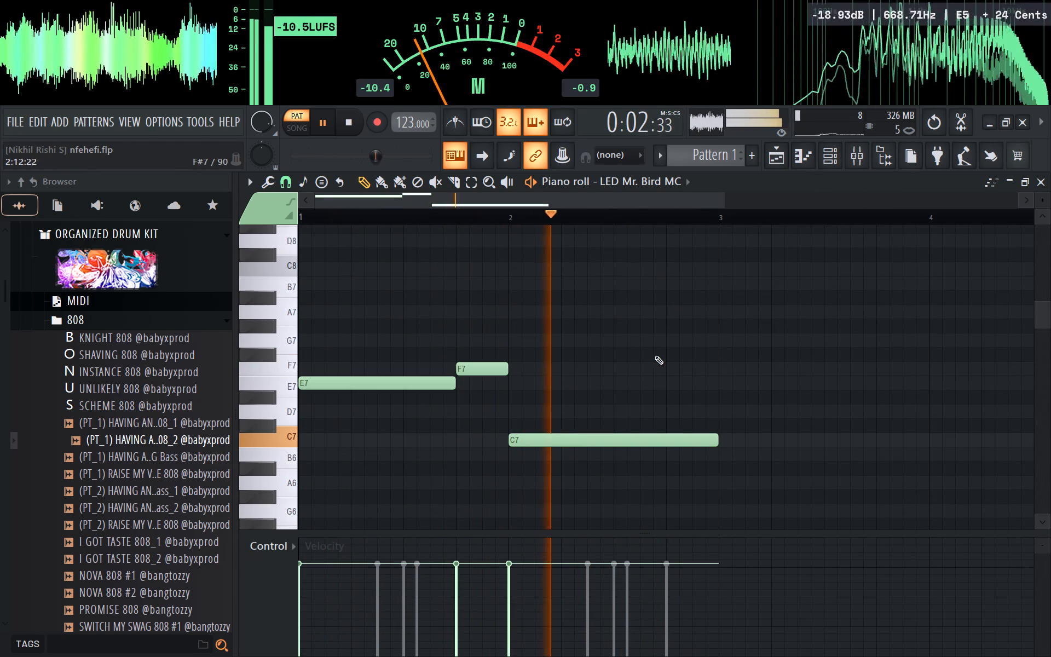
# Solo channel 3 (LED Mr. Bird MC) in the channel rack and also enable channel 1.
pyautogui.click(839, 162)
pyautogui.keyDown('ctrl'); pyautogui.click(540, 456); pyautogui.keyUp('ctrl')
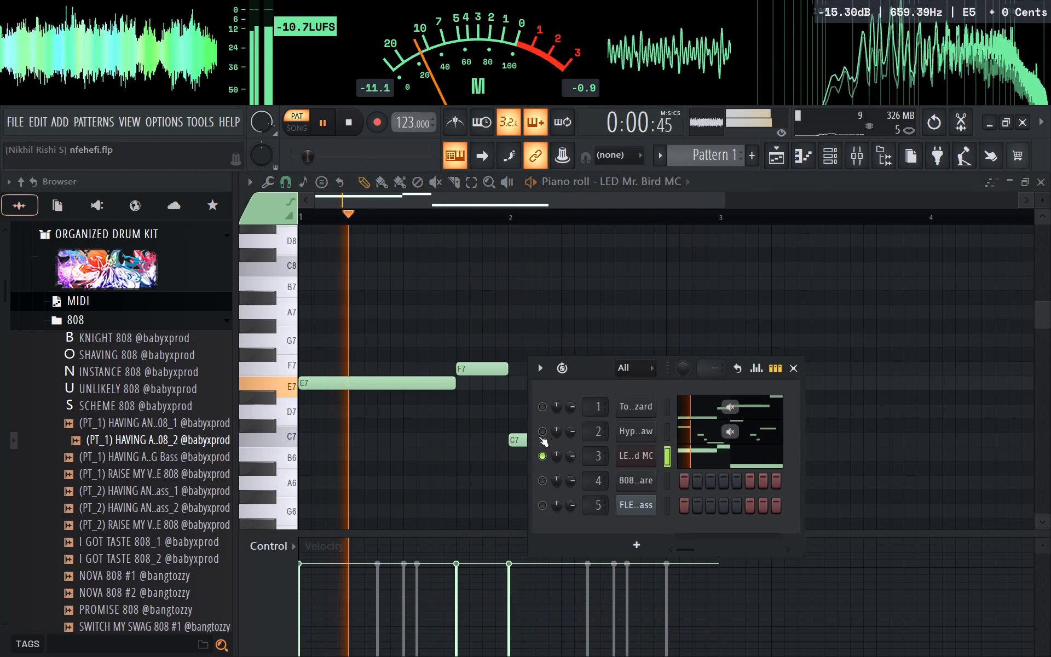
pyautogui.click(546, 401)
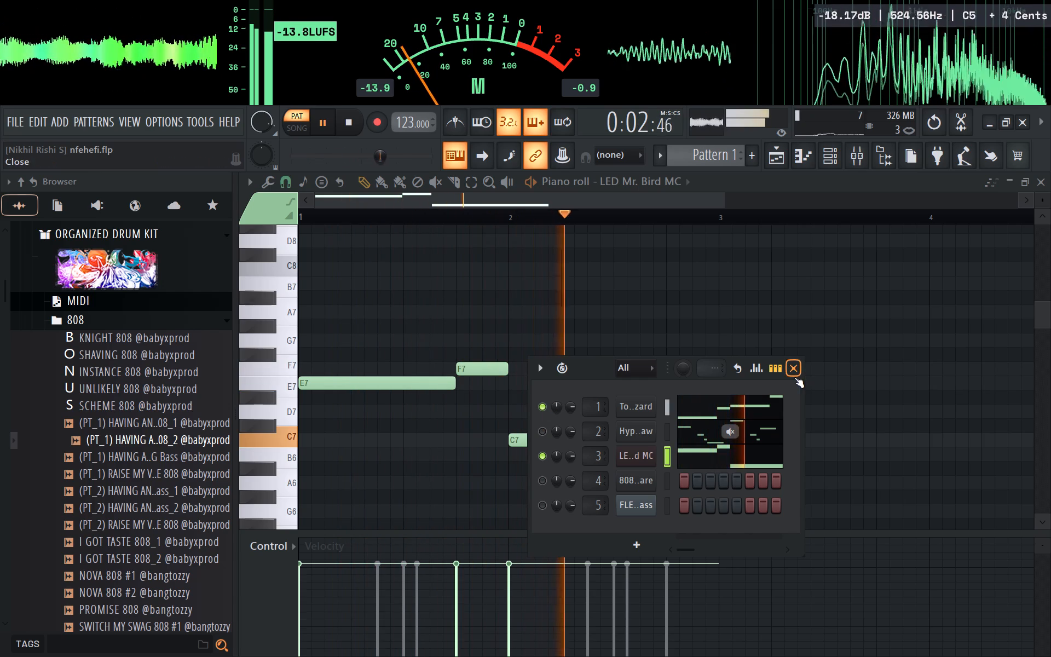
pyautogui.click(794, 377)
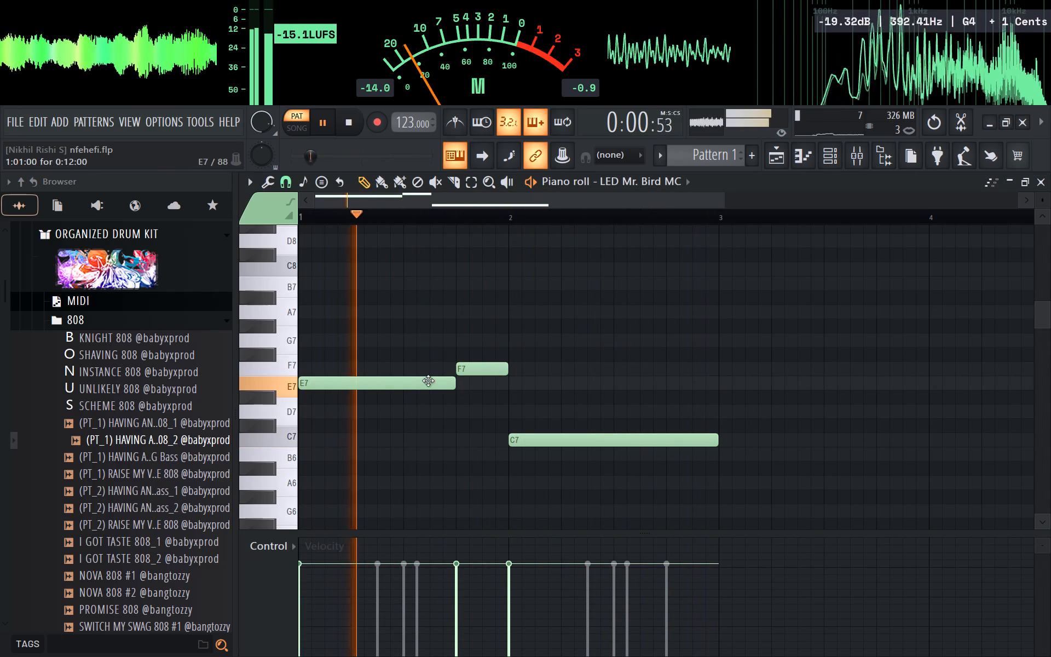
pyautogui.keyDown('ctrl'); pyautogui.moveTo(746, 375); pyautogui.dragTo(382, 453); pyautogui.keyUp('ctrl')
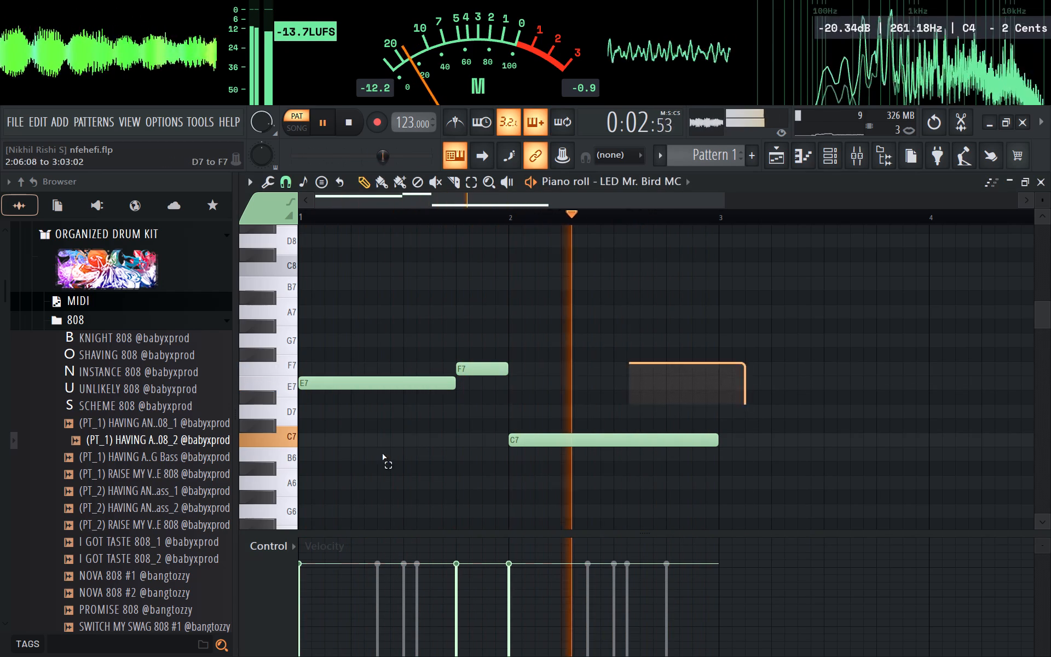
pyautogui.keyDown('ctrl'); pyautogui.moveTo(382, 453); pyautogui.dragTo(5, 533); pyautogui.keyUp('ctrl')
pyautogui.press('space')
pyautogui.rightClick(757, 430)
# Shorten the C7 note in bar 2 to three beats.
pyautogui.moveTo(714, 418); pyautogui.dragTo(670, 421)
pyautogui.press('space')
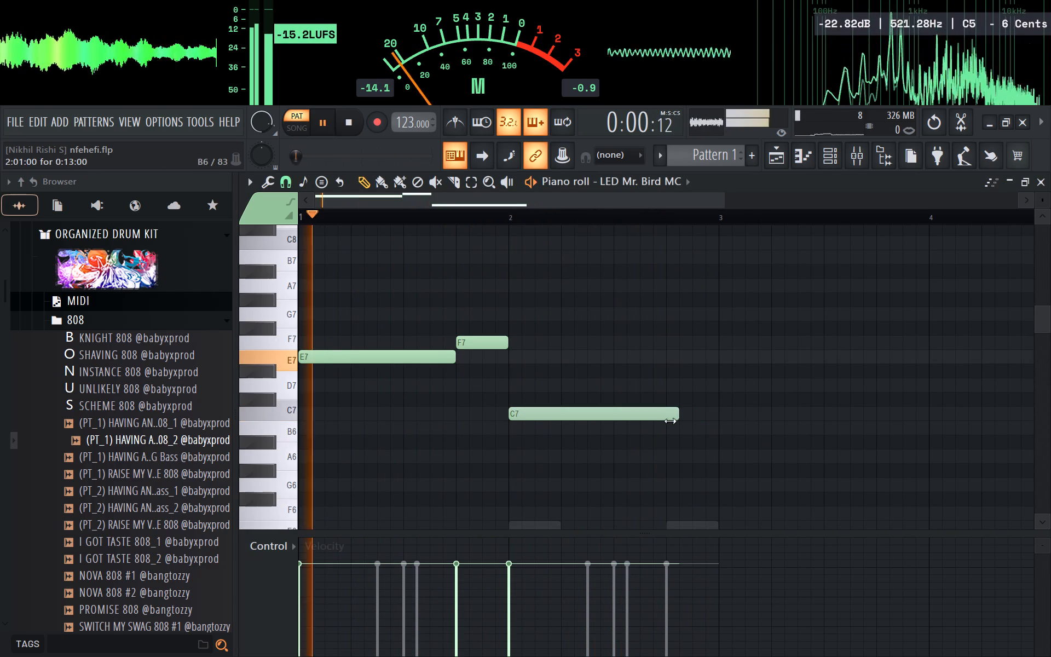
pyautogui.moveTo(670, 421); pyautogui.dragTo(659, 421)
# Add a D7 note right after the C7 note, delete the stray duplicates, and shorten it to about three steps.
pyautogui.moveTo(671, 394); pyautogui.dragTo(667, 376)
pyautogui.moveTo(827, 385); pyautogui.dragTo(819, 388)
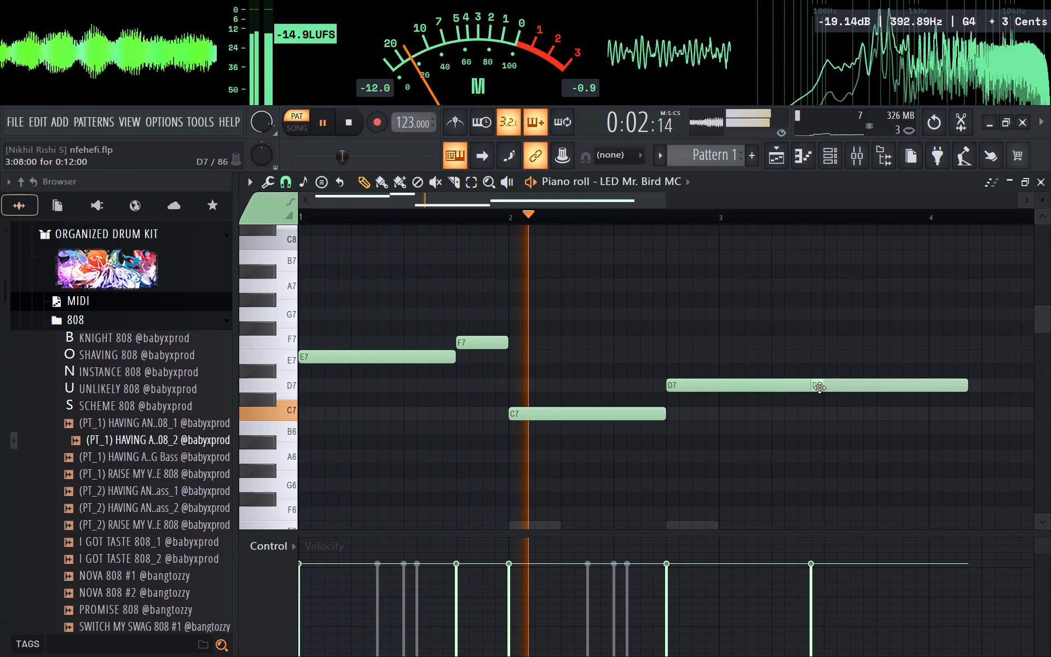
pyautogui.rightClick(824, 389)
pyautogui.moveTo(826, 389); pyautogui.dragTo(801, 393)
pyautogui.rightClick(812, 390)
pyautogui.moveTo(825, 385); pyautogui.dragTo(708, 395)
pyautogui.press('space')
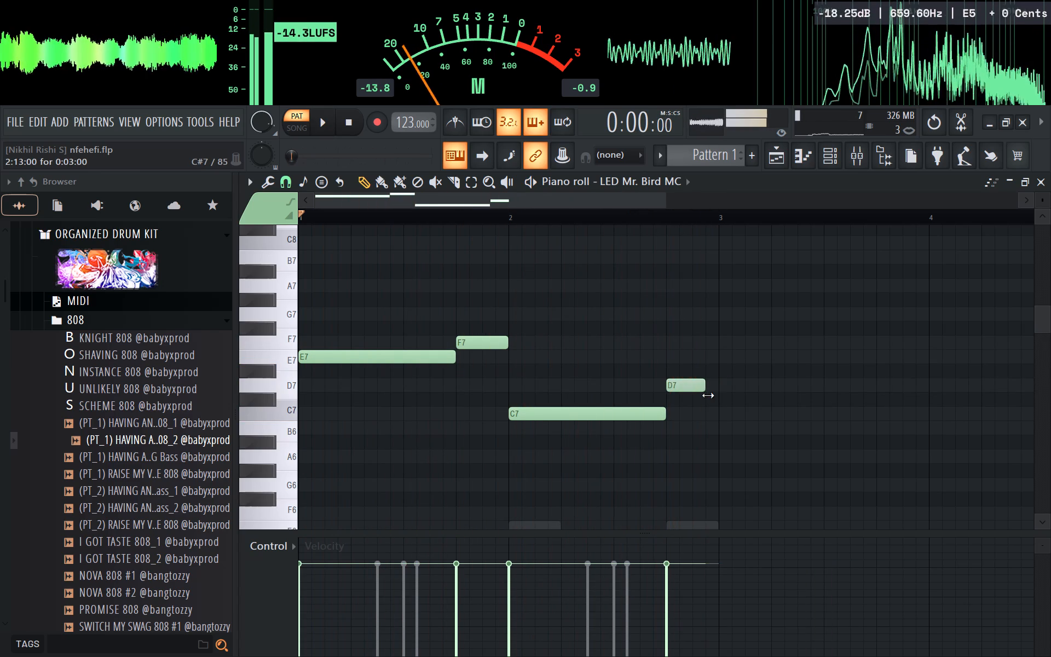
pyautogui.moveTo(708, 395); pyautogui.dragTo(703, 394)
# Move the short last note up to E7 directly after the C7 note and lengthen it to one beat, ending at bar 3.
pyautogui.moveTo(692, 387); pyautogui.dragTo(700, 358)
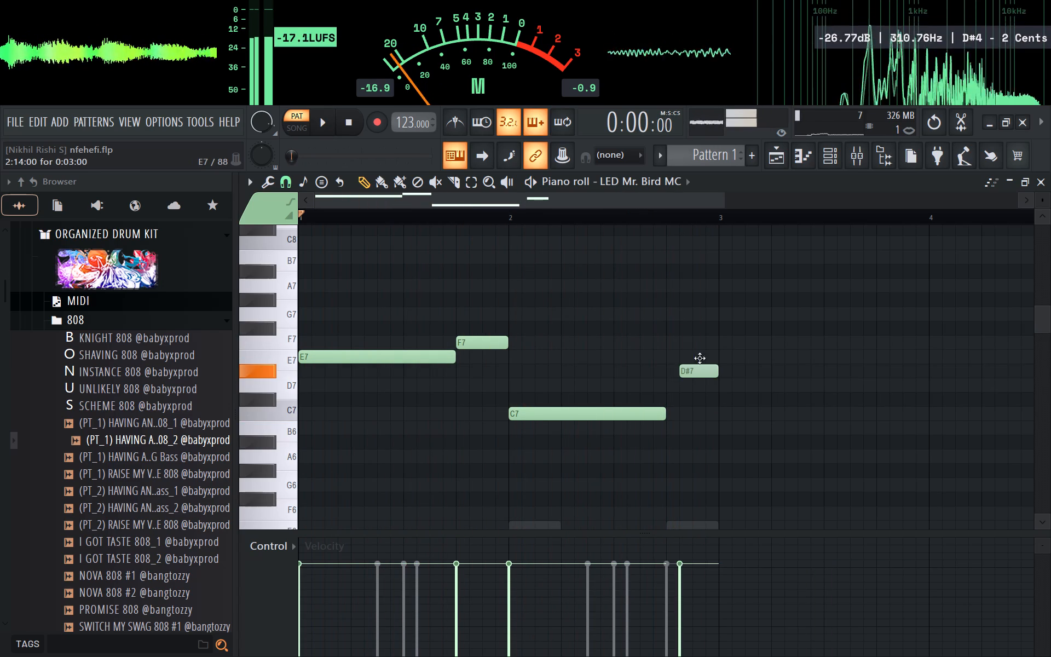
pyautogui.moveTo(700, 358); pyautogui.dragTo(699, 381)
pyautogui.press('space')
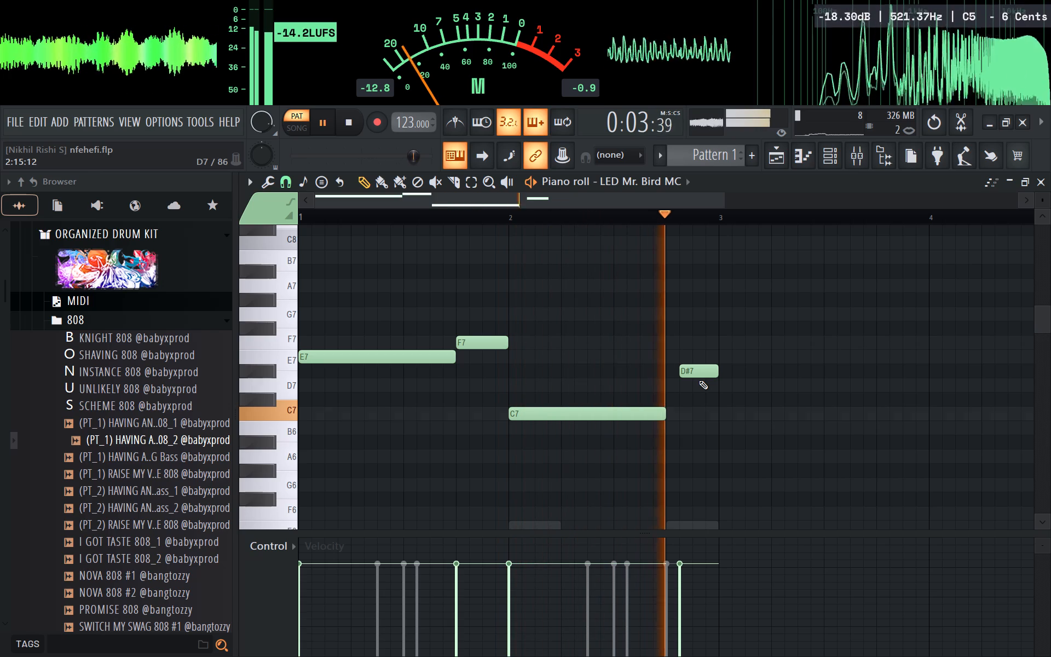
pyautogui.moveTo(697, 371); pyautogui.dragTo(684, 355)
pyautogui.moveTo(701, 350); pyautogui.dragTo(719, 351)
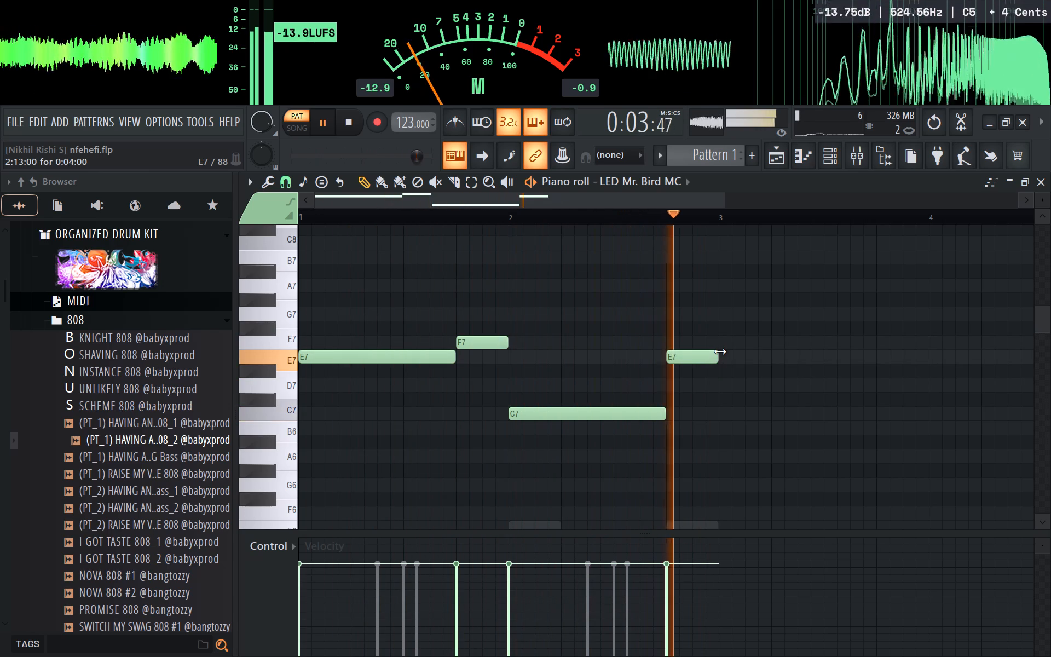
# Select all four notes and transpose them down three octaves to E4, F4, C4 and E4.
pyautogui.keyDown('ctrl'); pyautogui.moveTo(729, 324); pyautogui.dragTo(170, 560); pyautogui.keyUp('ctrl')
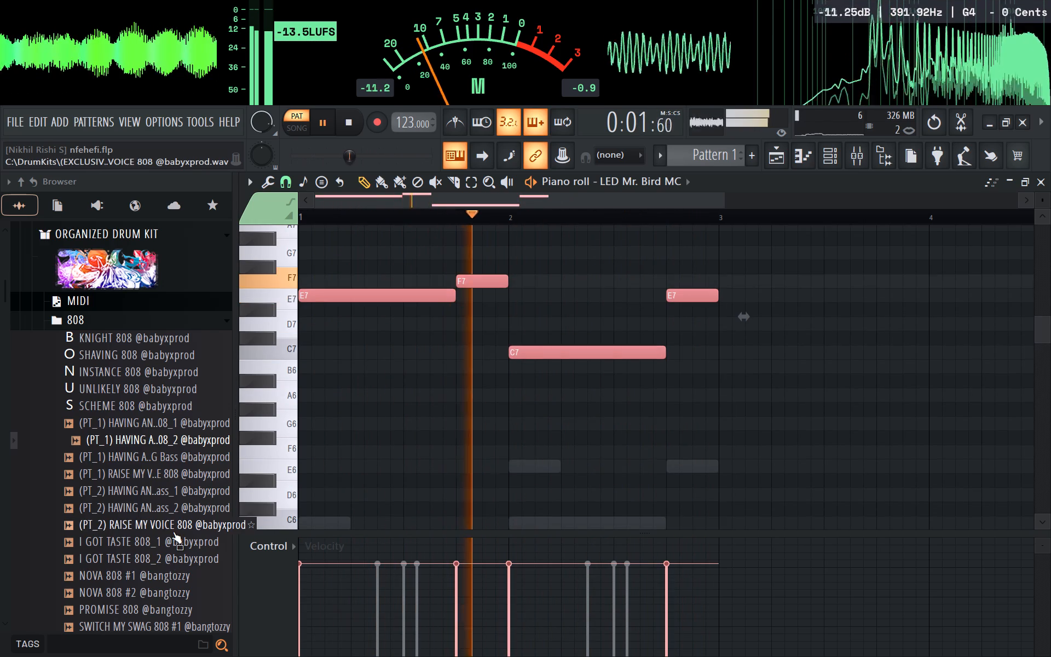
pyautogui.hotkey('ctrl', 'Down')
pyautogui.hotkey('ctrl', 'Down')
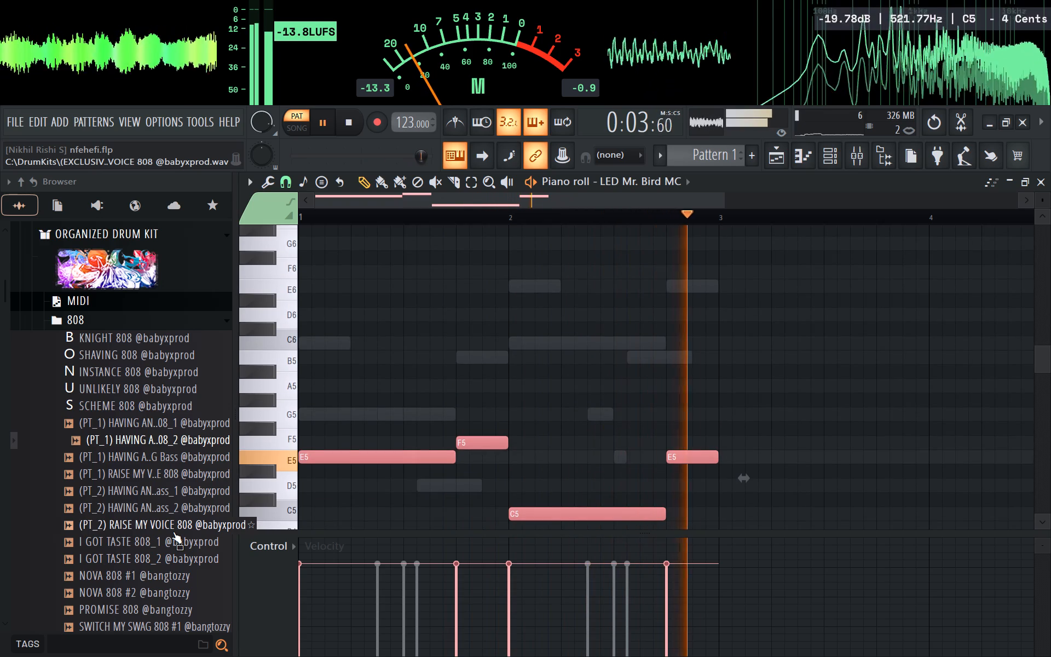
pyautogui.hotkey('ctrl', 'Down')
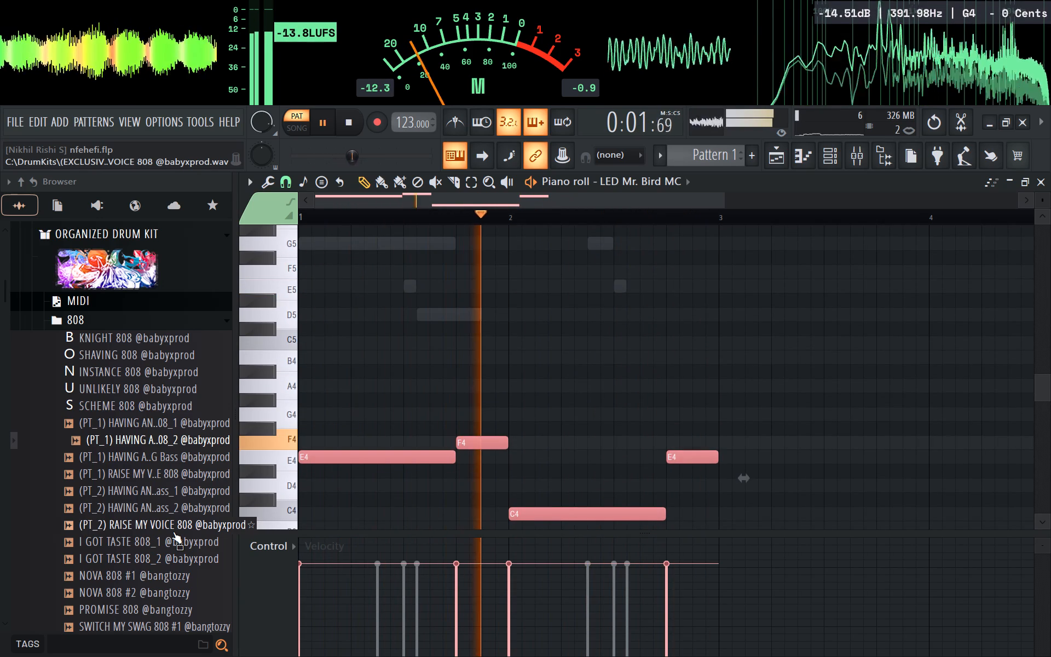
# Re-enable the muted channels in the channel rack so they play together again.
pyautogui.click(852, 155)
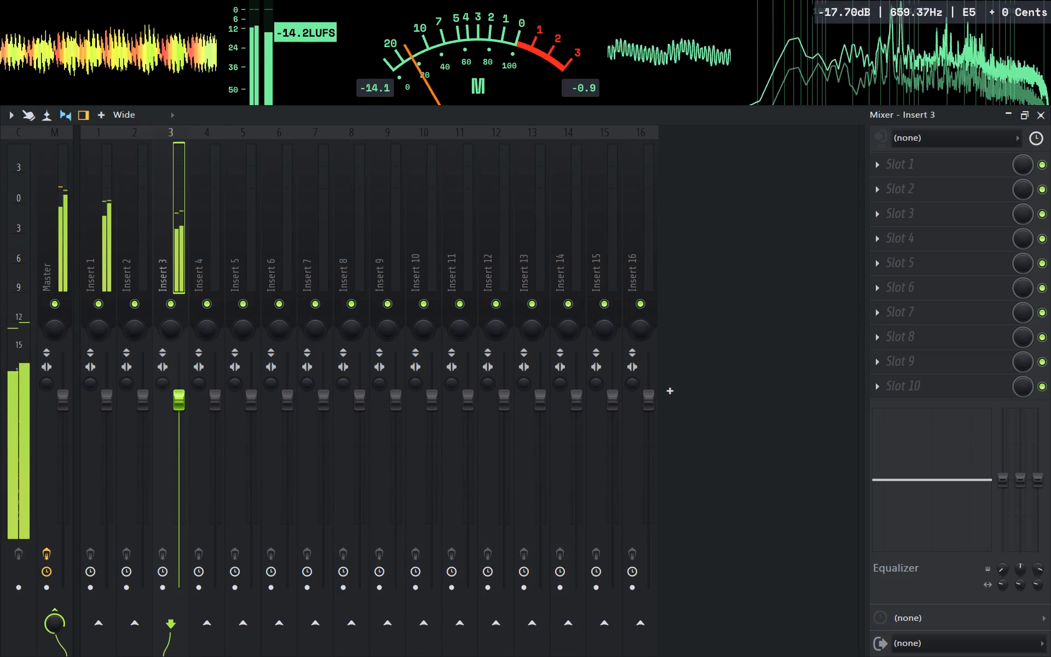
pyautogui.click(1042, 105)
pyautogui.click(831, 155)
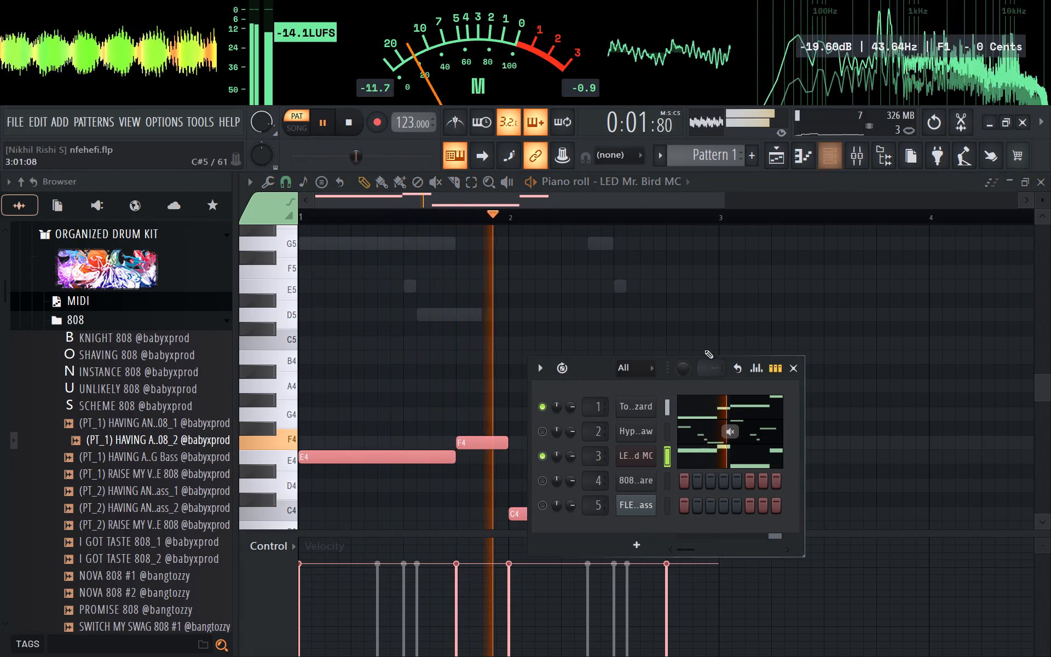
pyautogui.keyDown('ctrl'); pyautogui.doubleClick(545, 408); pyautogui.keyUp('ctrl')
# Boost the 90 Hz low band of Insert 3's equalizer in the mixer.
pyautogui.click(854, 158)
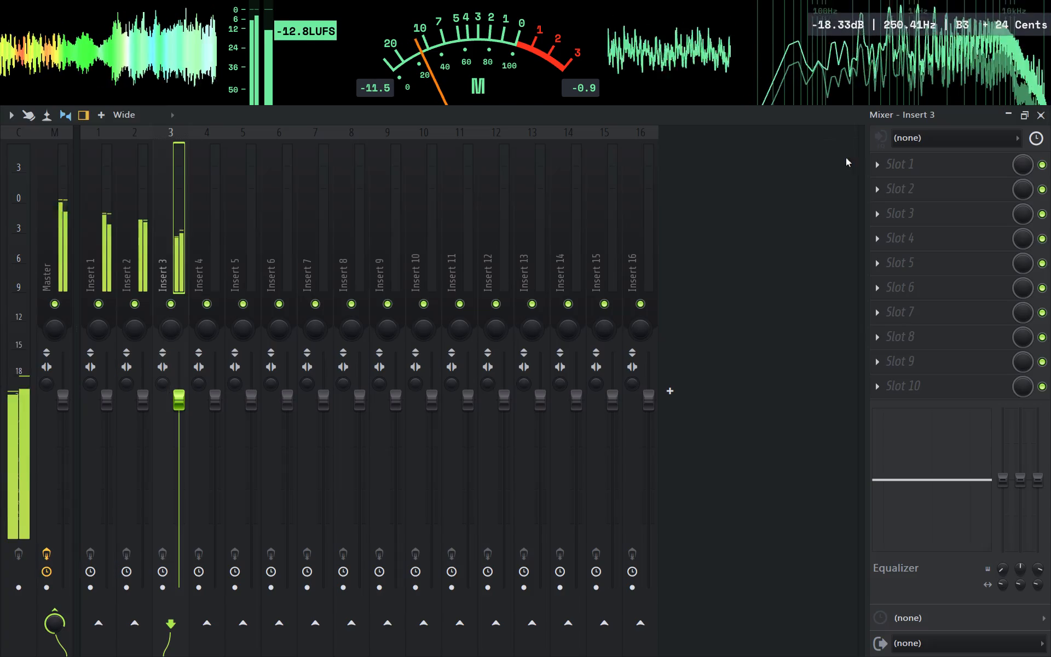
pyautogui.click(67, 229)
pyautogui.click(177, 240)
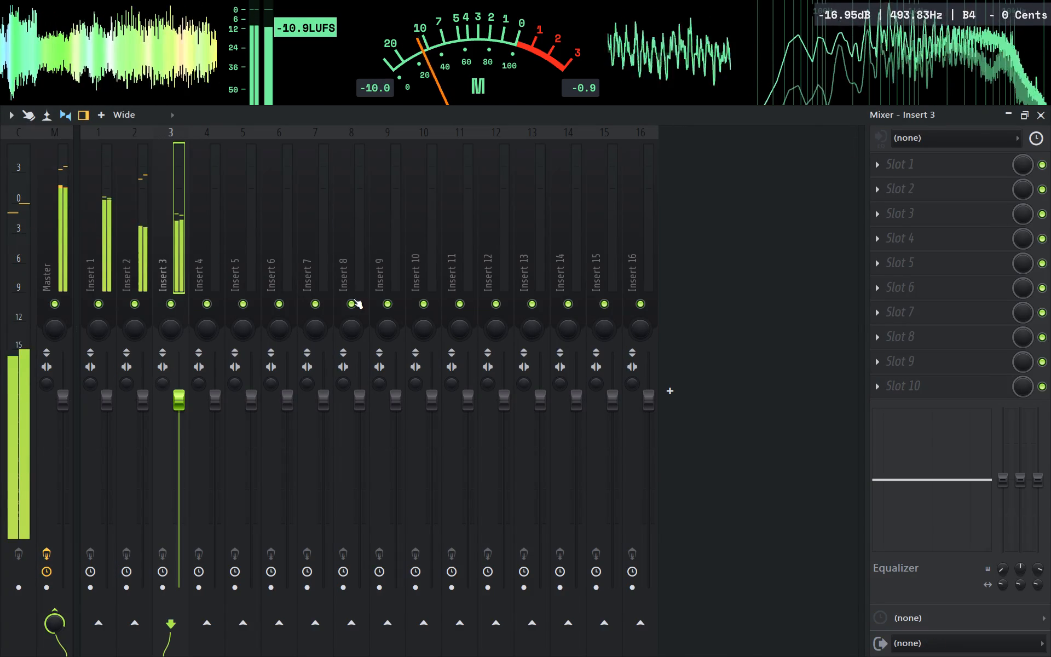
pyautogui.moveTo(1000, 481); pyautogui.dragTo(1026, 360)
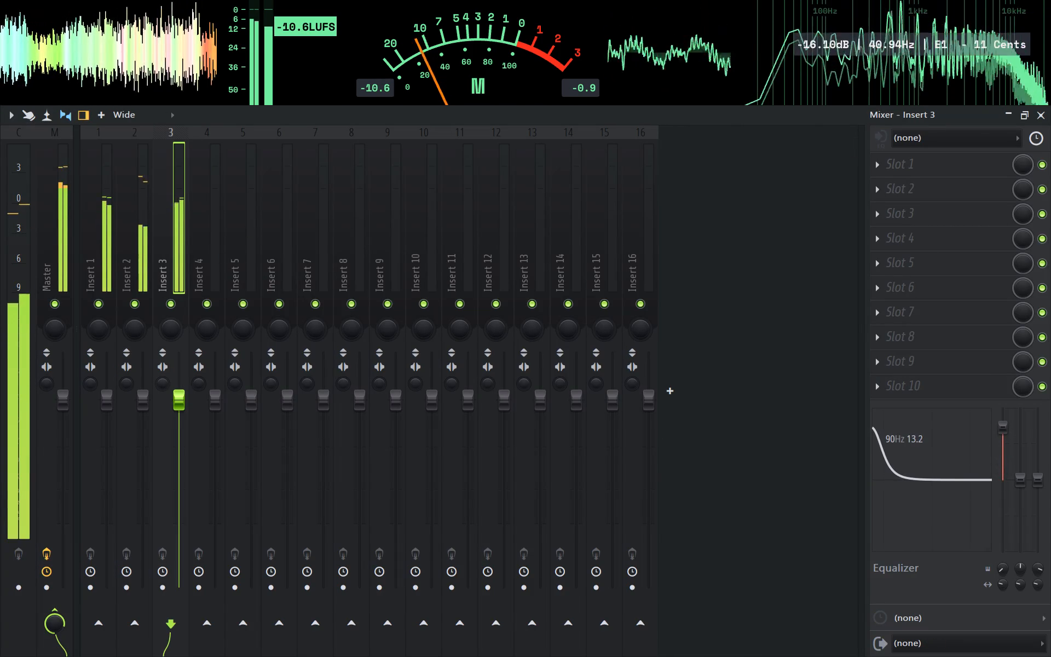
pyautogui.moveTo(1026, 360); pyautogui.dragTo(1018, 393)
# Load the VST version of StandardCLIP into slot 1 of the Master track, searching the effect plugins for "cli".
pyautogui.click(59, 223)
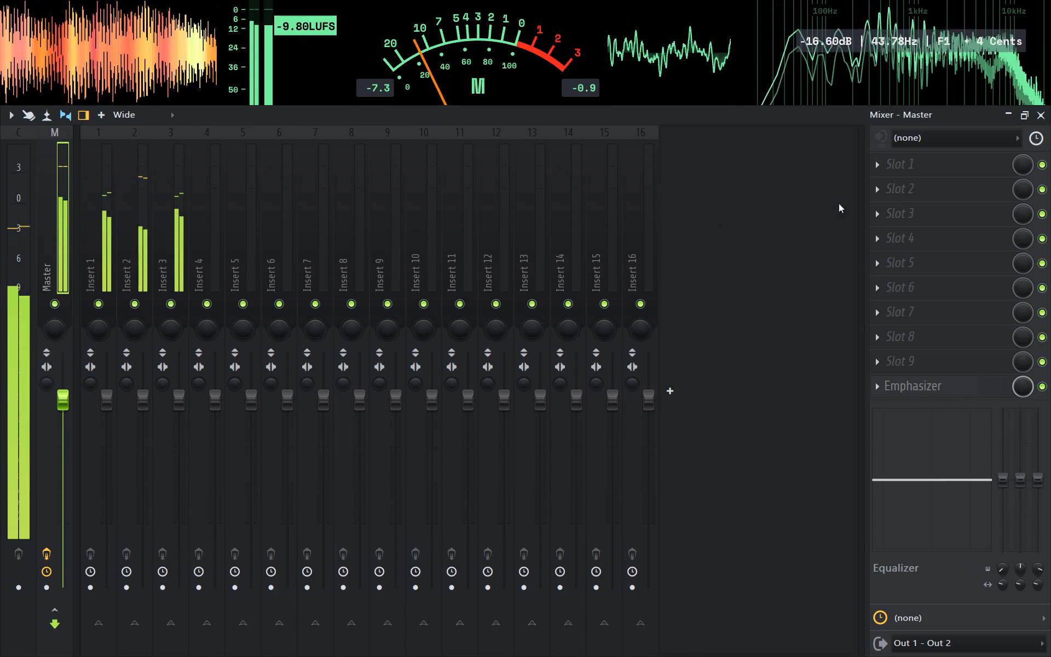
pyautogui.click(887, 173)
pyautogui.click(534, 125)
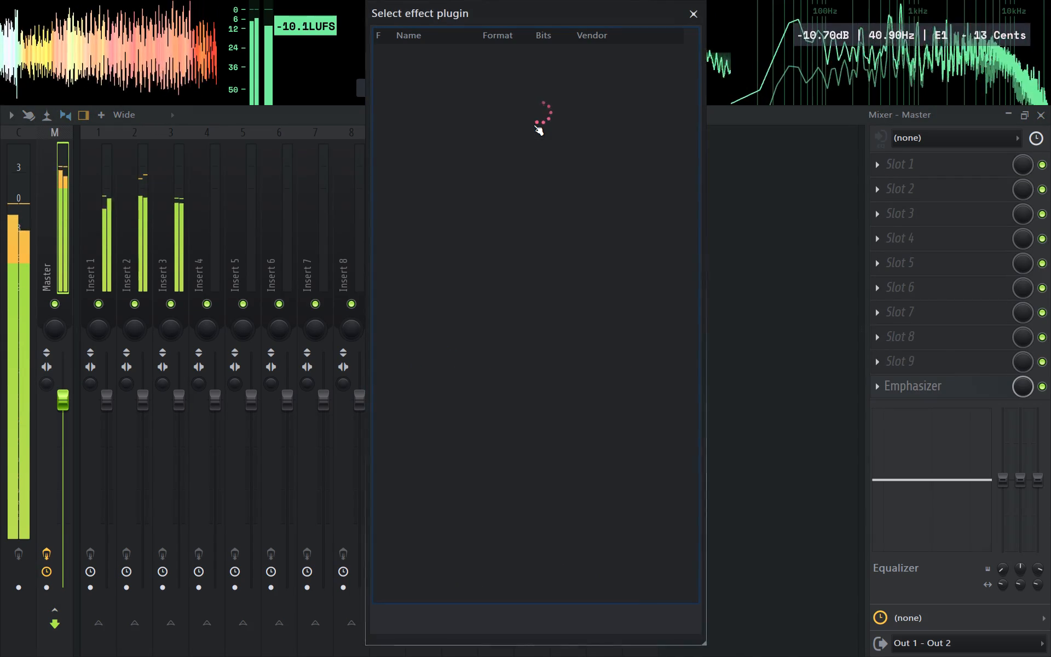
pyautogui.write('so')
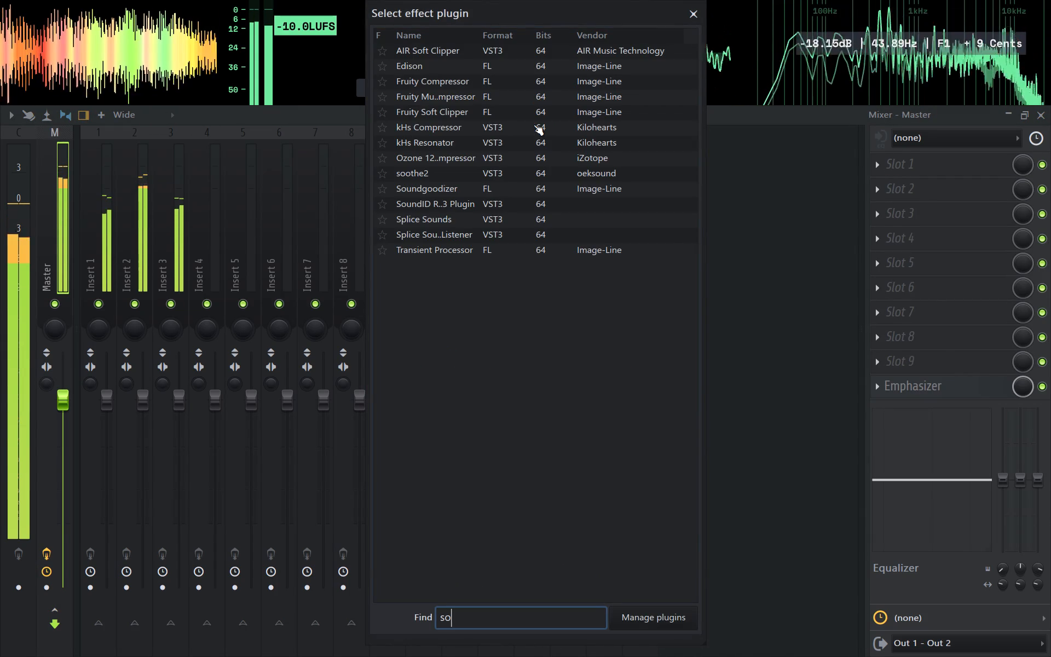
pyautogui.press(']')
pyautogui.press('BackSpace')
pyautogui.press('BackSpace')
pyautogui.press('BackSpace')
pyautogui.write('cli')
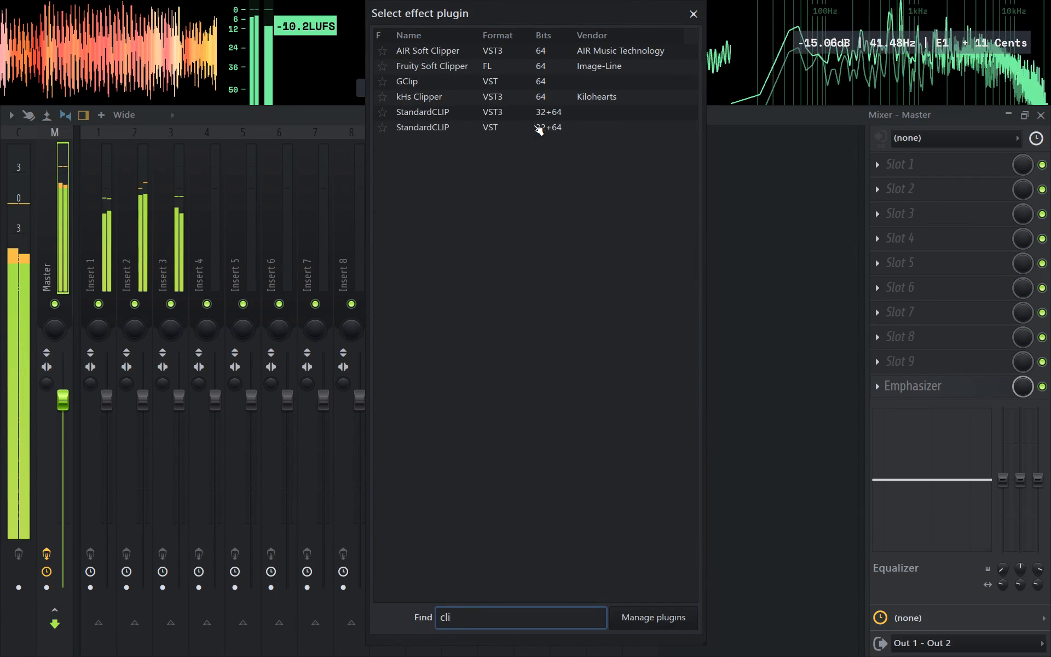
pyautogui.doubleClick(534, 125)
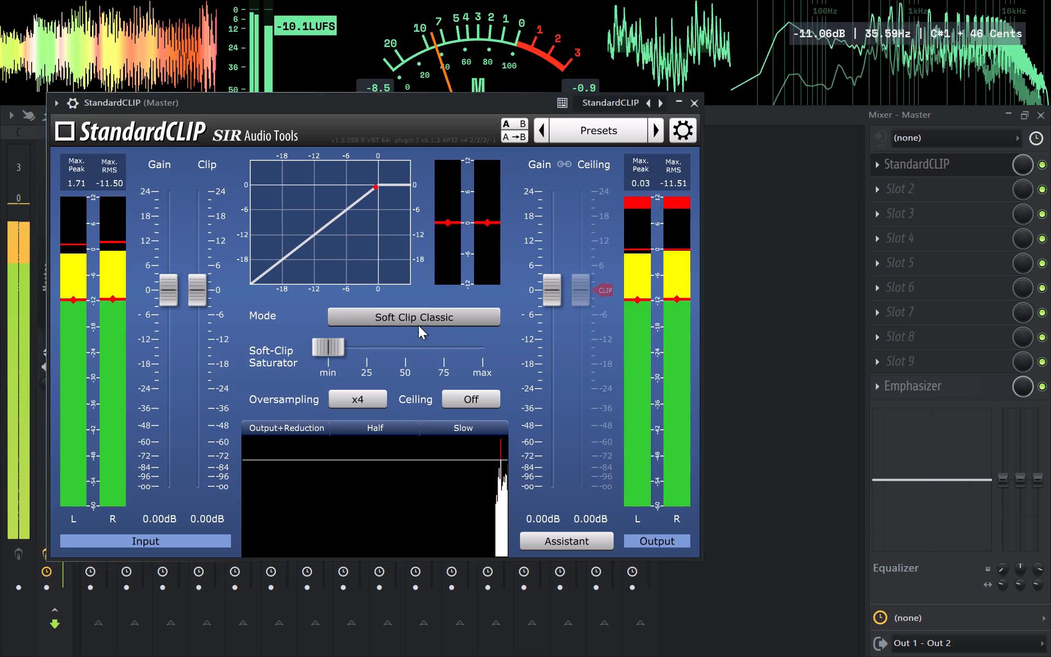
# Set StandardCLIP's Clip level to -5.20 dB and raise its Soft-Clip Saturator to just under 75%.
pyautogui.moveTo(193, 287); pyautogui.dragTo(193, 309)
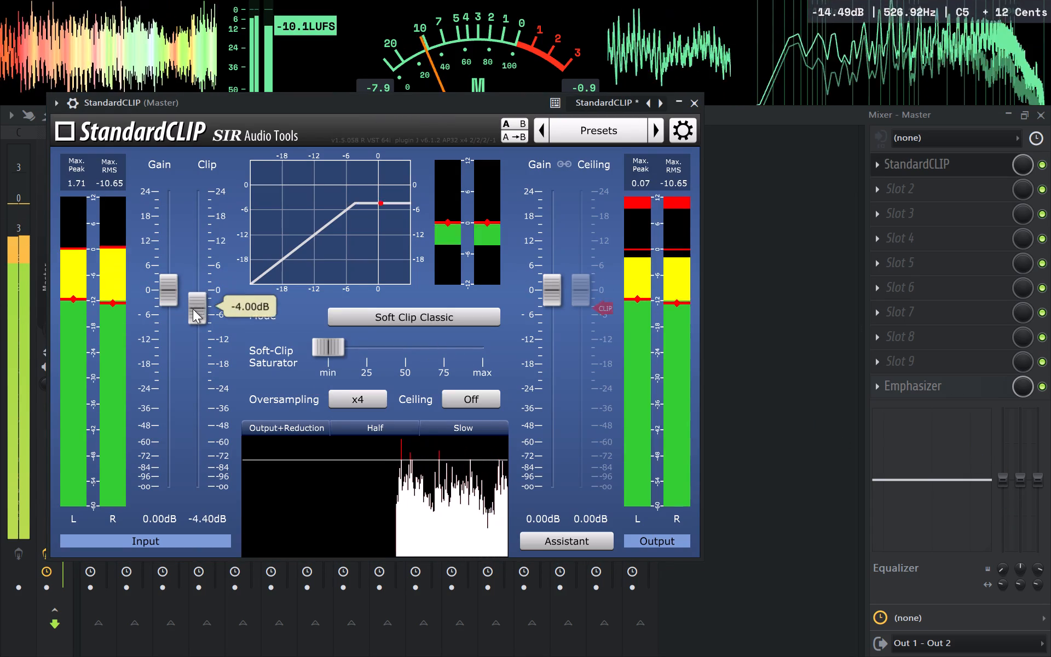
pyautogui.moveTo(193, 309); pyautogui.dragTo(200, 314)
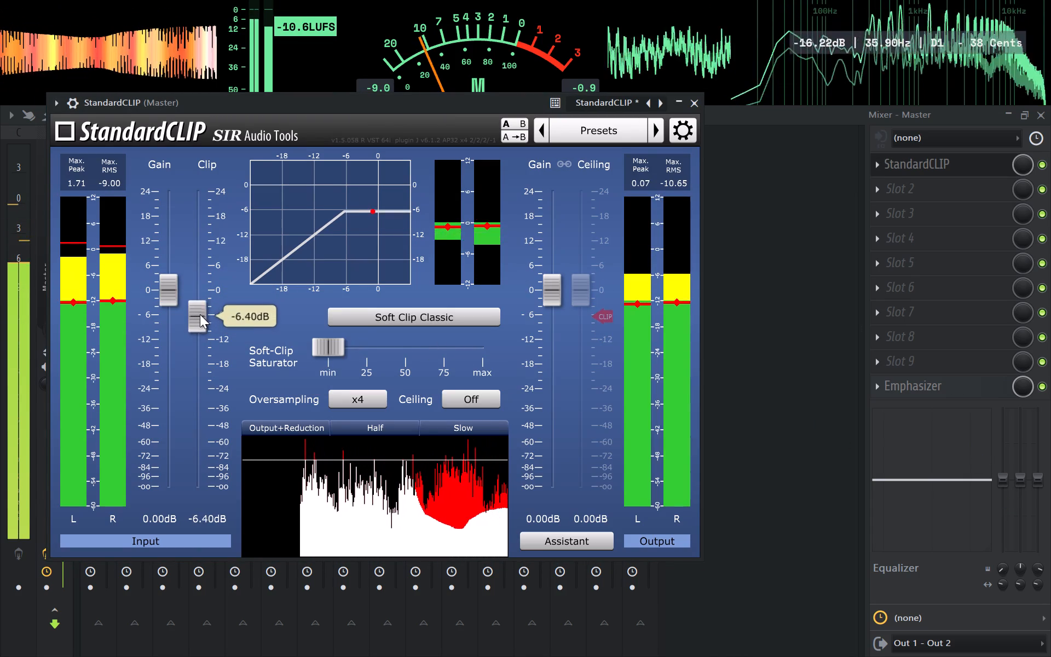
pyautogui.moveTo(200, 314); pyautogui.dragTo(198, 325)
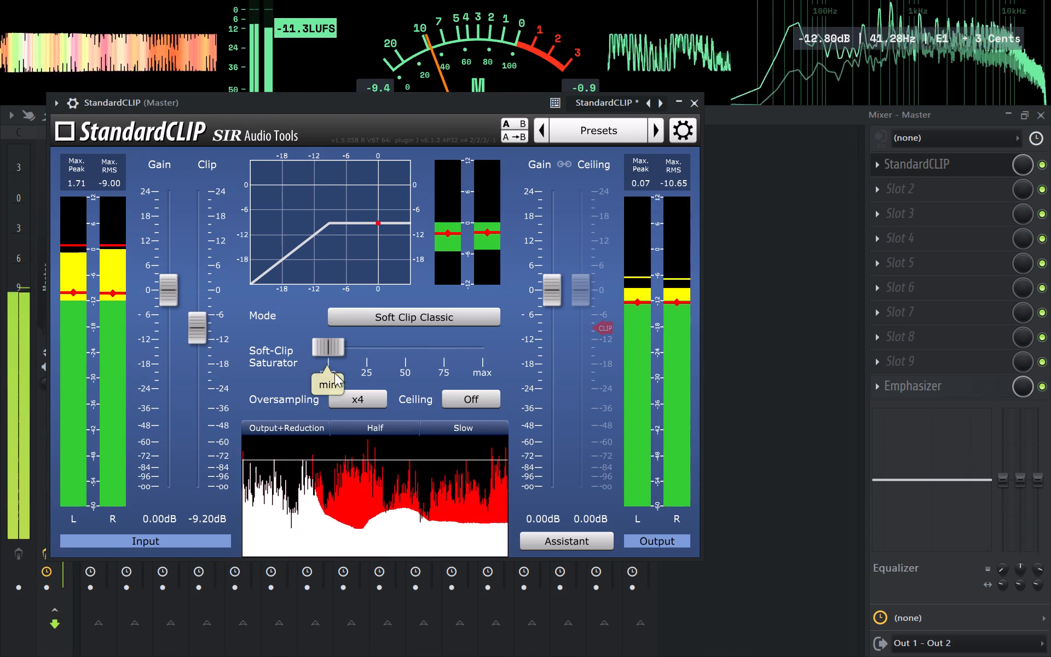
pyautogui.moveTo(204, 332); pyautogui.dragTo(220, 319)
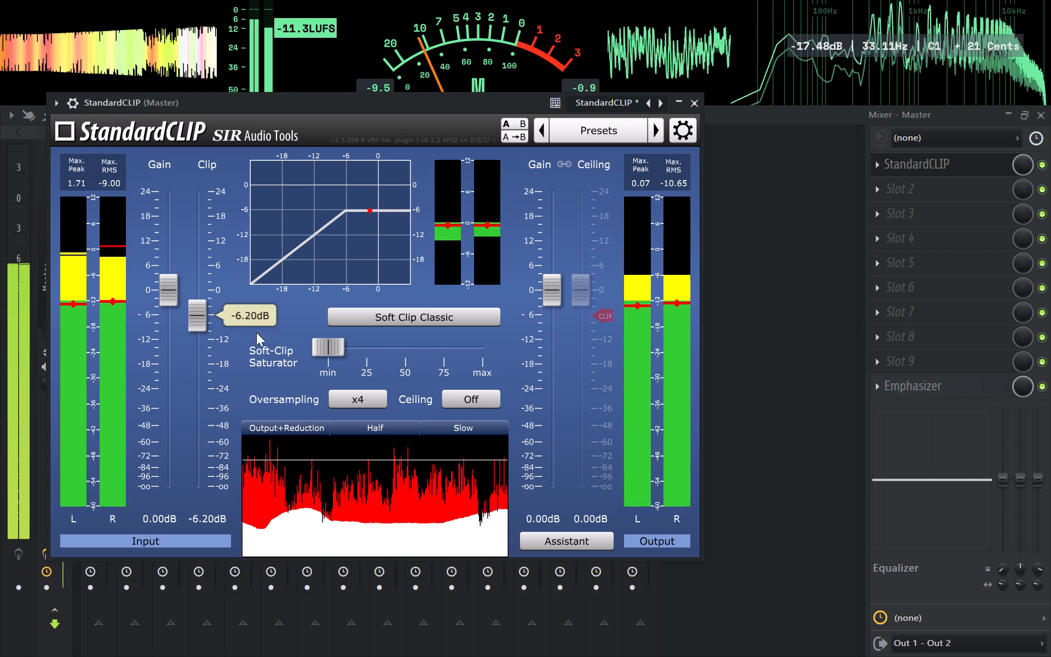
pyautogui.moveTo(326, 341); pyautogui.dragTo(428, 344)
pyautogui.click(204, 324)
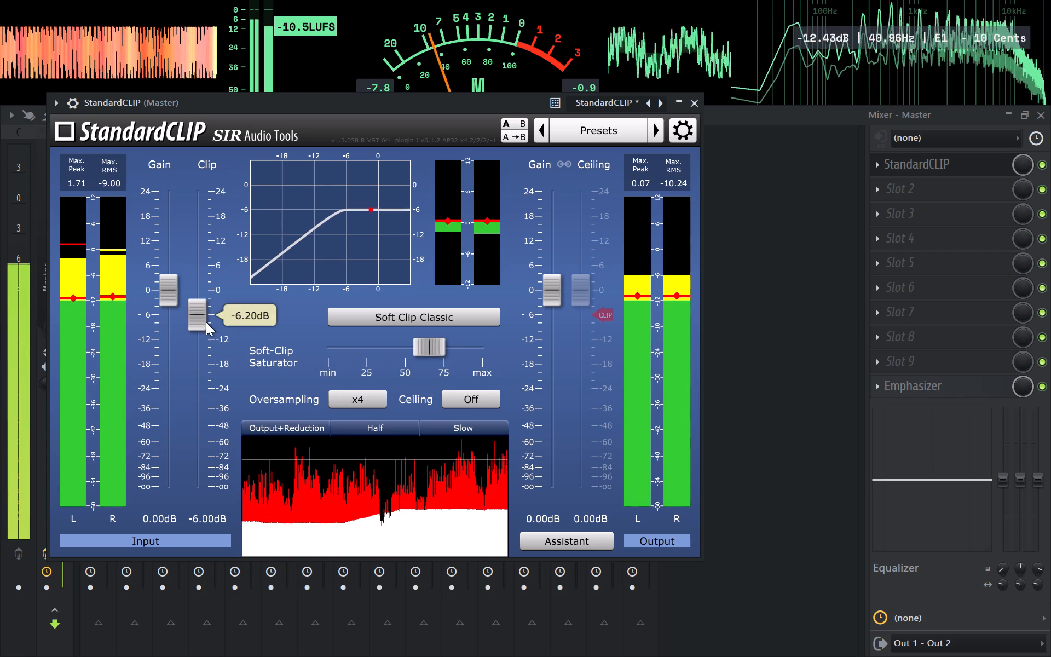
pyautogui.moveTo(419, 341); pyautogui.dragTo(439, 335)
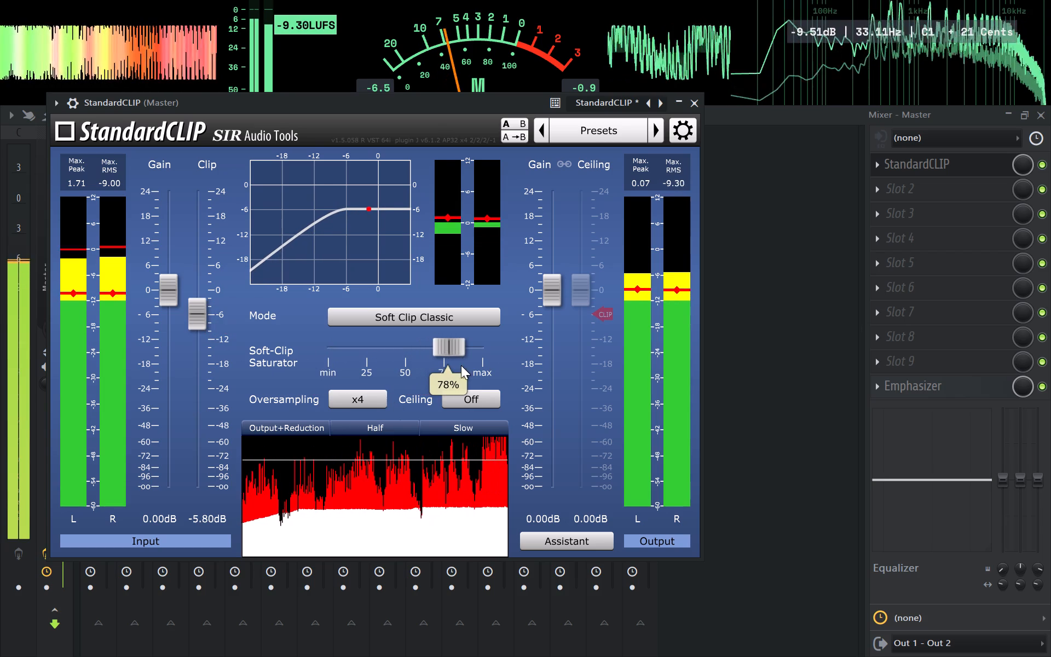
pyautogui.click(215, 311)
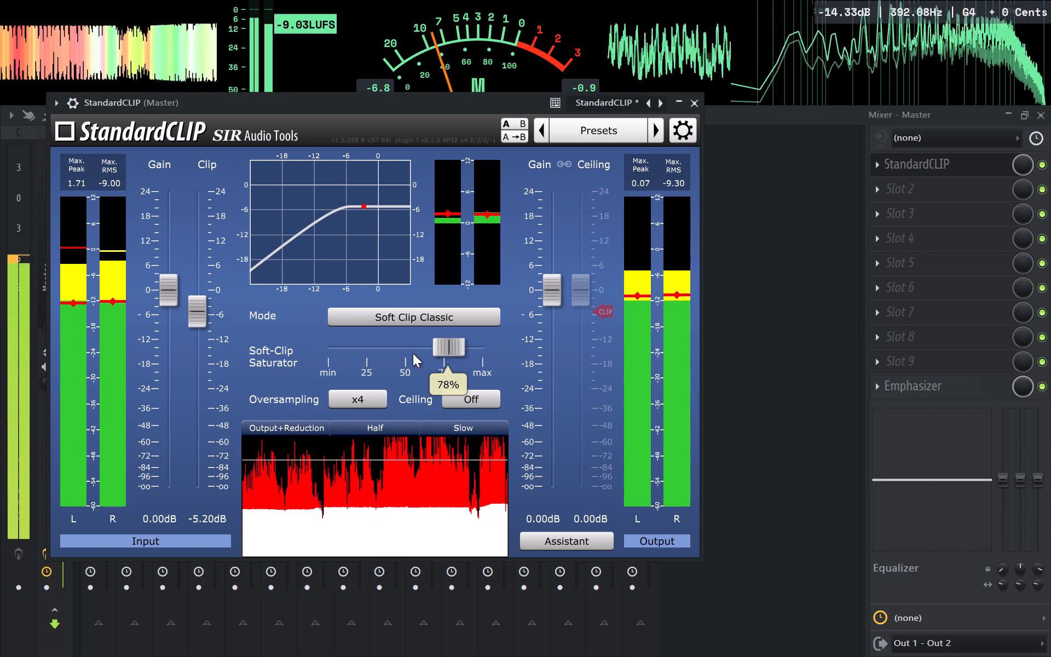
pyautogui.moveTo(435, 352); pyautogui.dragTo(428, 355)
pyautogui.click(186, 308)
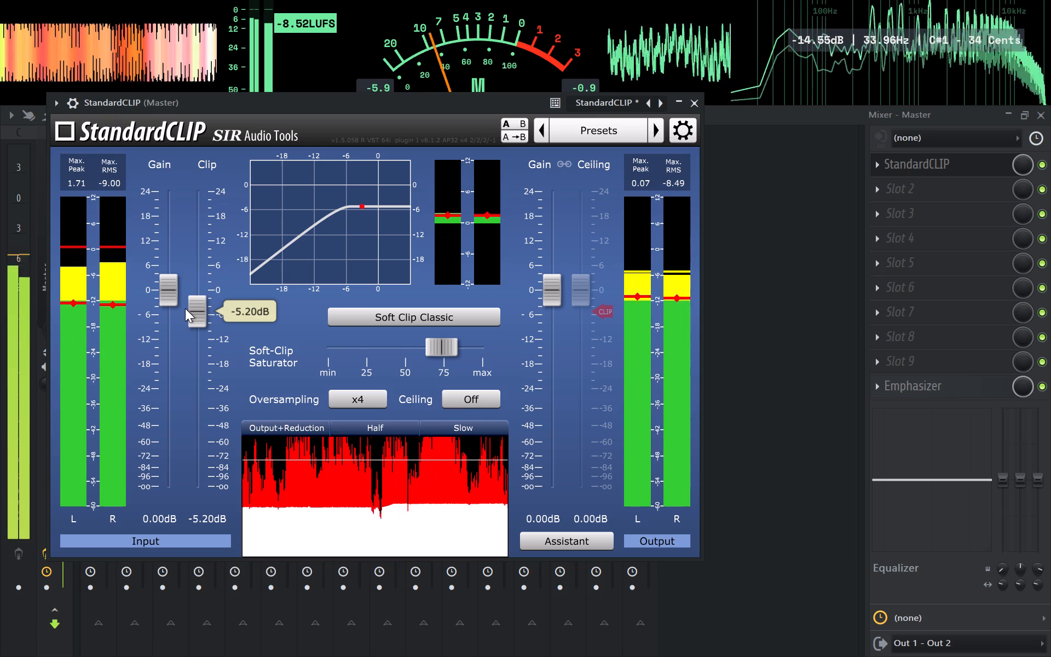
pyautogui.click(190, 318)
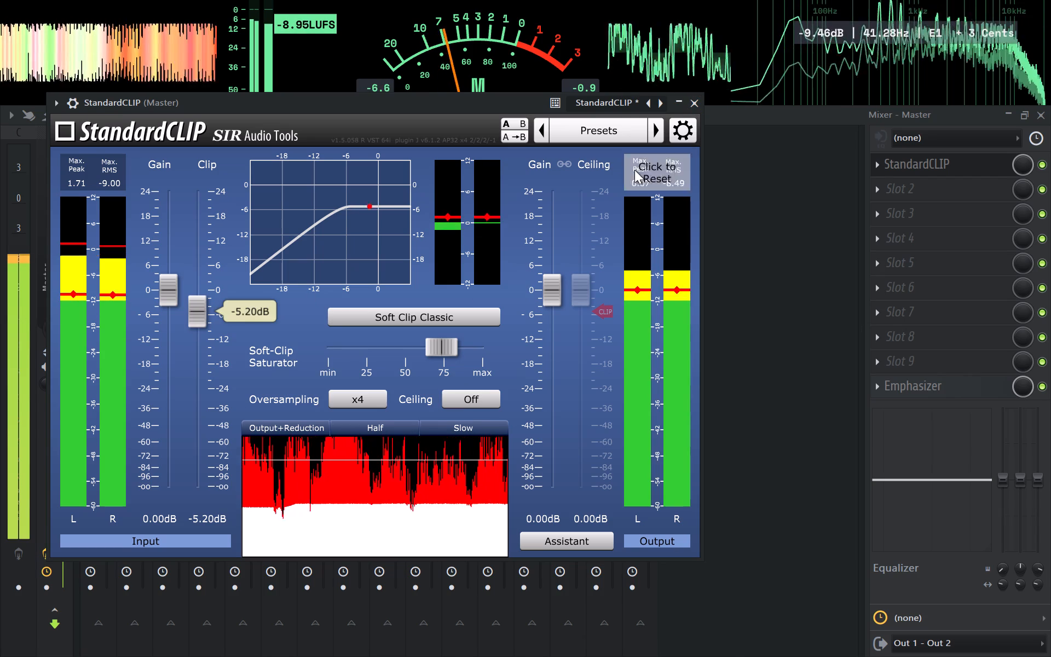
pyautogui.click(693, 100)
# Raise the 90 Hz low band of Insert 3's equalizer to 12.6.
pyautogui.click(175, 223)
pyautogui.moveTo(998, 446); pyautogui.dragTo(1002, 445)
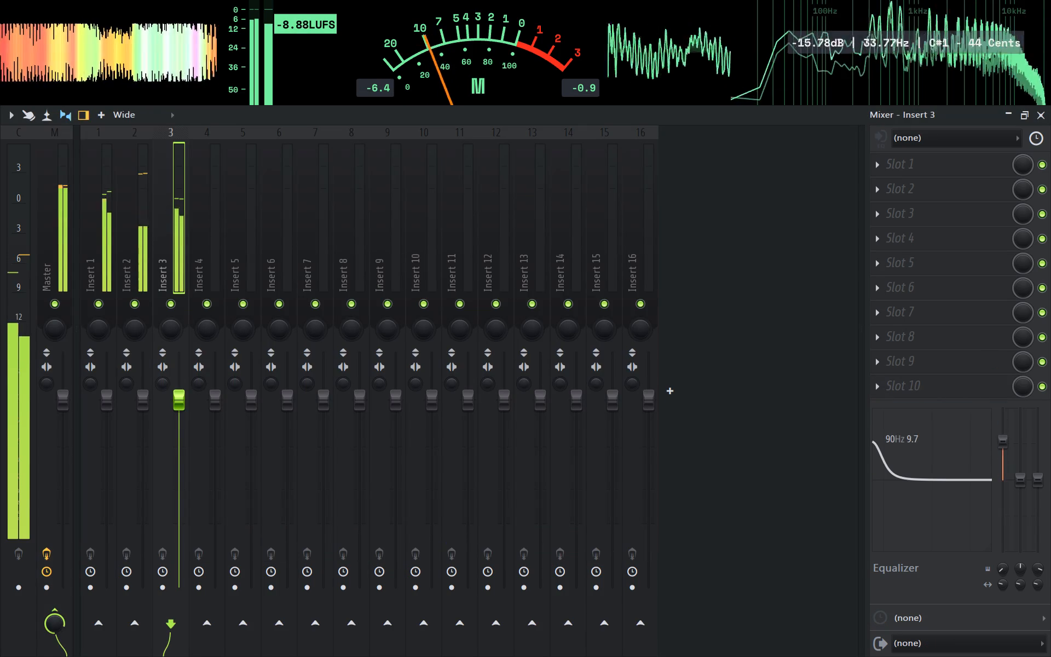
pyautogui.moveTo(1002, 445); pyautogui.dragTo(1010, 418)
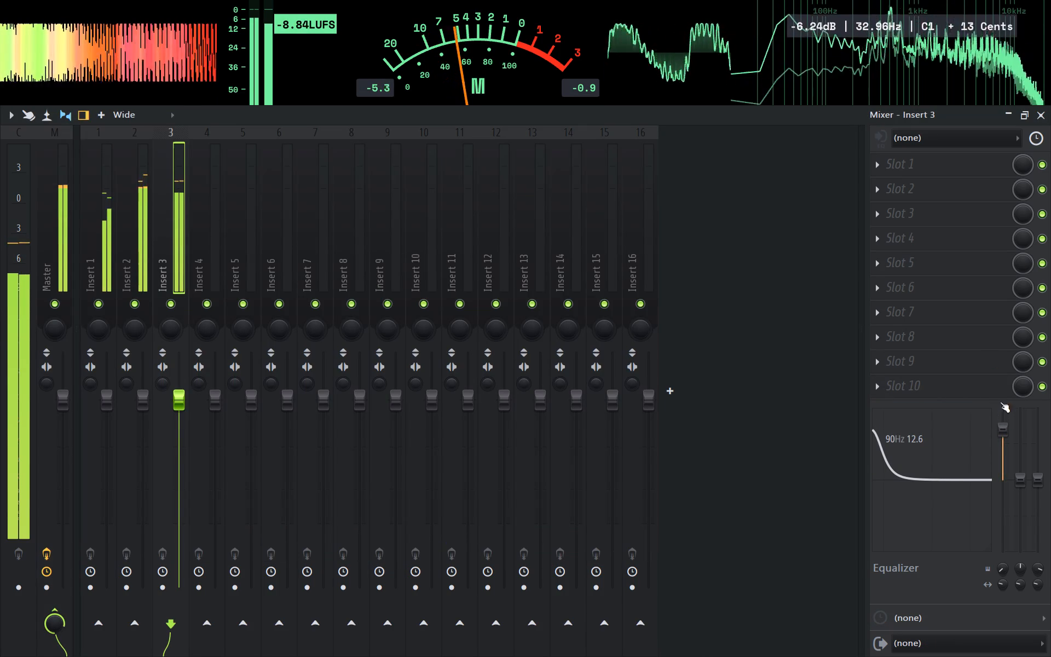
pyautogui.click(1041, 114)
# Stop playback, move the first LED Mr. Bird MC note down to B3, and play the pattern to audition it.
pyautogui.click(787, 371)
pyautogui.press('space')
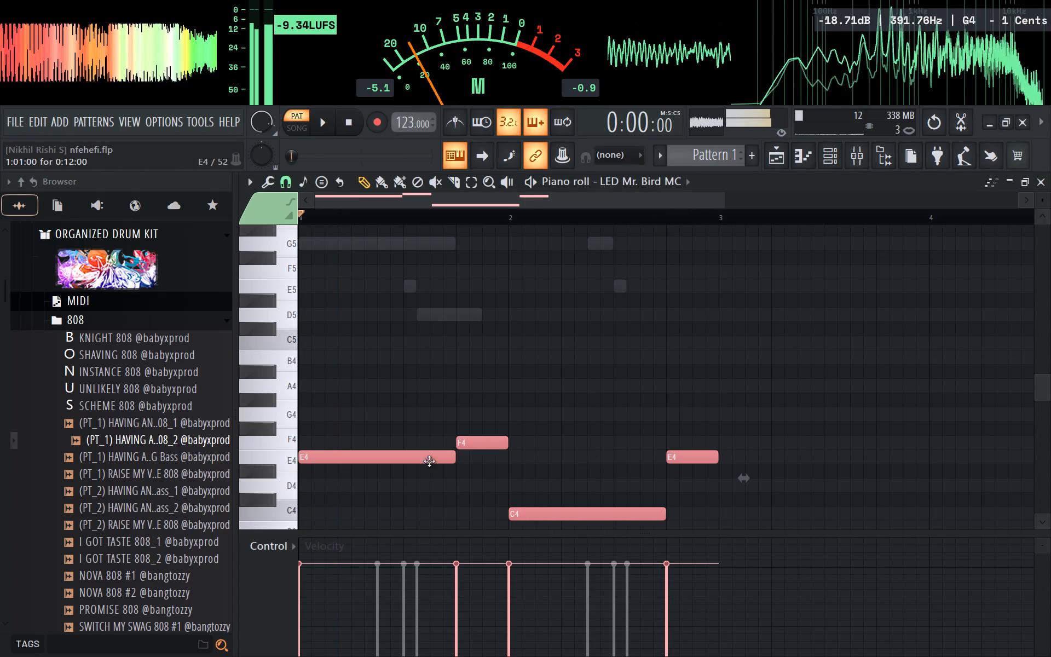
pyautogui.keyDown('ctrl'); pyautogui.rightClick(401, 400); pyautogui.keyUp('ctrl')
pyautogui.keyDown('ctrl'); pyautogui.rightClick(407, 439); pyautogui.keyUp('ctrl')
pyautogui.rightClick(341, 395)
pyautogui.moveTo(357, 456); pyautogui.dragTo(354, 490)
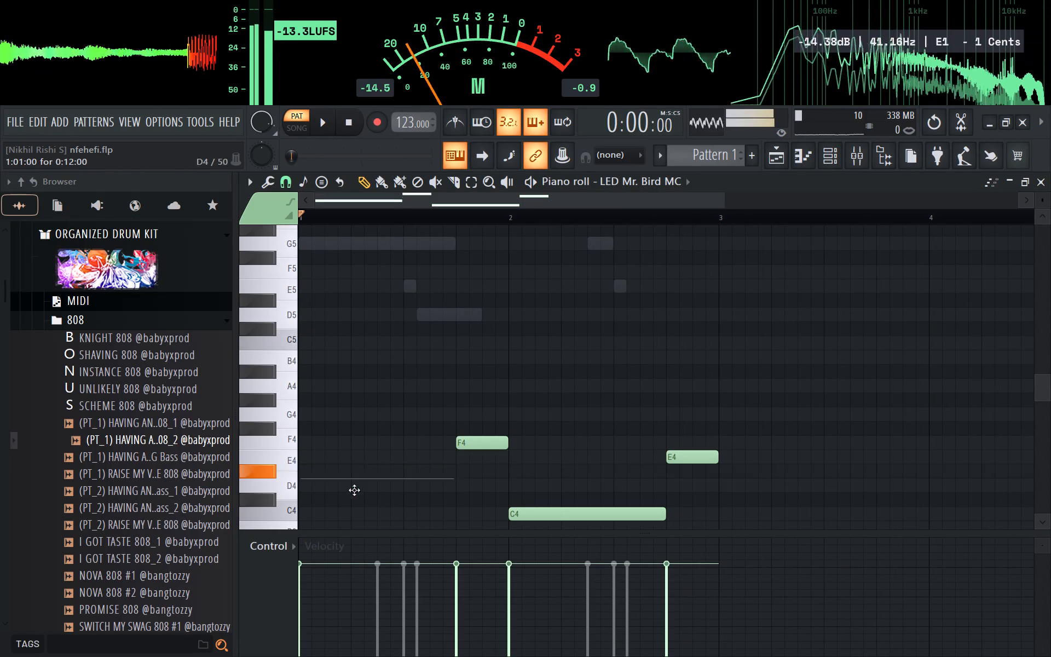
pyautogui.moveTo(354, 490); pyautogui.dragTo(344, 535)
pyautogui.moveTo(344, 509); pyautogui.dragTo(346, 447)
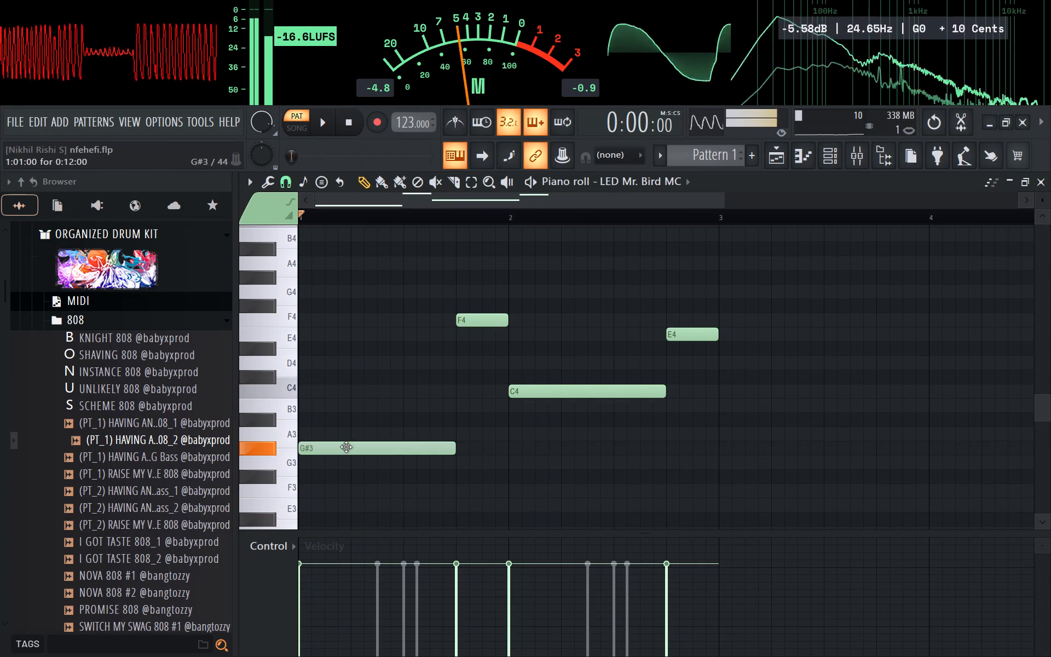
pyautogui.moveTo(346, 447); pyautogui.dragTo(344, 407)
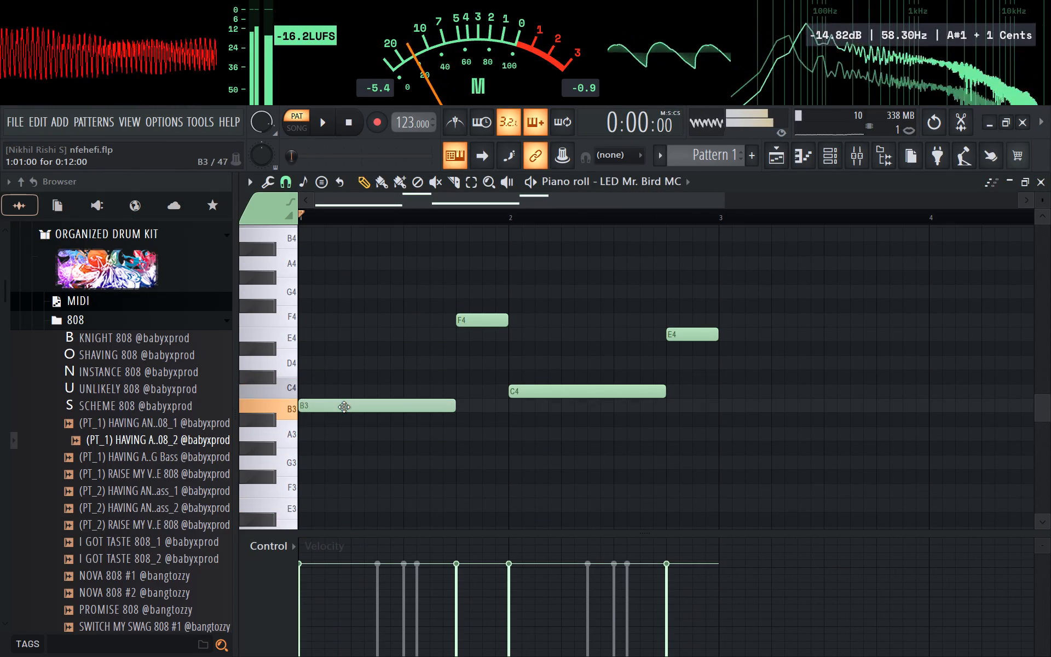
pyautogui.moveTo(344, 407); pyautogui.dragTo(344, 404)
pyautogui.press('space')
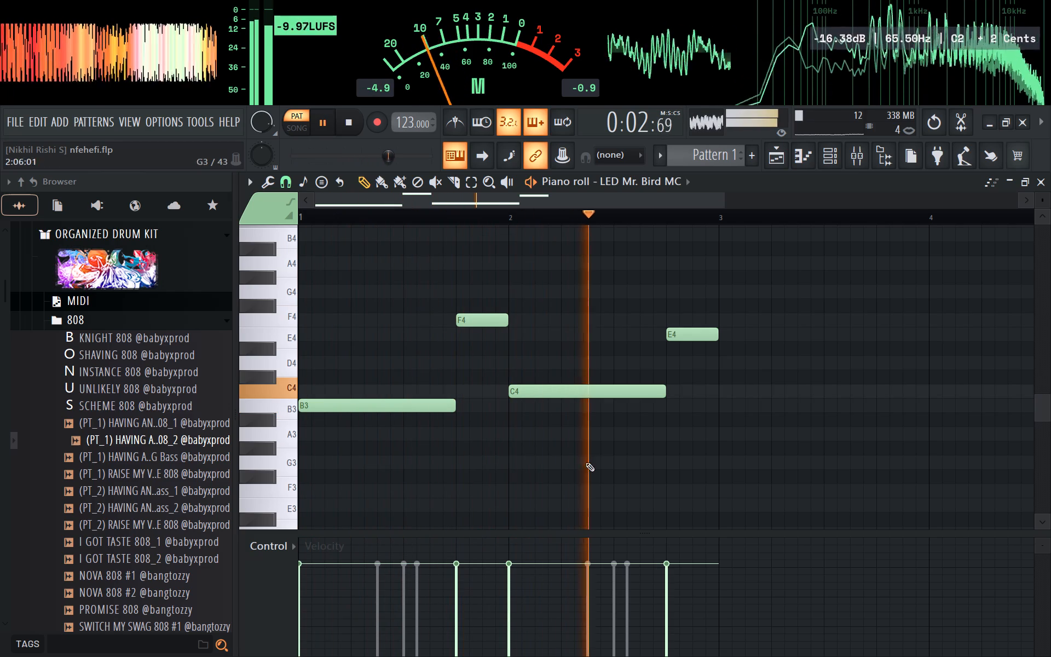
# Select all four notes and transpose them up three octaves to B6, F7, C7 and E7.
pyautogui.keyDown('ctrl'); pyautogui.moveTo(803, 296); pyautogui.dragTo(99, 507); pyautogui.keyUp('ctrl')
pyautogui.hotkey('ctrl', 'Up')
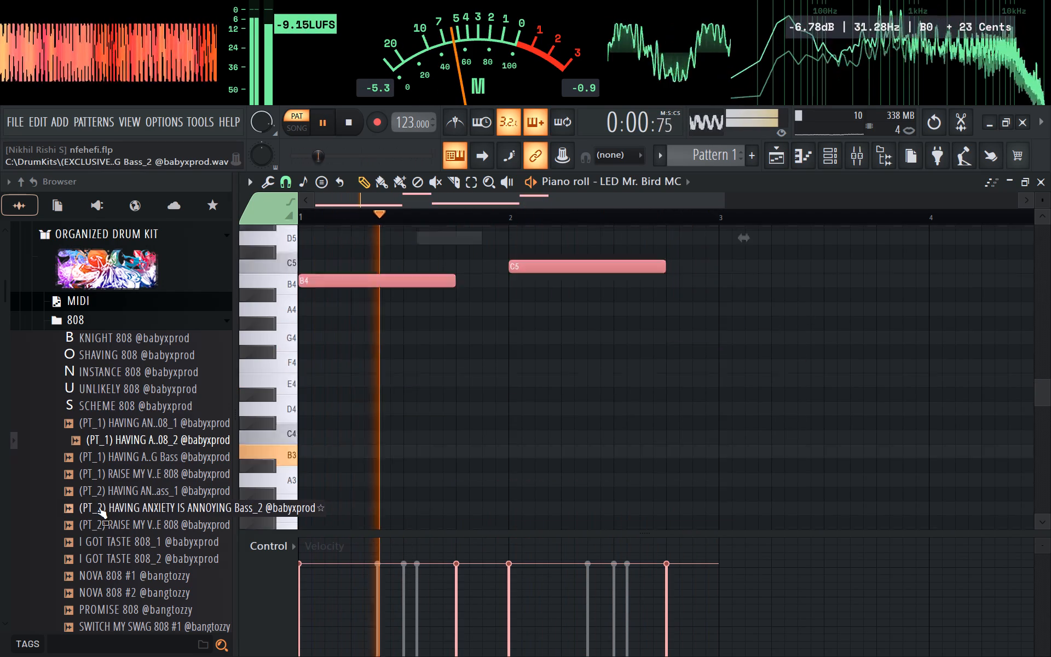
pyautogui.hotkey('ctrl', 'Up')
pyautogui.hotkey('ctrl', 'Up')
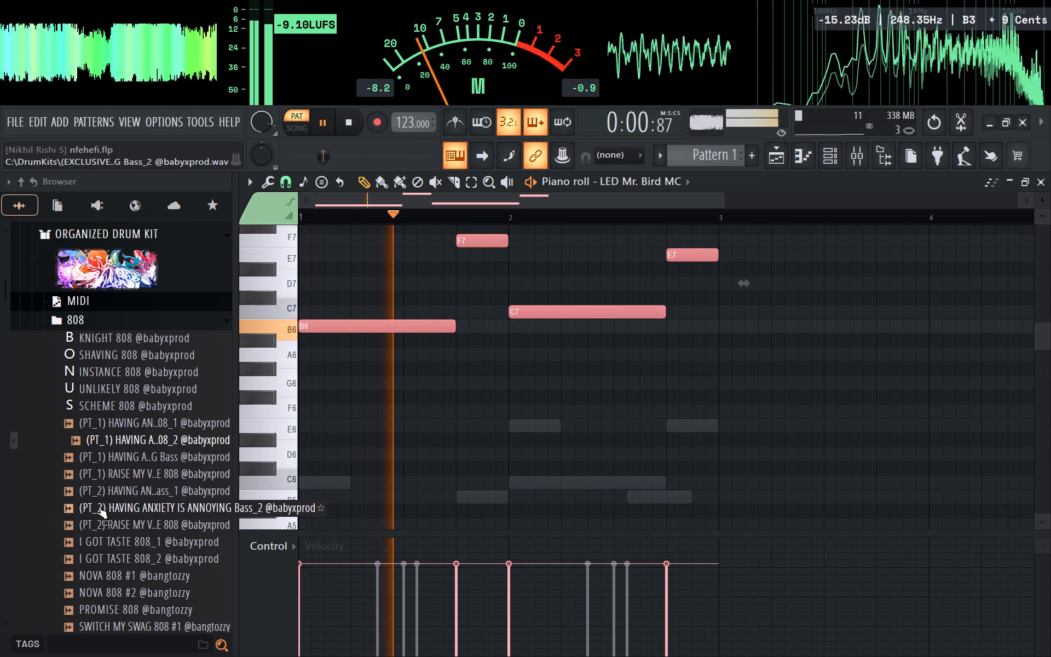
# Move only the first note down to A6 with playback stopped, and play the pattern to audition it.
pyautogui.rightClick(630, 372)
pyautogui.press('space')
pyautogui.moveTo(356, 329); pyautogui.dragTo(351, 351)
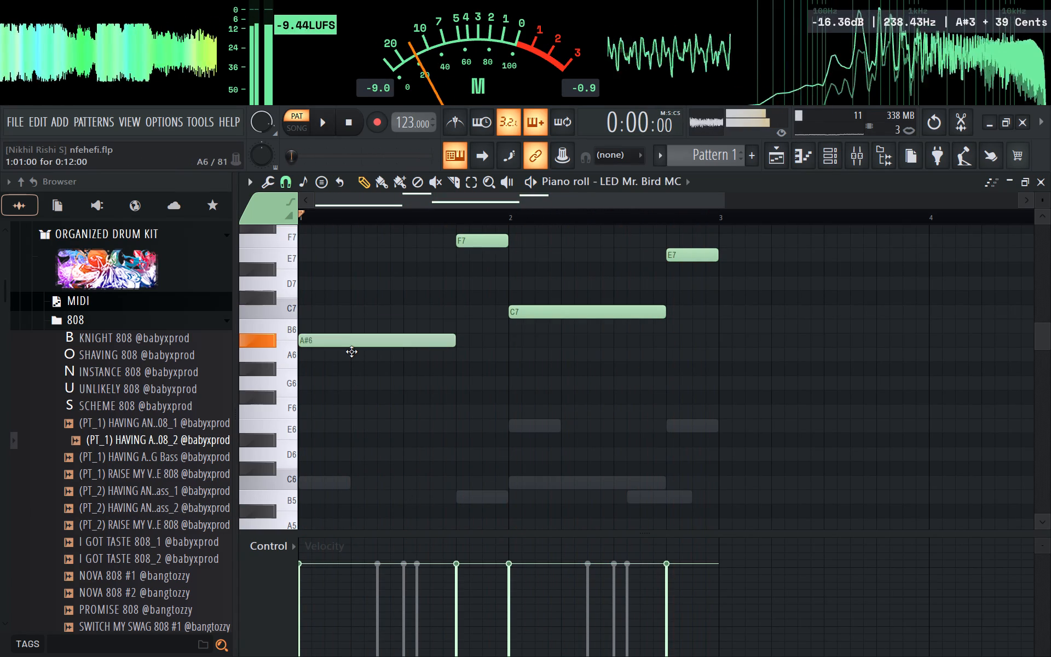
pyautogui.moveTo(351, 351); pyautogui.dragTo(349, 363)
pyautogui.press('space')
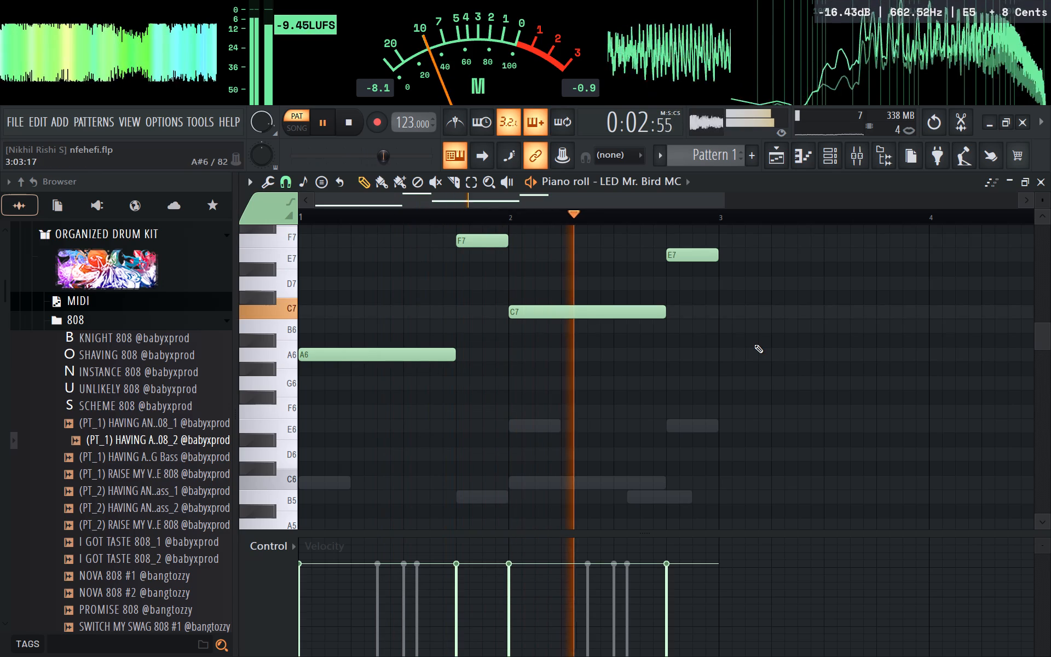
# Select all four notes and transpose them down by octaves, settling on A4, F5, C5 and E5.
pyautogui.scroll(2, 751, 332)
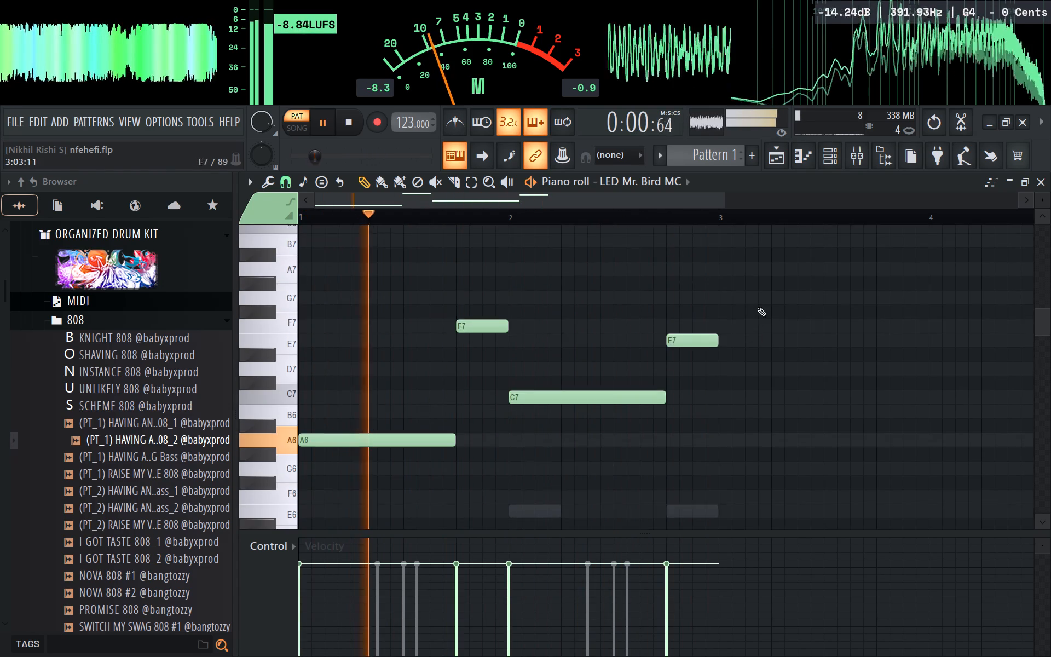
pyautogui.keyDown('ctrl'); pyautogui.moveTo(764, 289); pyautogui.dragTo(98, 569); pyautogui.keyUp('ctrl')
pyautogui.hotkey('ctrl', 'Down')
pyautogui.hotkey('ctrl', 'Down')
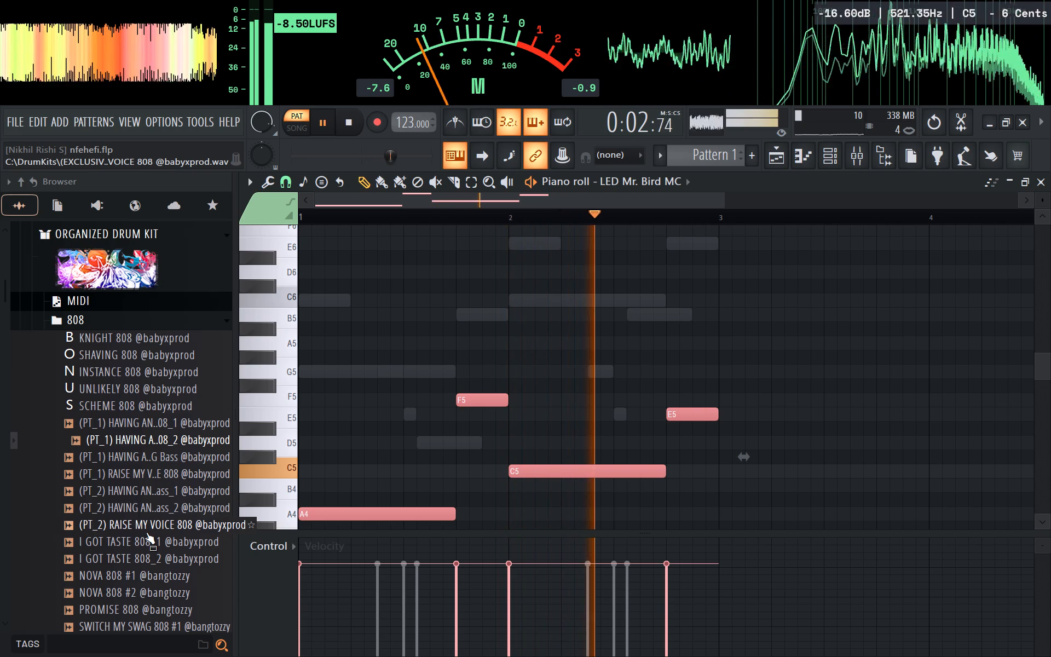
pyautogui.hotkey('ctrl', 'Down')
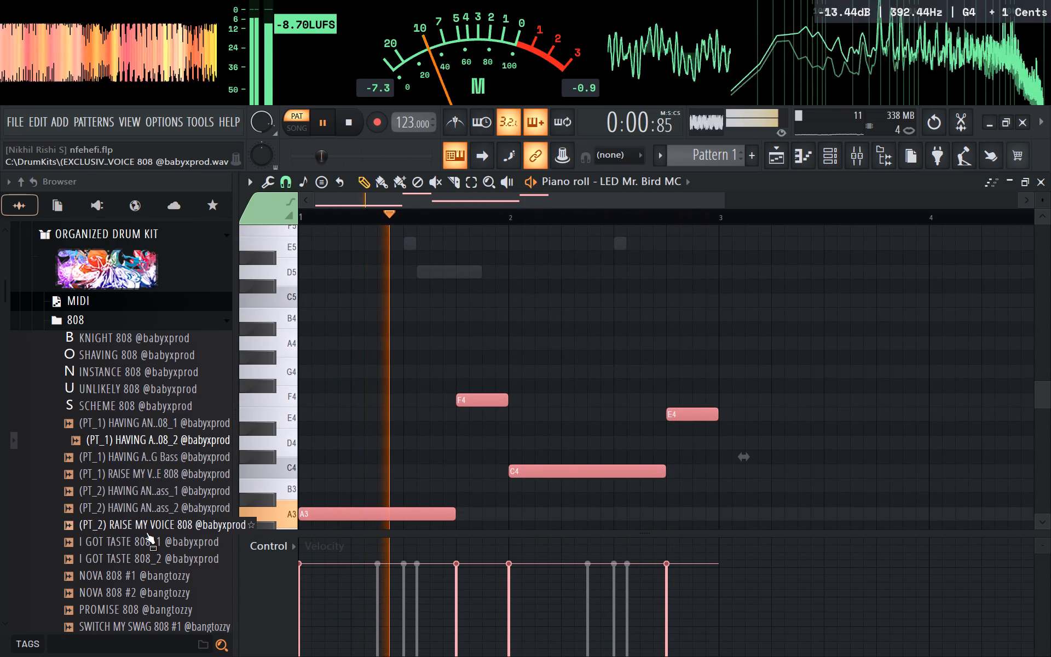
pyautogui.hotkey('ctrl', 'Up')
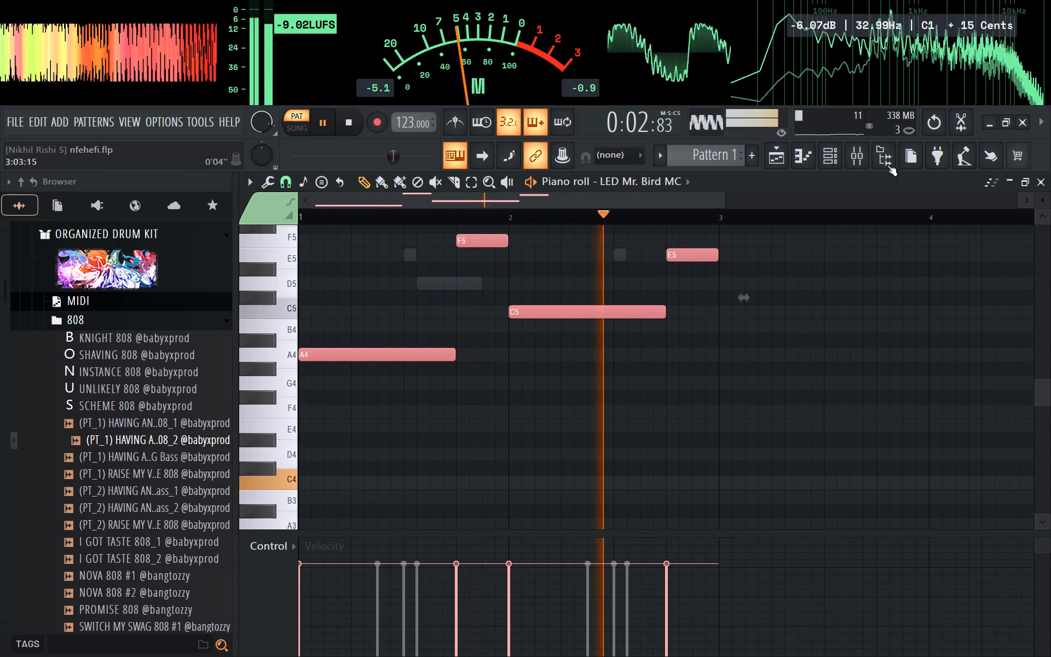
# Load the OTT plugin into slot 1 of mixer track Insert 3, searching the effect plugins for "ott".
pyautogui.click(854, 163)
pyautogui.click(1038, 117)
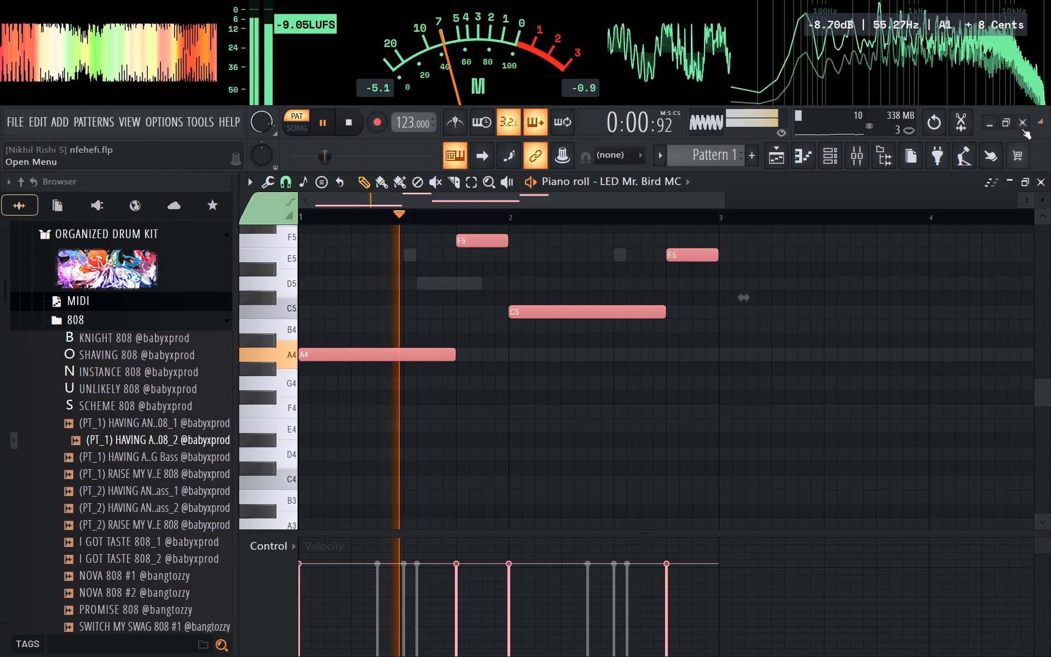
pyautogui.click(863, 158)
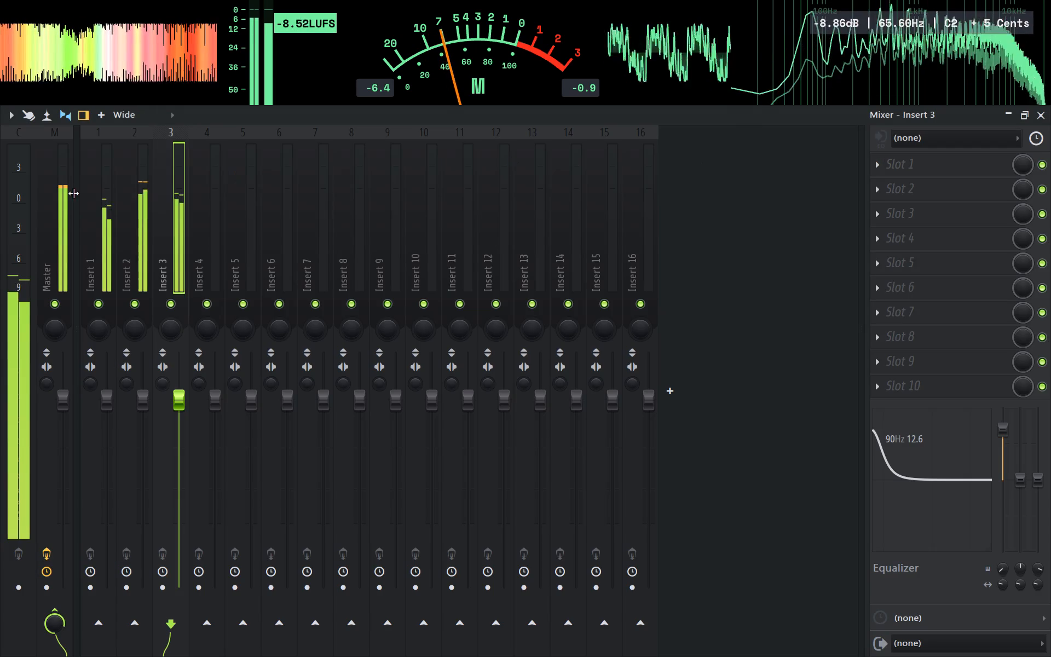
pyautogui.click(57, 214)
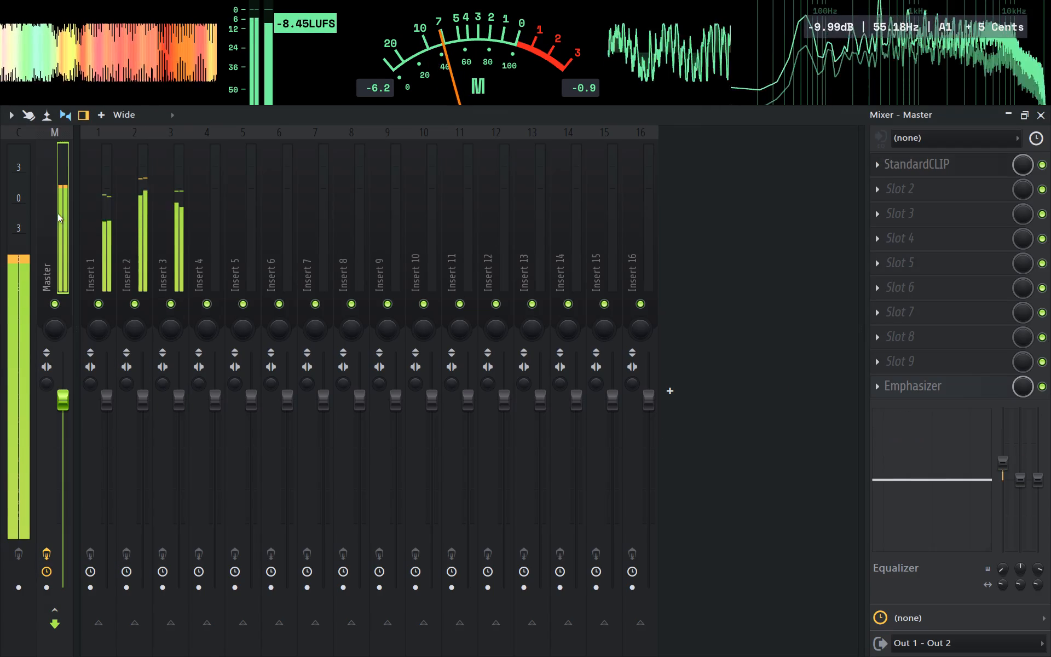
pyautogui.click(153, 223)
pyautogui.click(885, 165)
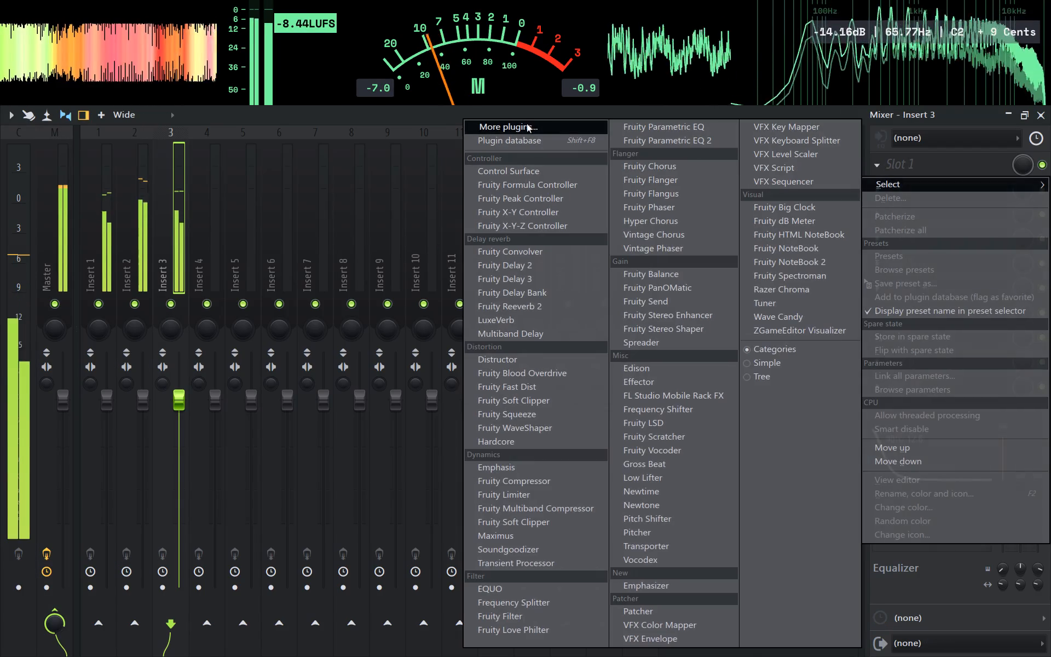
pyautogui.click(527, 126)
pyautogui.write('ott')
pyautogui.doubleClick(511, 59)
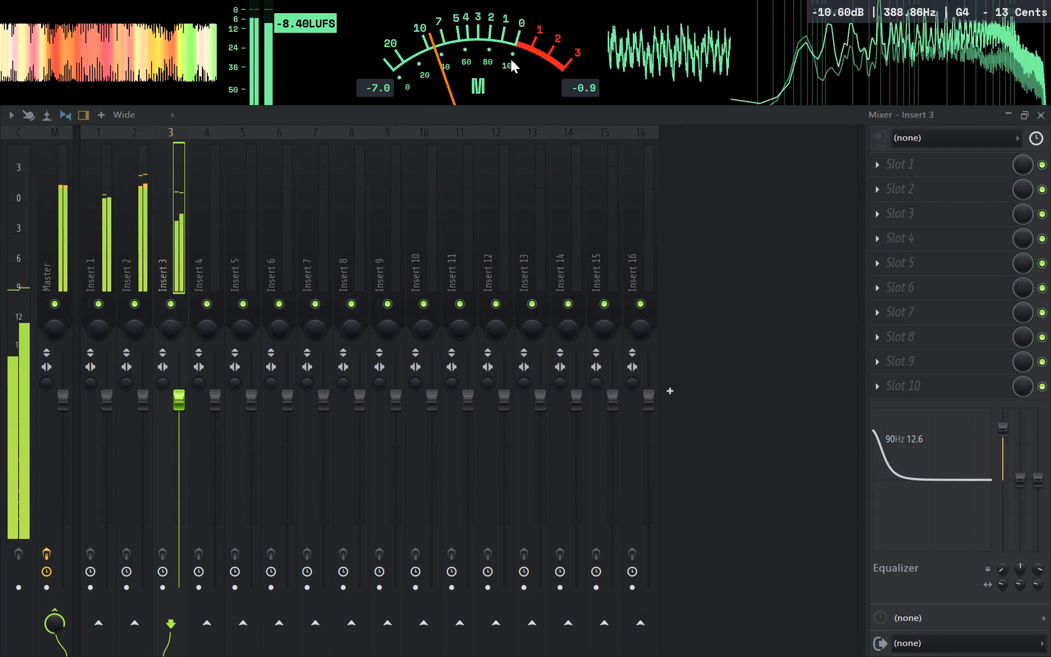
# Set OTT's depth to 30%, lower the high band's thresholds and gain, and close the plugin window.
pyautogui.moveTo(38, 141); pyautogui.dragTo(35, 186)
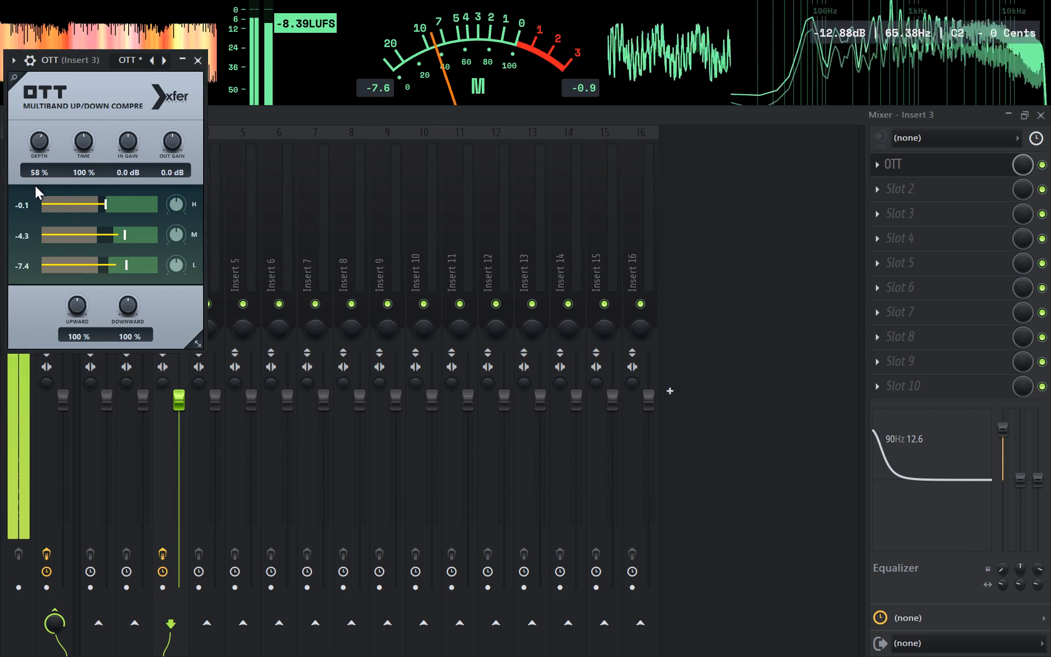
pyautogui.moveTo(35, 186); pyautogui.dragTo(31, 210)
pyautogui.moveTo(102, 211); pyautogui.dragTo(77, 215)
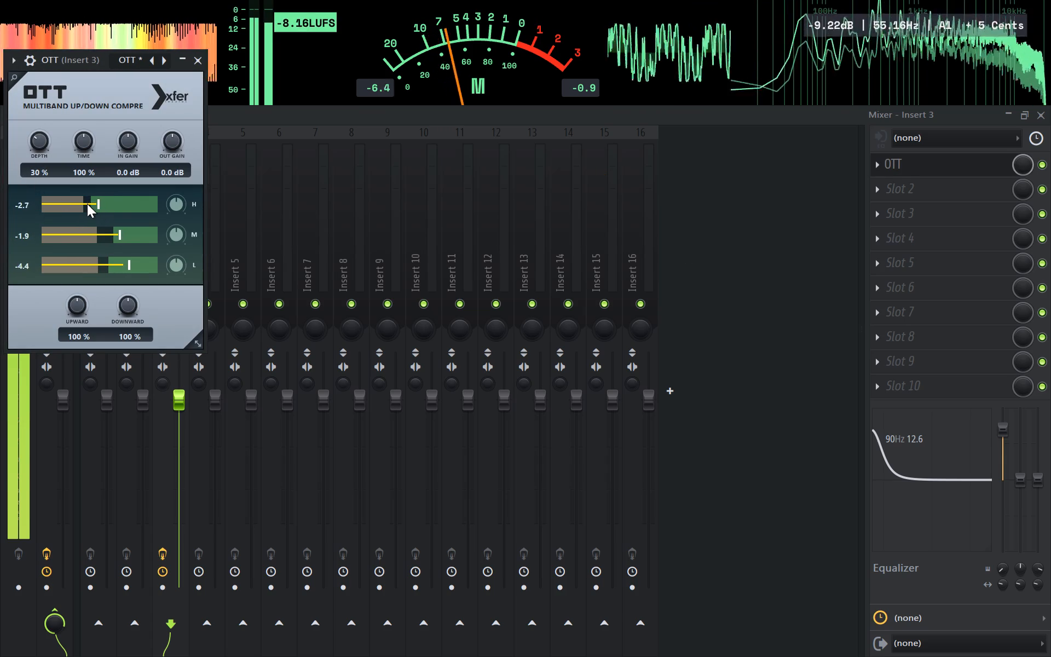
pyautogui.moveTo(88, 203); pyautogui.dragTo(93, 202)
pyautogui.moveTo(187, 200); pyautogui.dragTo(170, 208)
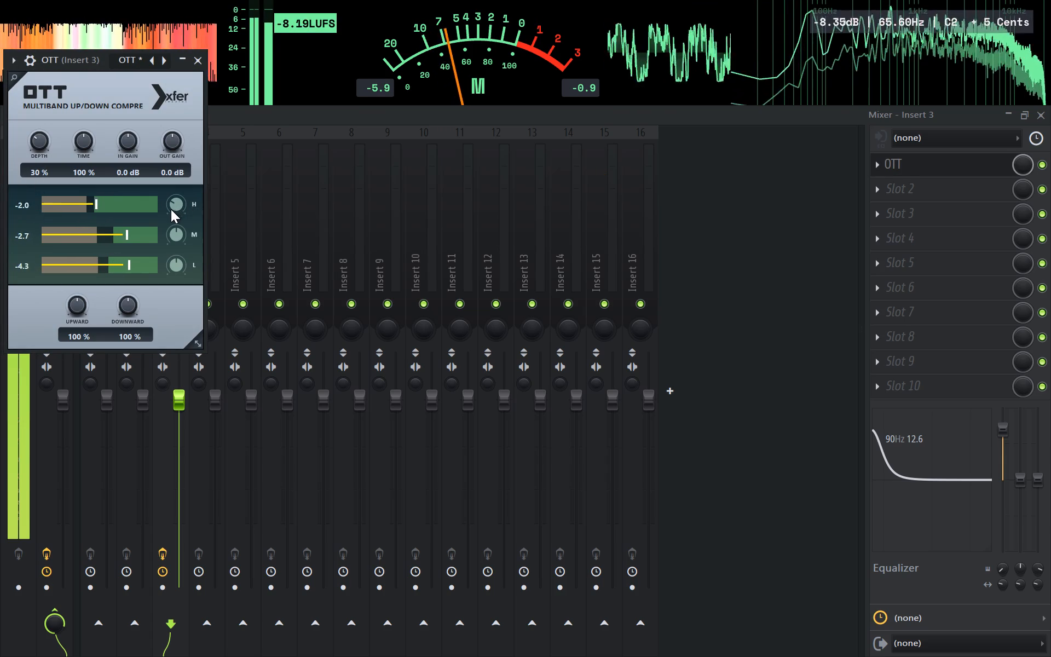
pyautogui.click(167, 204)
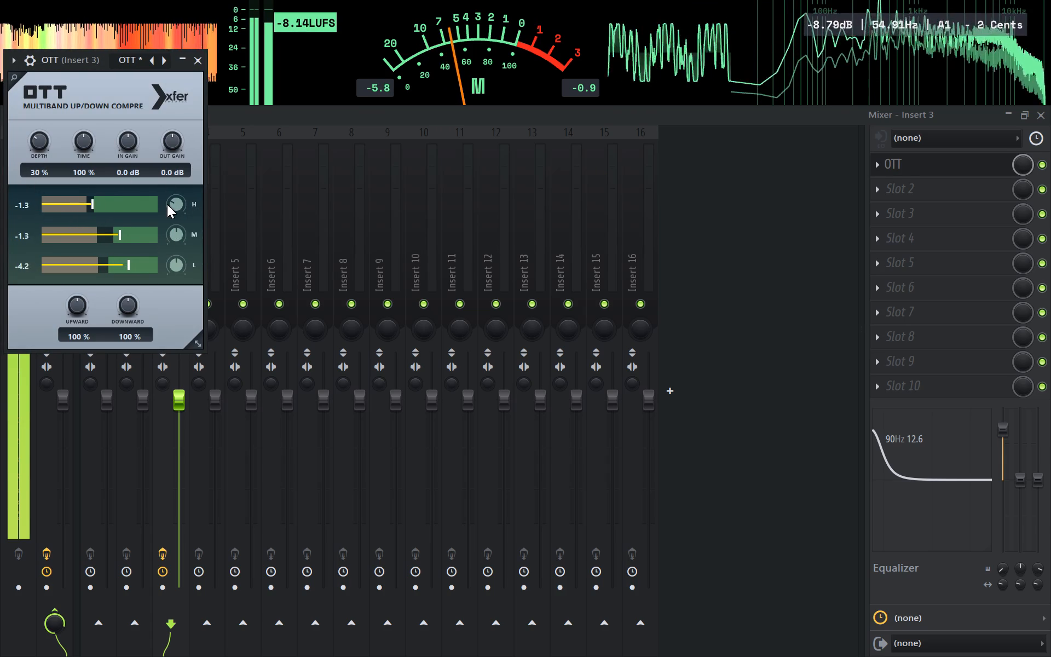
pyautogui.click(197, 59)
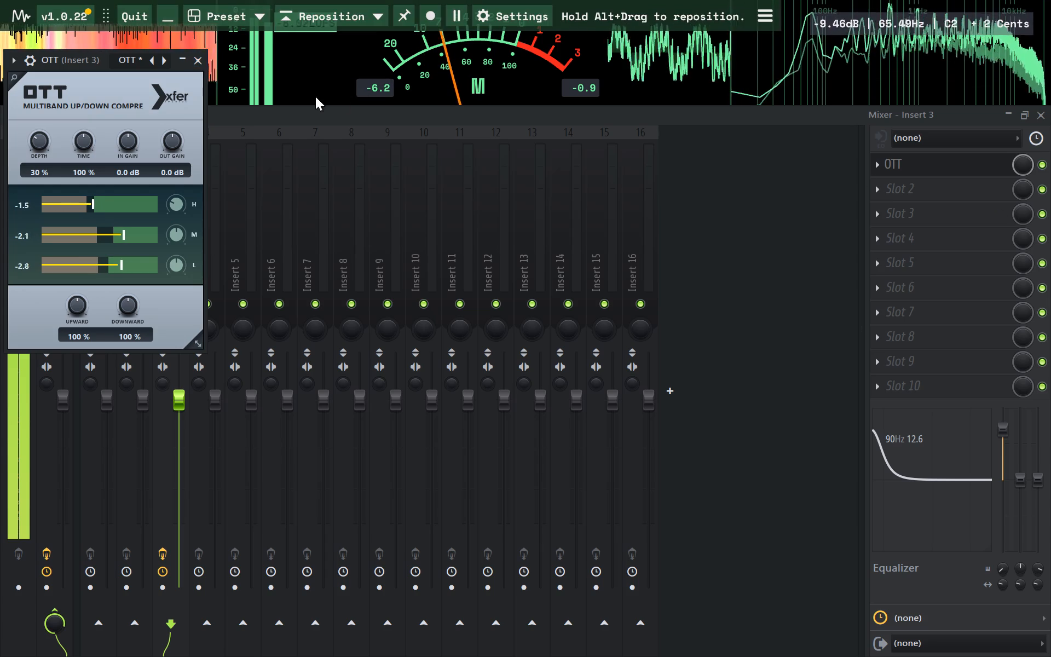
pyautogui.click(199, 59)
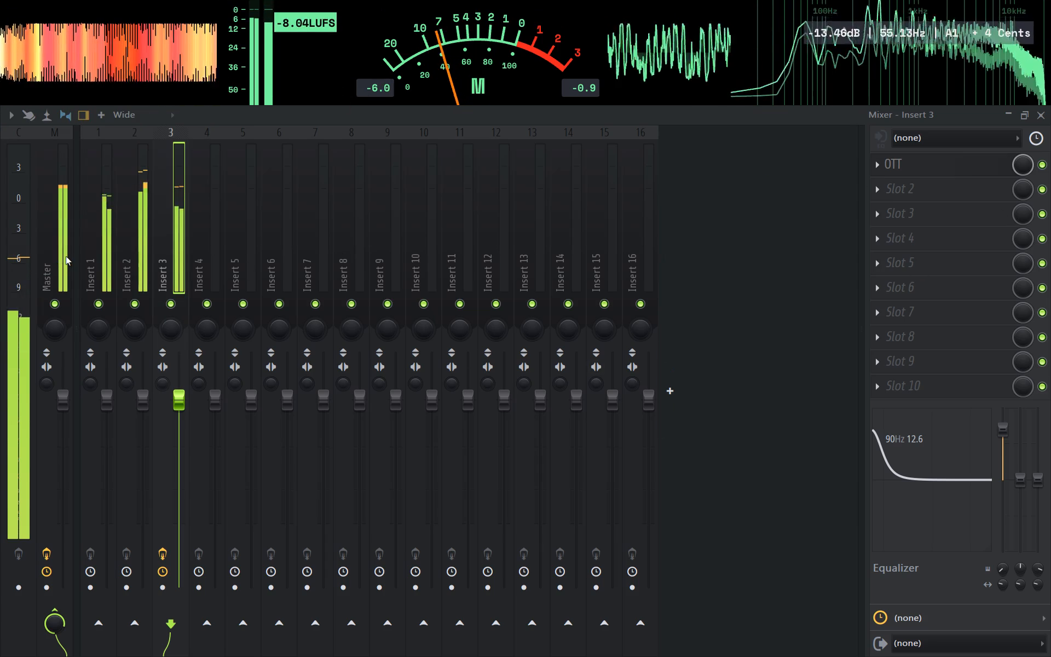
# Set the clip level of StandardCLIP on the Master track to -5.60 dB and close the plugin and mixer.
pyautogui.click(56, 256)
pyautogui.click(966, 170)
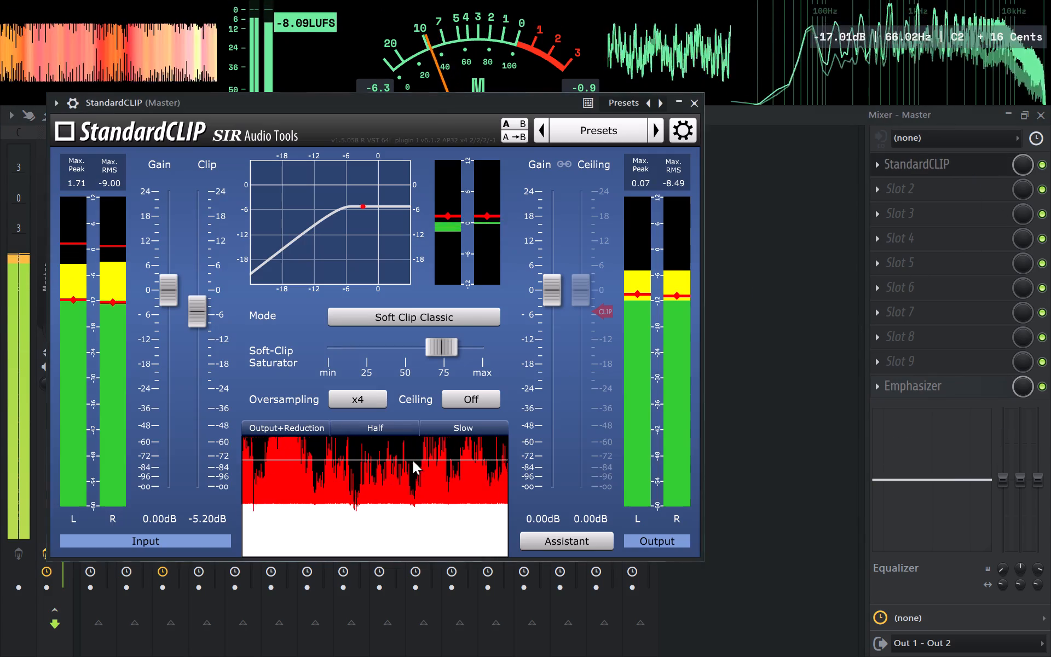
pyautogui.click(193, 308)
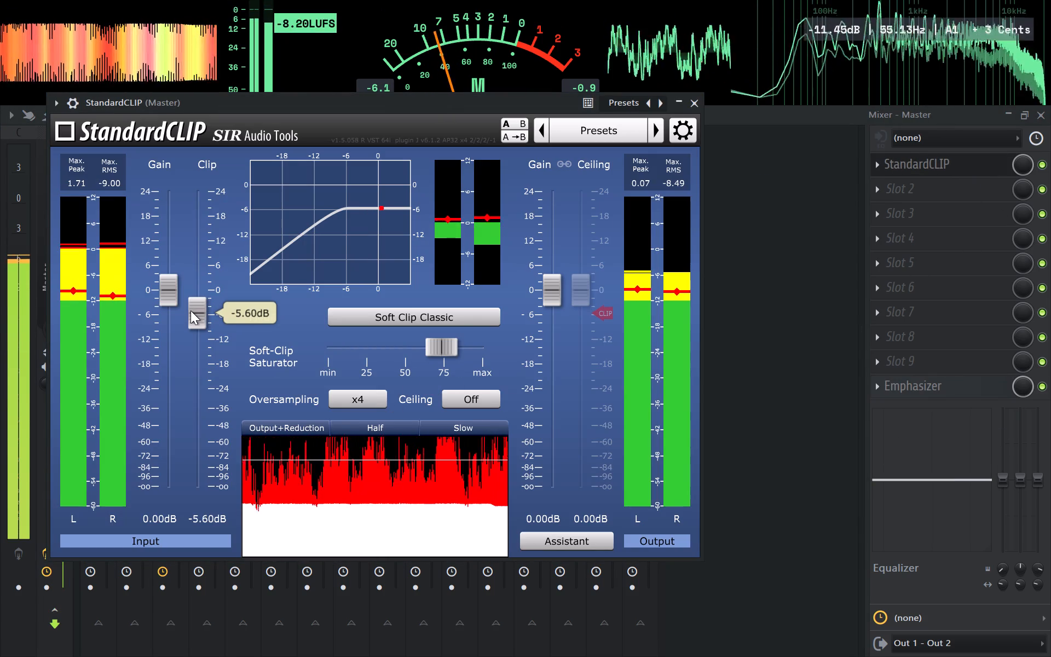
pyautogui.click(696, 101)
pyautogui.click(1042, 116)
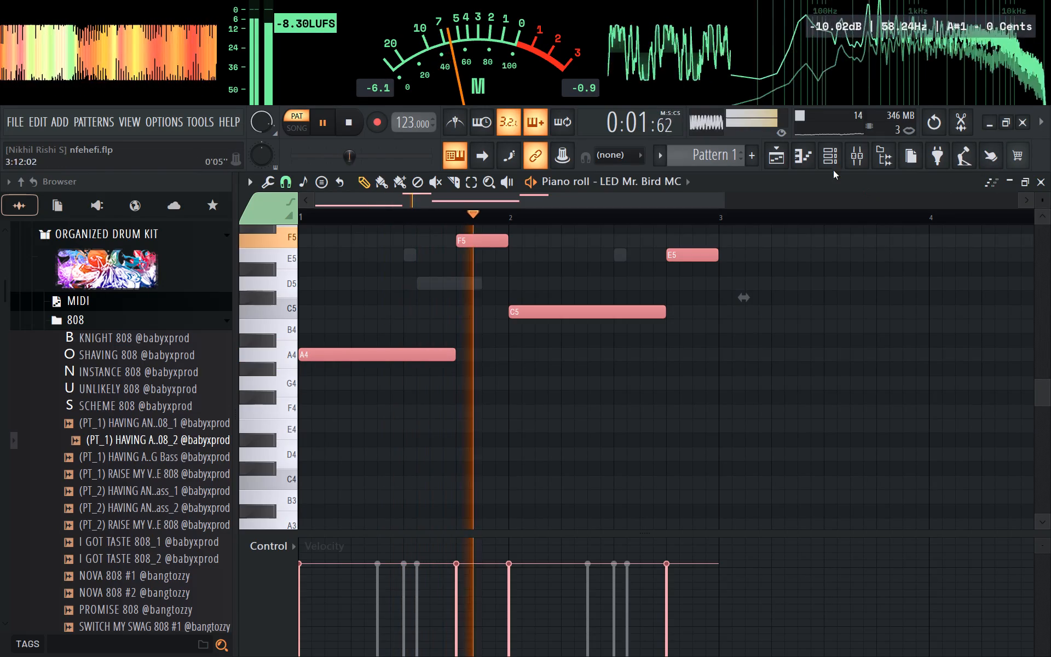
# Reopen the mixer, solo Insert 1, and restart playback to audition that track alone.
pyautogui.click(871, 161)
pyautogui.click(872, 157)
pyautogui.click(857, 157)
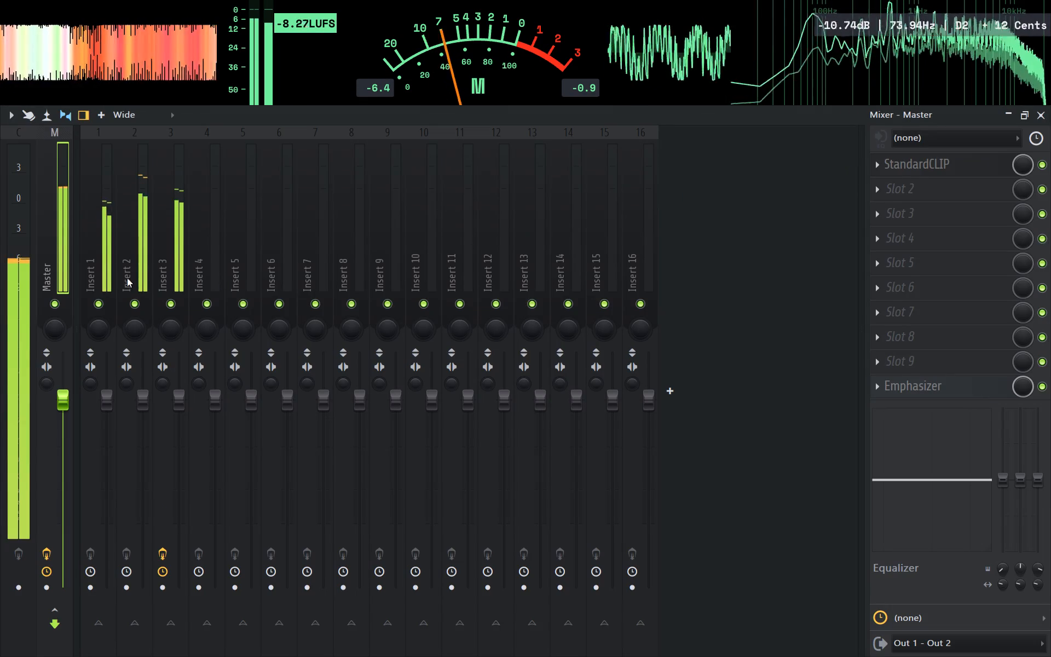
pyautogui.press('space')
pyautogui.click(118, 229)
pyautogui.keyDown('ctrl'); pyautogui.click(101, 264); pyautogui.keyUp('ctrl')
pyautogui.keyDown('ctrl'); pyautogui.click(99, 299); pyautogui.keyUp('ctrl')
pyautogui.press('space')
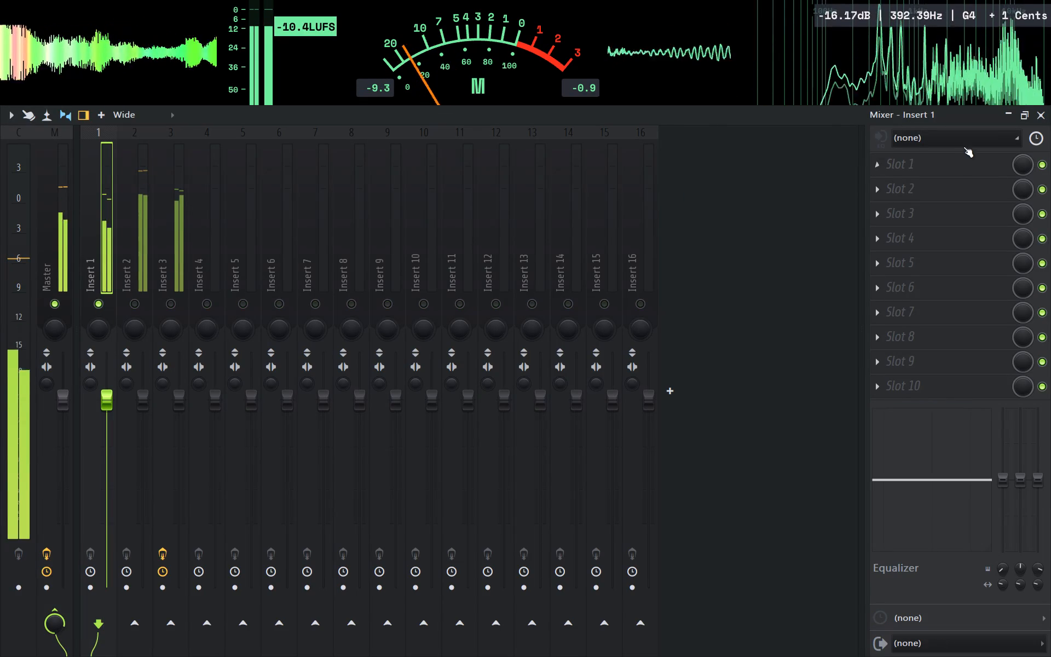
# Solo Insert 2 and load the OTT plugin into its slot 1, searching the effect plugins for "ot".
pyautogui.keyDown('ctrl'); pyautogui.moveTo(120, 316); pyautogui.dragTo(126, 314); pyautogui.keyUp('ctrl')
pyautogui.keyDown('ctrl'); pyautogui.click(130, 309); pyautogui.keyUp('ctrl')
pyautogui.click(144, 249)
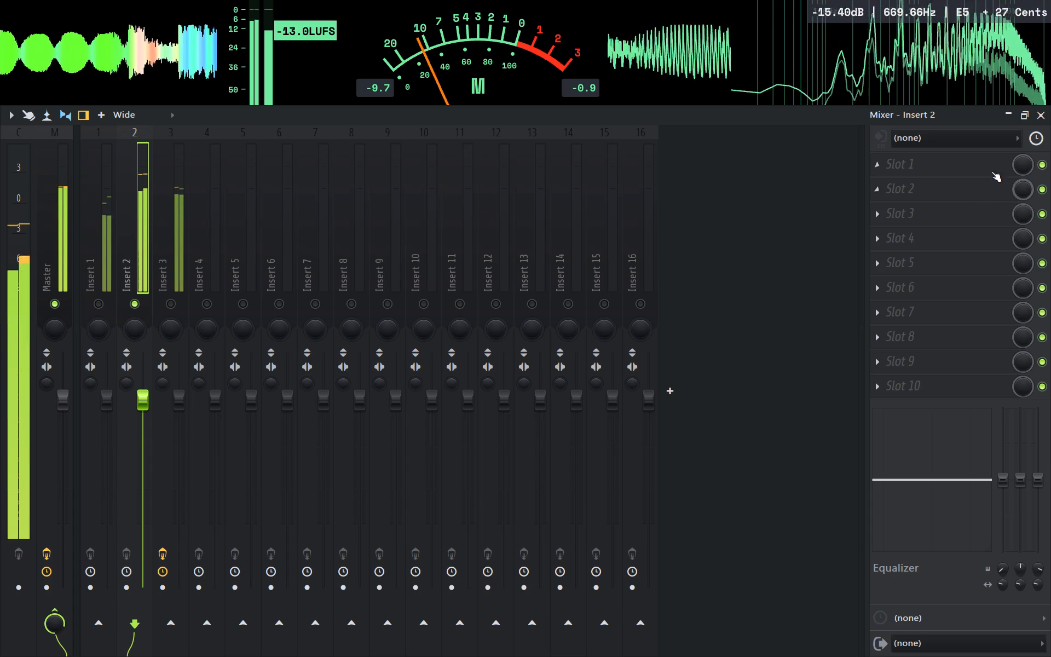
pyautogui.click(981, 164)
pyautogui.click(565, 127)
pyautogui.press('t')
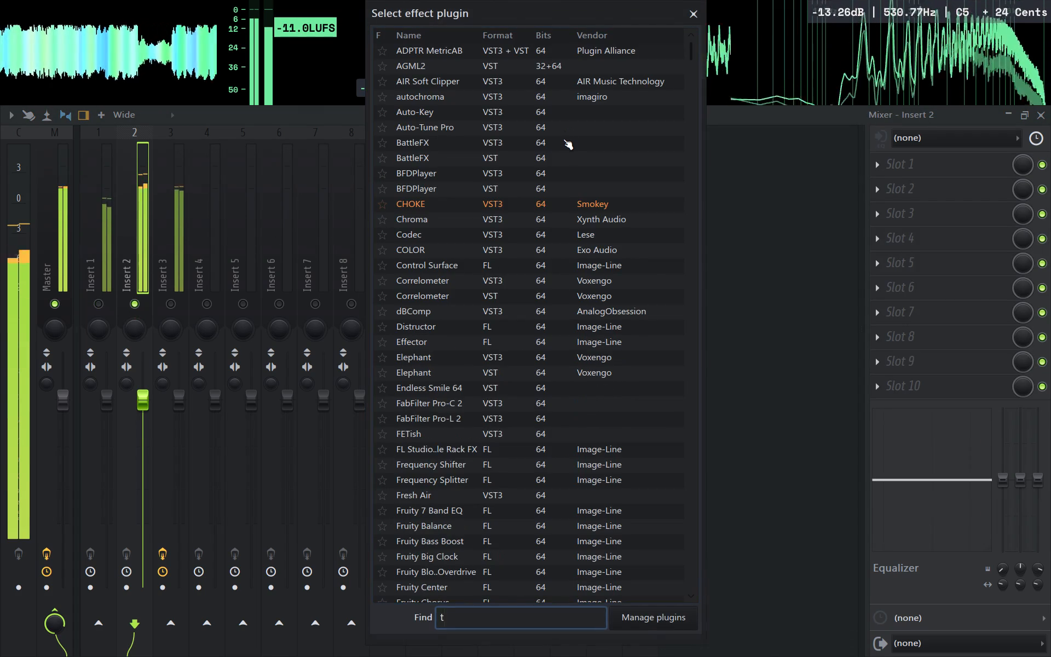
pyautogui.press('BackSpace')
pyautogui.press('BackSpace')
pyautogui.write('ot')
pyautogui.doubleClick(517, 103)
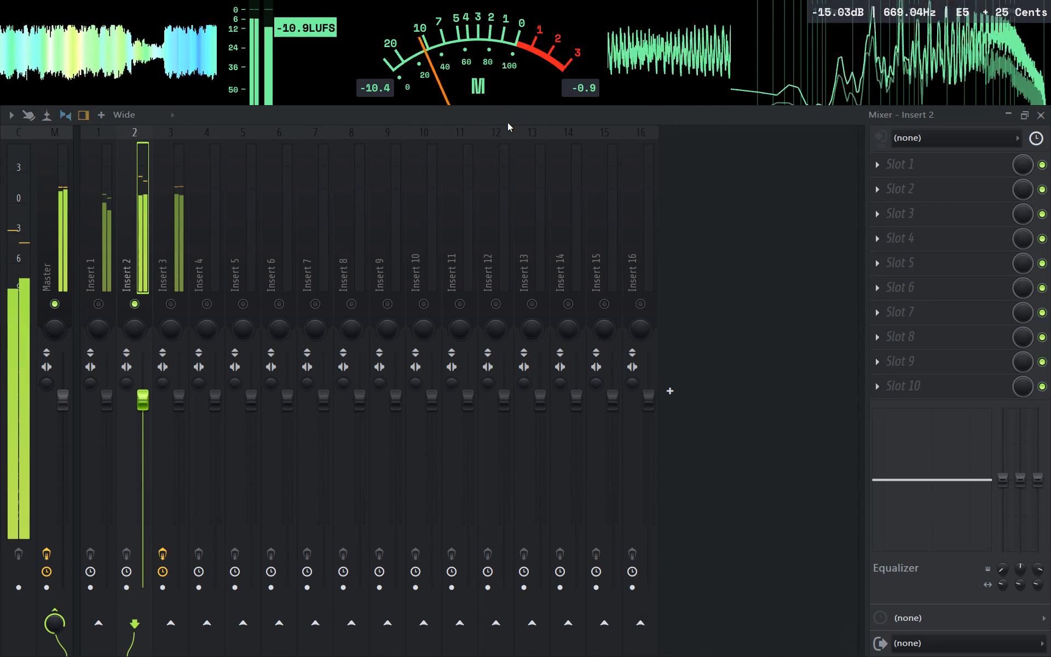
# Set OTT's depth on Insert 2 to 35%, close the plugin window, and unsolo the track.
pyautogui.moveTo(161, 269); pyautogui.dragTo(157, 336)
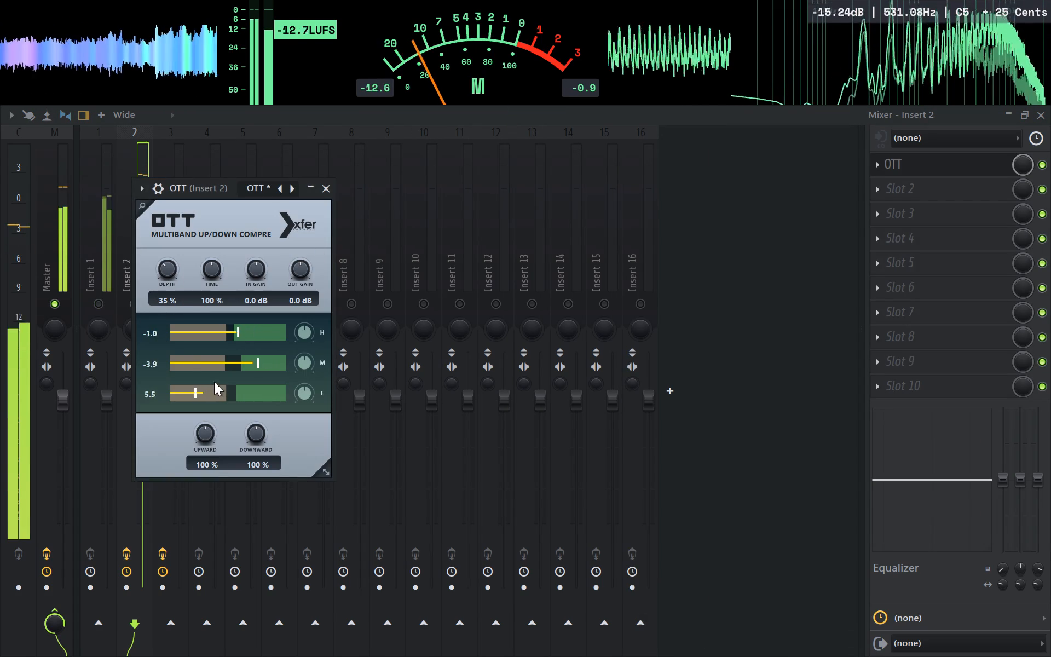
pyautogui.click(327, 185)
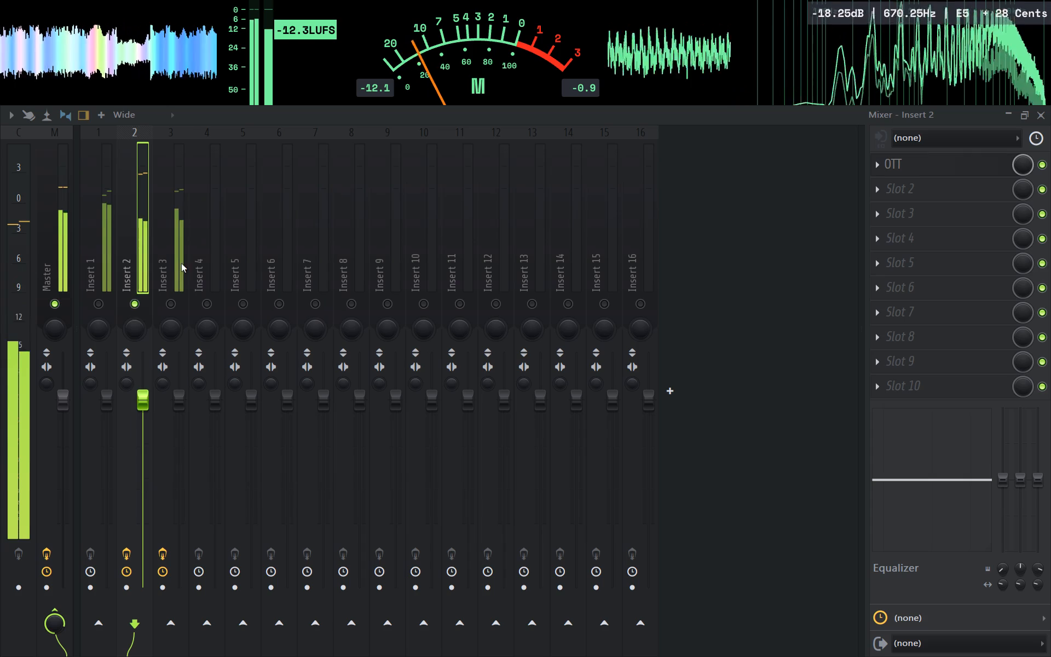
pyautogui.keyDown('ctrl'); pyautogui.click(135, 314); pyautogui.keyUp('ctrl')
pyautogui.keyDown('ctrl'); pyautogui.click(136, 299); pyautogui.keyUp('ctrl')
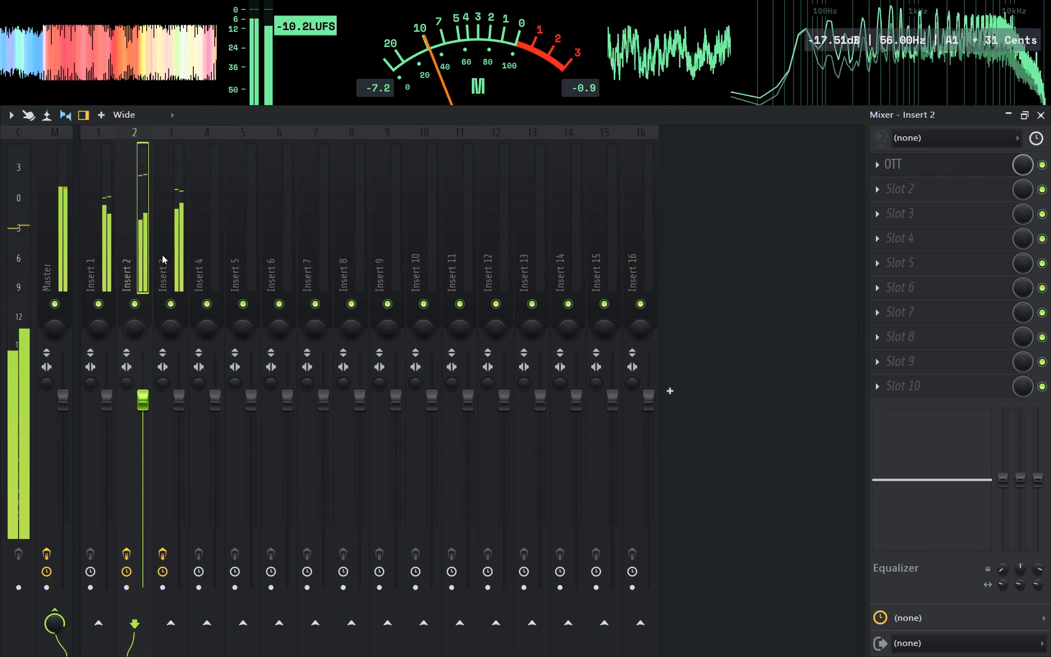
# Mute Insert 2 during playback to hear the mix without it.
pyautogui.click(1044, 118)
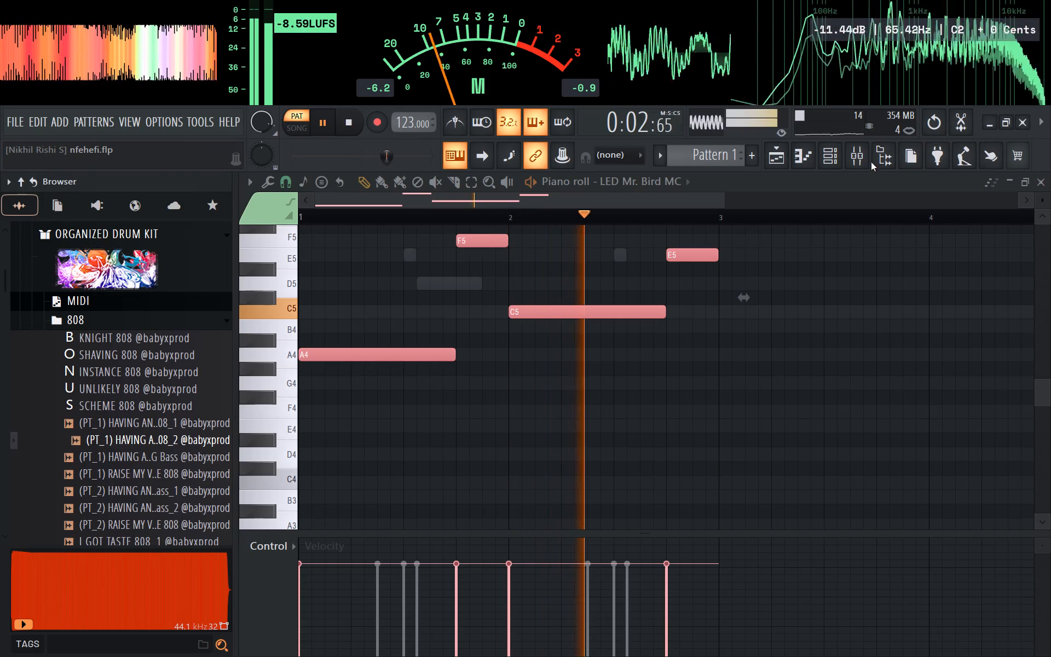
pyautogui.click(859, 156)
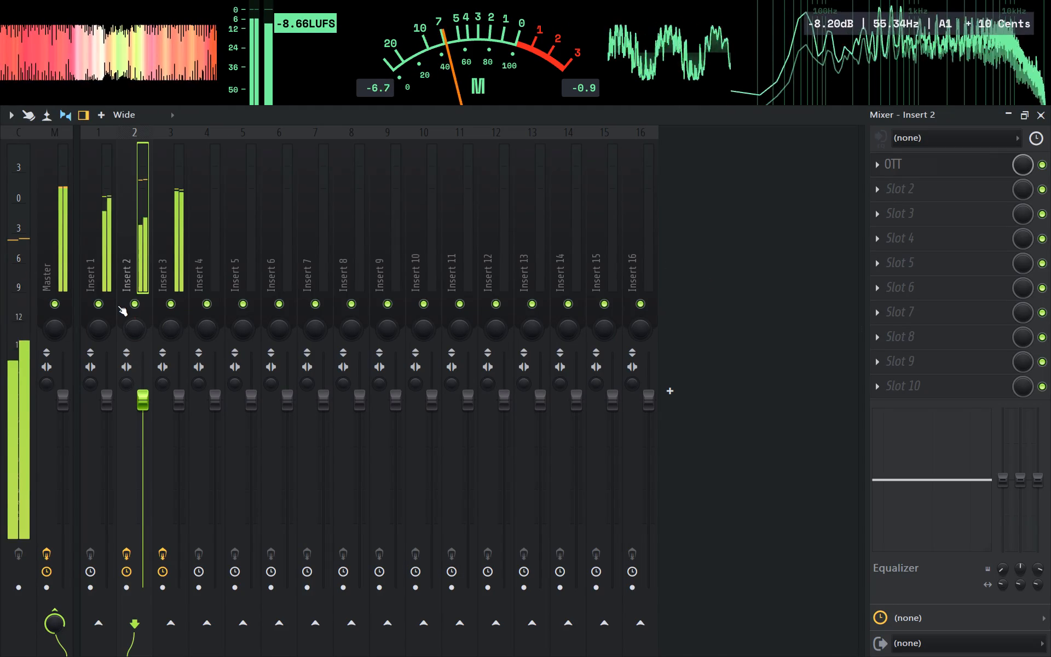
pyautogui.click(138, 304)
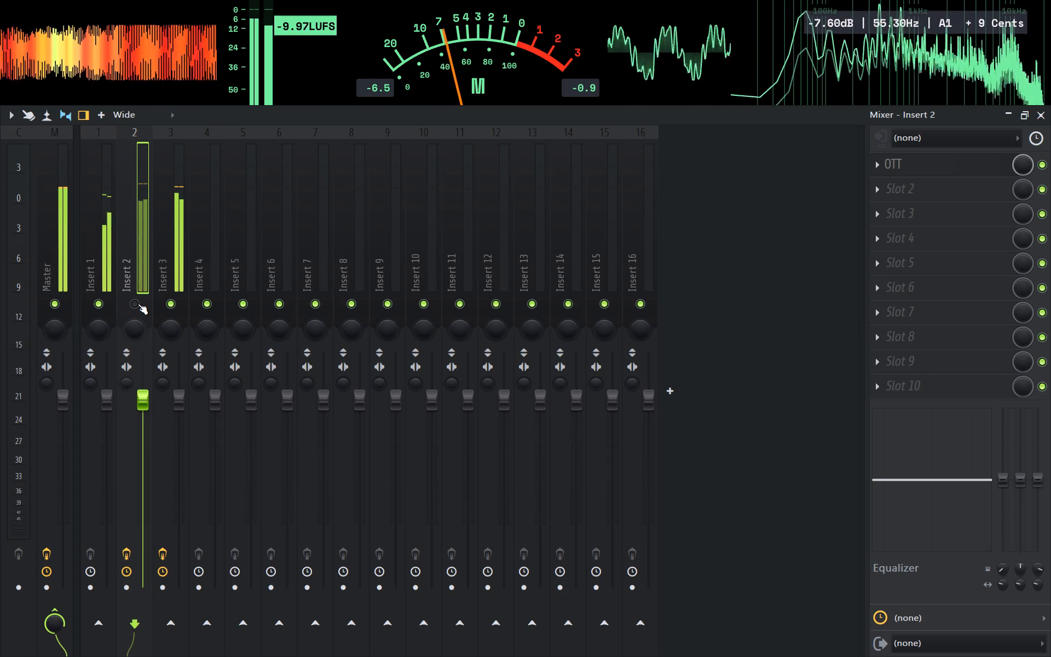
# Solo Insert 2 and load Fruity Parametric EQ 2 into its slot 2, searching the effect plugins for "eq".
pyautogui.keyDown('ctrl'); pyautogui.click(137, 302); pyautogui.keyUp('ctrl')
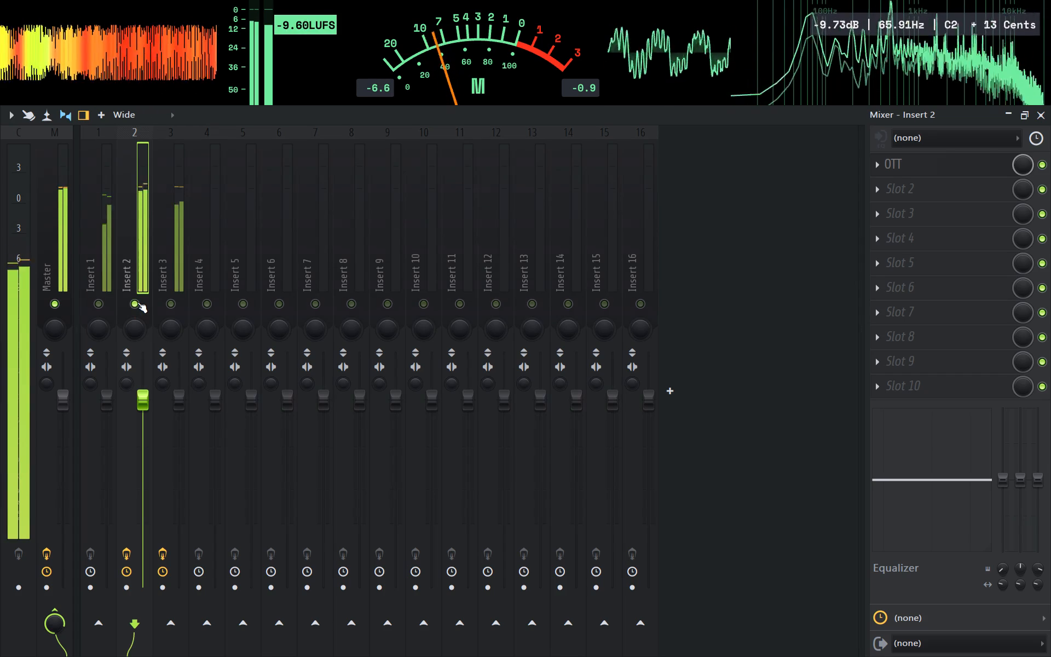
pyautogui.click(937, 189)
pyautogui.click(510, 124)
pyautogui.write('eq')
pyautogui.click(487, 135)
pyautogui.doubleClick(485, 128)
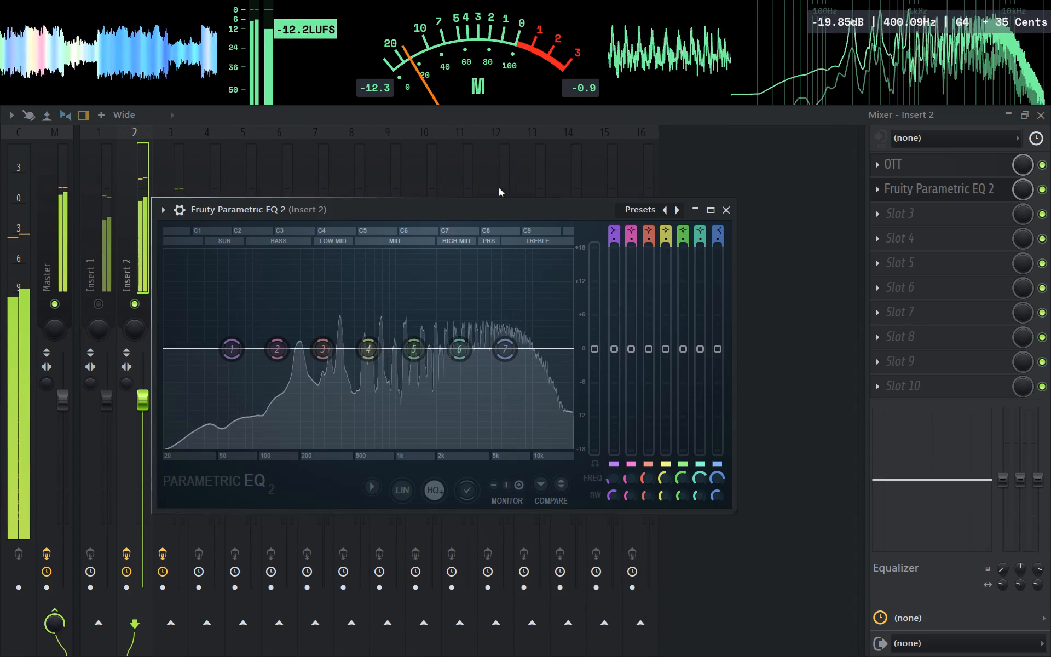
# Cut EQ band 4 on Insert 2 by about 3 dB at 378 Hz with 49% bandwidth, and close the equalizer.
pyautogui.click(462, 358)
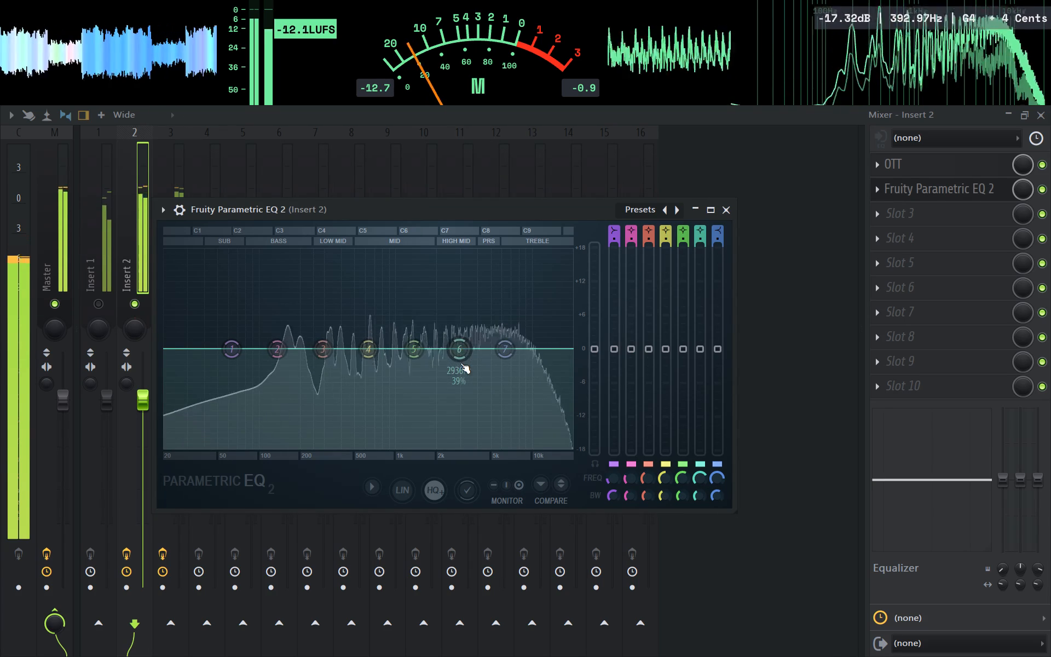
pyautogui.click(418, 354)
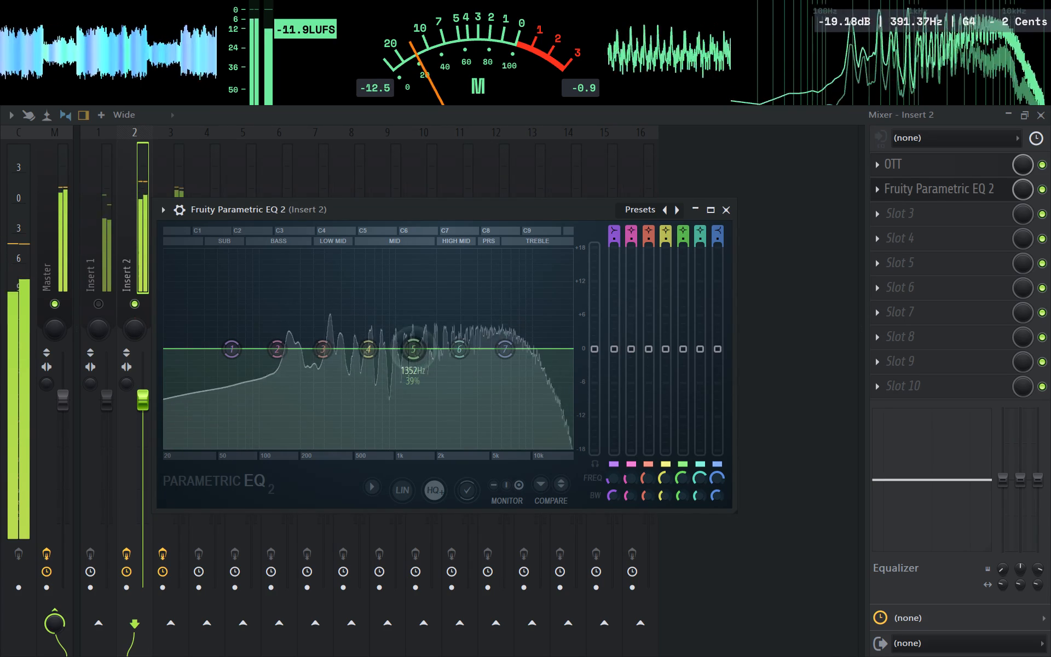
pyautogui.moveTo(379, 351); pyautogui.dragTo(309, 272)
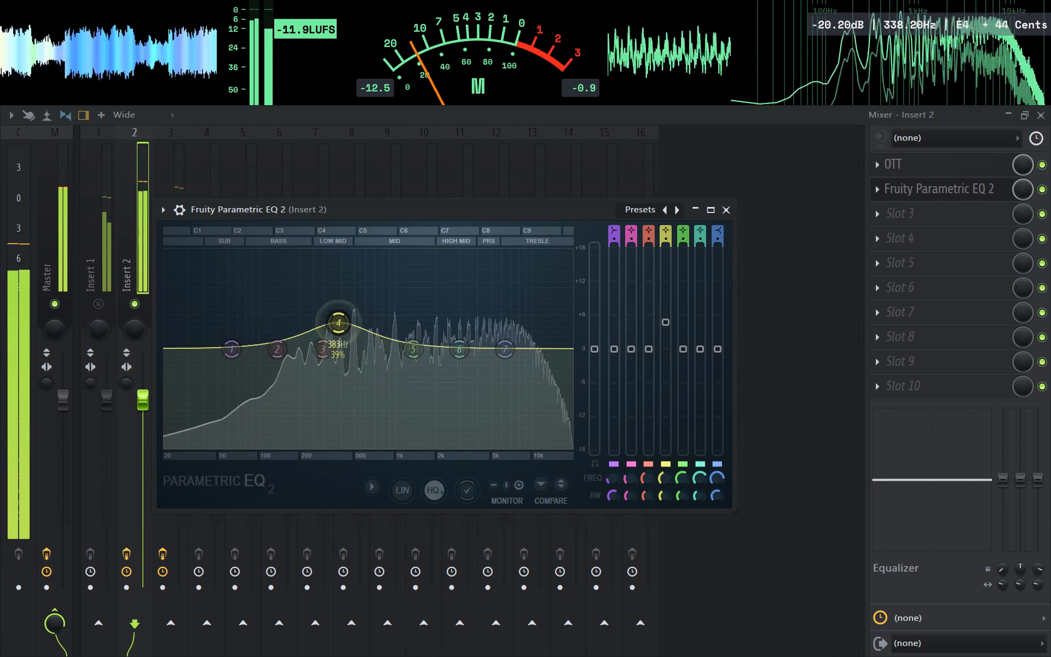
pyautogui.moveTo(309, 272); pyautogui.dragTo(309, 394)
pyautogui.scroll(1, 338, 363)
pyautogui.moveTo(338, 363); pyautogui.dragTo(338, 368)
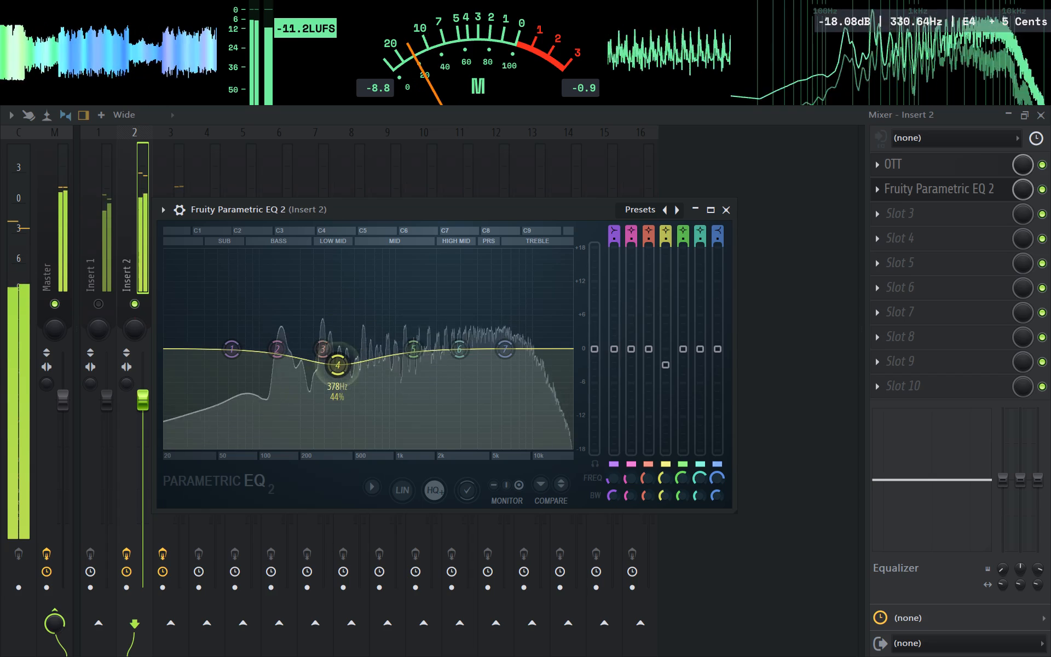
pyautogui.moveTo(338, 368); pyautogui.dragTo(338, 369)
pyautogui.scroll(1, 338, 365)
pyautogui.click(338, 365)
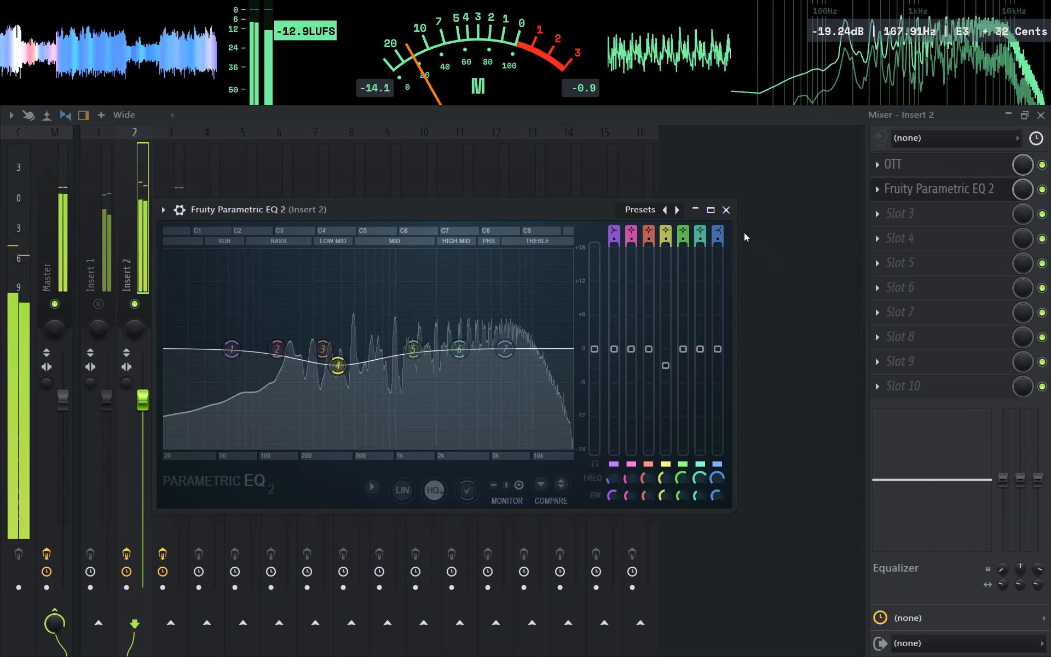
pyautogui.click(725, 206)
# Solo Insert 1 and load Fruity Parametric EQ 2 into its slot 1, searching the effect plugins for "eq".
pyautogui.click(99, 239)
pyautogui.keyDown('ctrl'); pyautogui.click(98, 309); pyautogui.keyUp('ctrl')
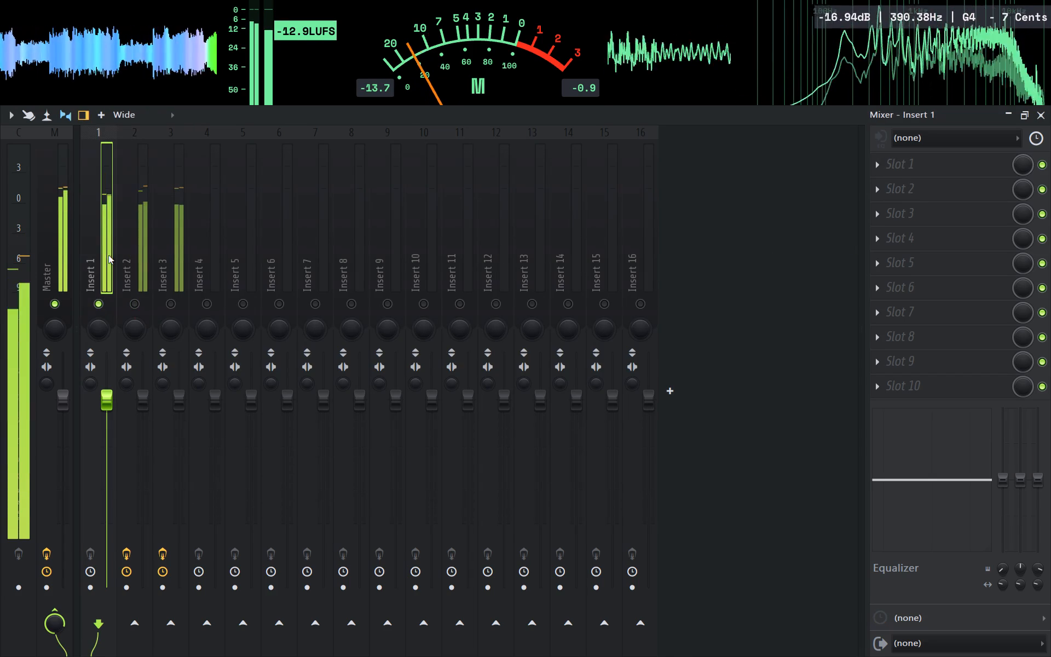
pyautogui.click(108, 255)
pyautogui.click(939, 169)
pyautogui.click(551, 130)
pyautogui.write('eq')
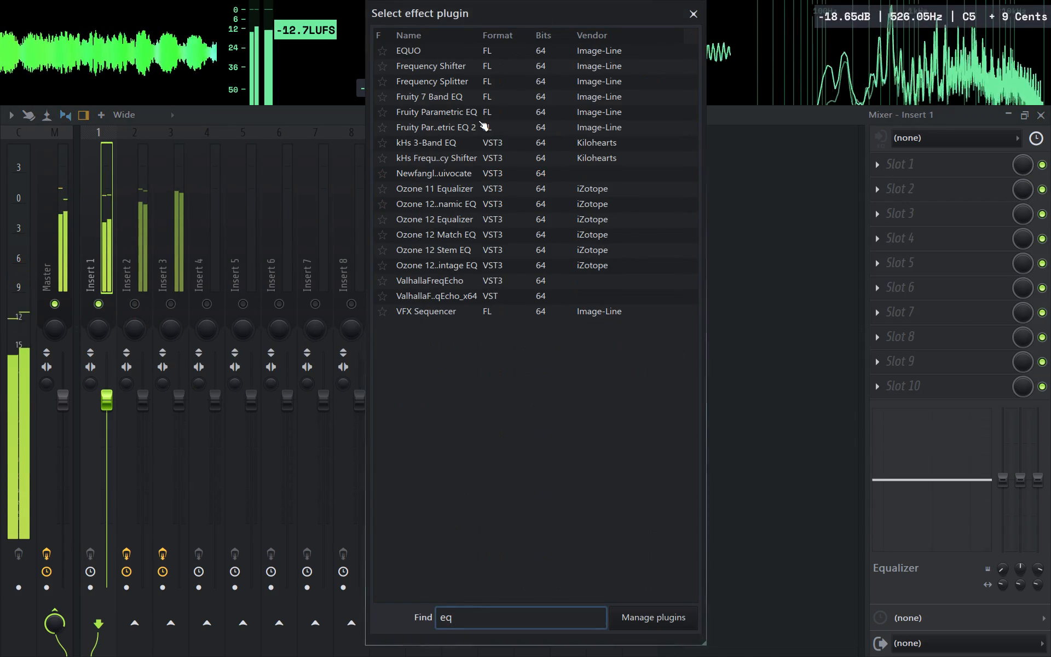
pyautogui.click(478, 120)
pyautogui.doubleClick(478, 127)
# Cut band 4 of Insert 1's equalizer by about 5 dB at 479 Hz with 39% bandwidth, close it, and unsolo the track.
pyautogui.moveTo(262, 128); pyautogui.dragTo(261, 138)
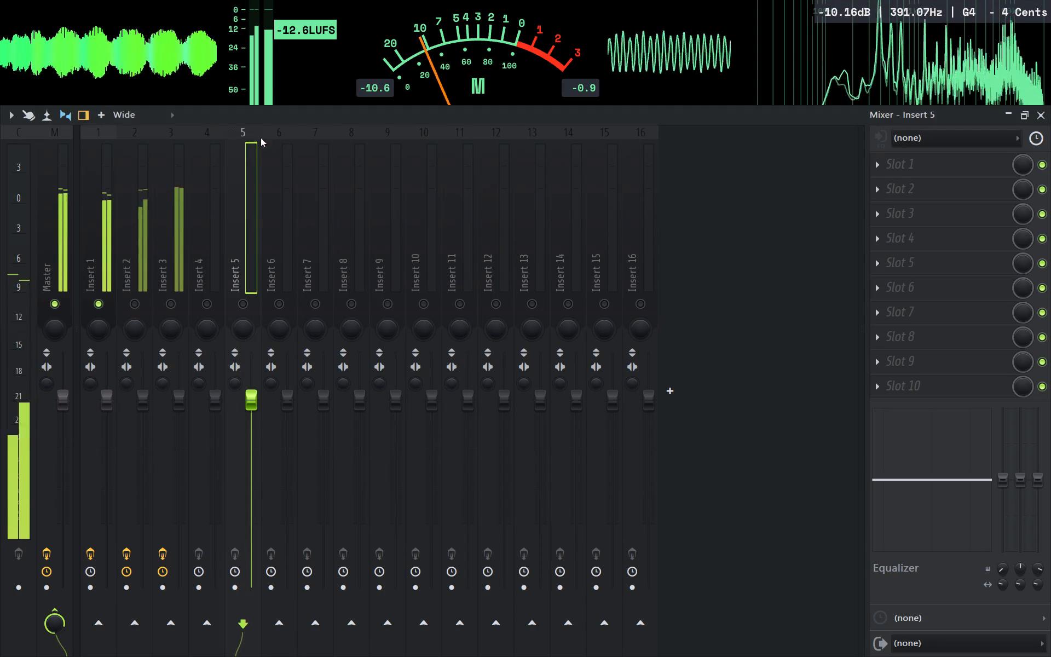
pyautogui.click(94, 184)
pyautogui.doubleClick(971, 171)
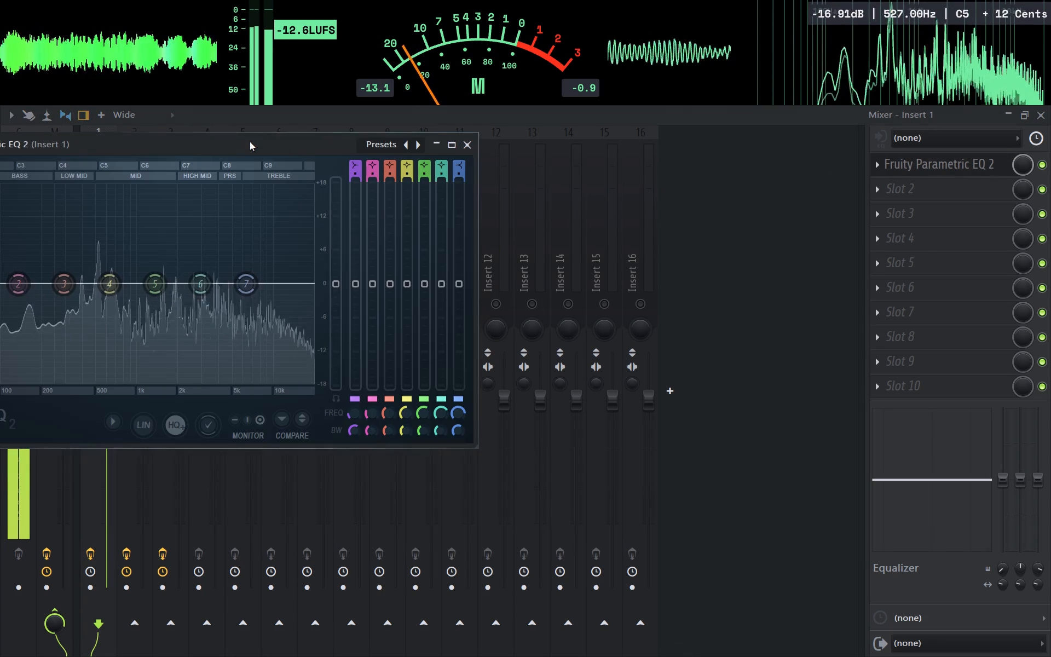
pyautogui.moveTo(250, 142); pyautogui.dragTo(490, 144)
pyautogui.moveTo(338, 287); pyautogui.dragTo(305, 343)
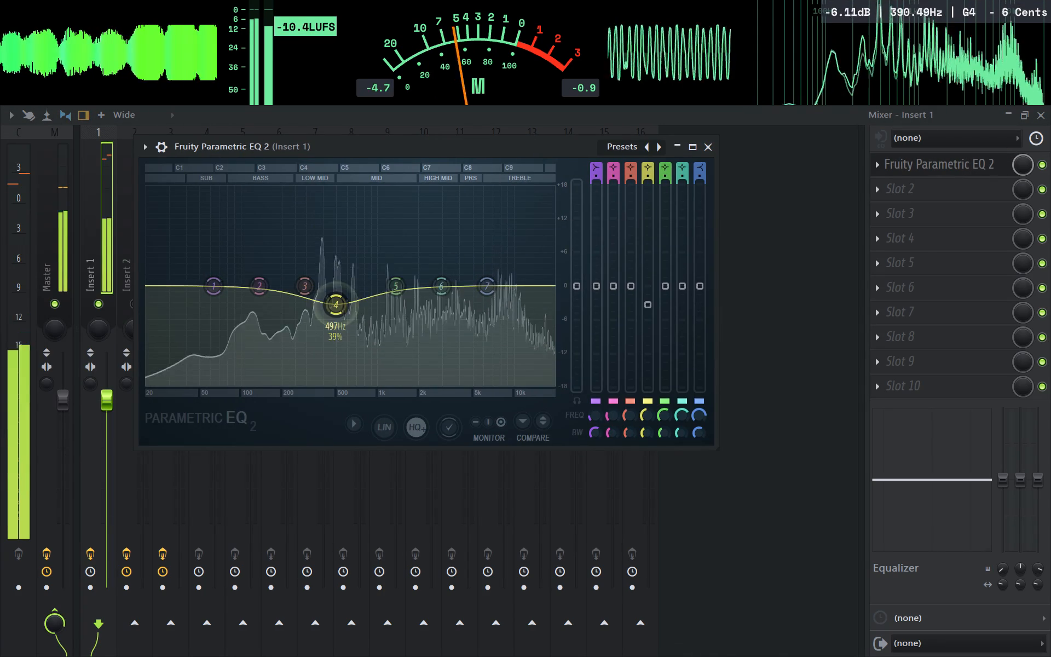
pyautogui.moveTo(305, 343); pyautogui.dragTo(305, 344)
pyautogui.scroll(-1, 336, 305)
pyautogui.moveTo(336, 305); pyautogui.dragTo(331, 330)
pyautogui.scroll(1, 333, 314)
pyautogui.click(333, 314)
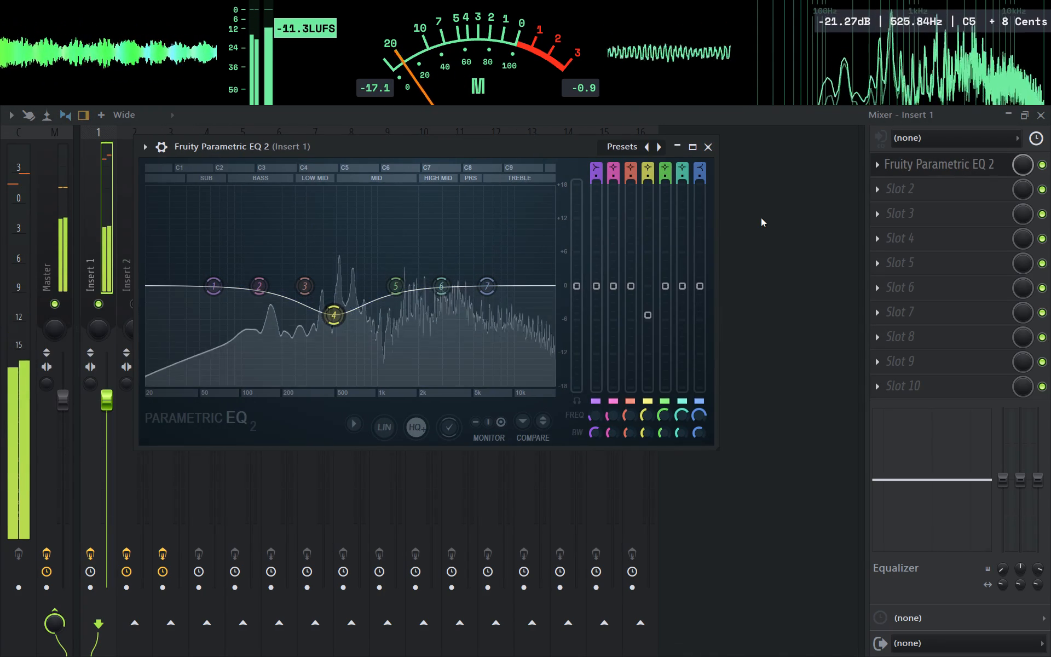
pyautogui.click(716, 147)
pyautogui.keyDown('ctrl'); pyautogui.click(109, 296); pyautogui.keyUp('ctrl')
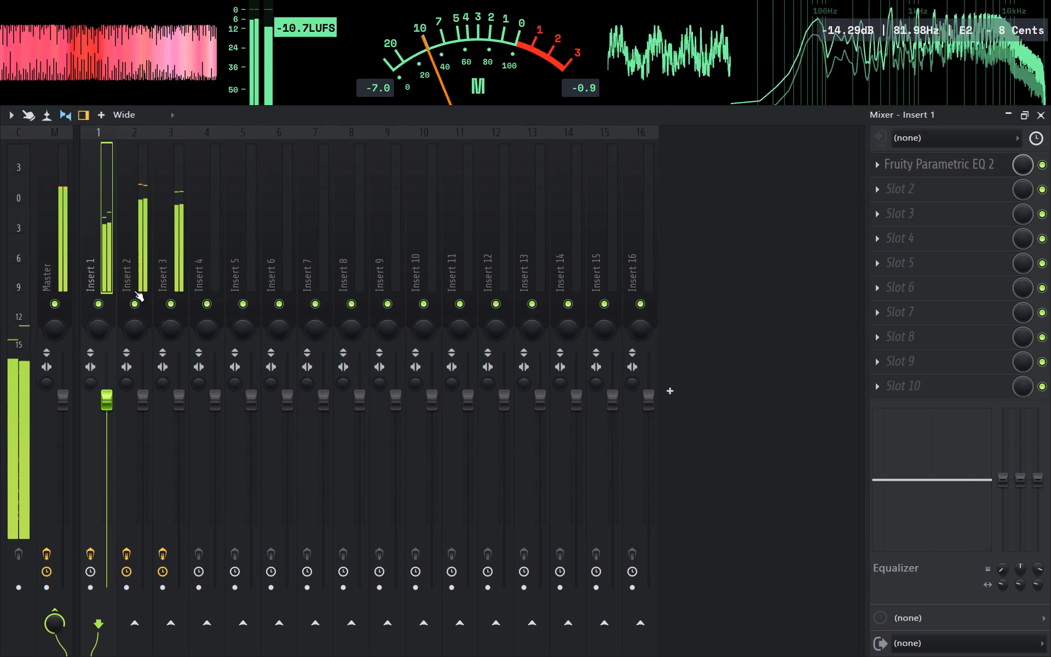
# Reopen Insert 1's equalizer to check the band 4 cut while the full mix plays, and close it.
pyautogui.click(958, 182)
pyautogui.doubleClick(958, 168)
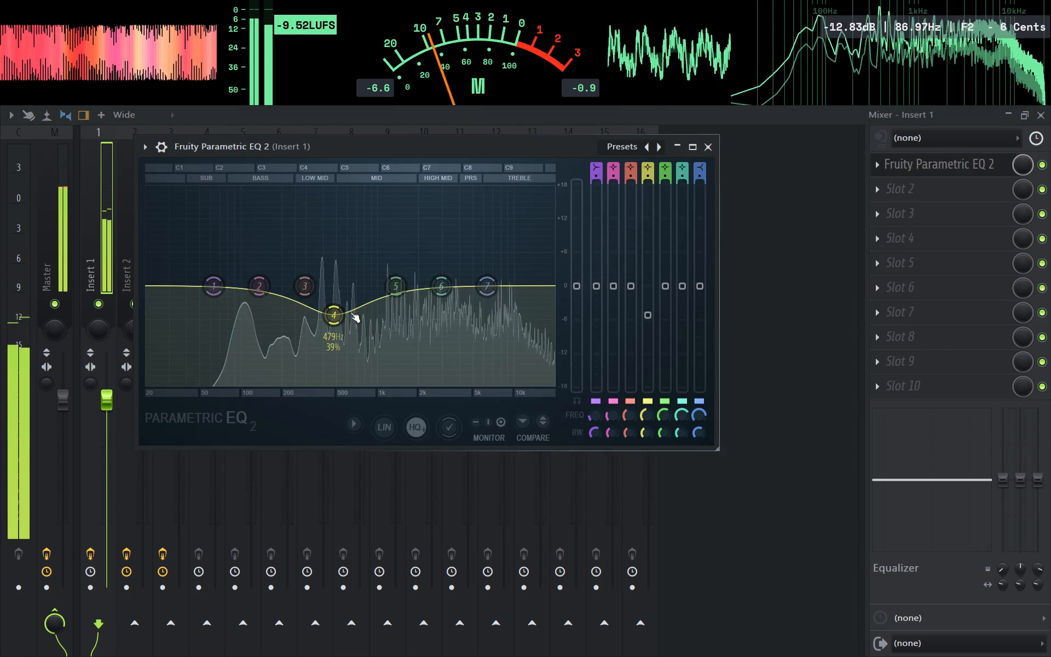
pyautogui.click(350, 312)
pyautogui.click(713, 149)
# Nudge band 4 slightly lower in Insert 2's Fruity Parametric EQ 2 and close the equalizer.
pyautogui.click(154, 247)
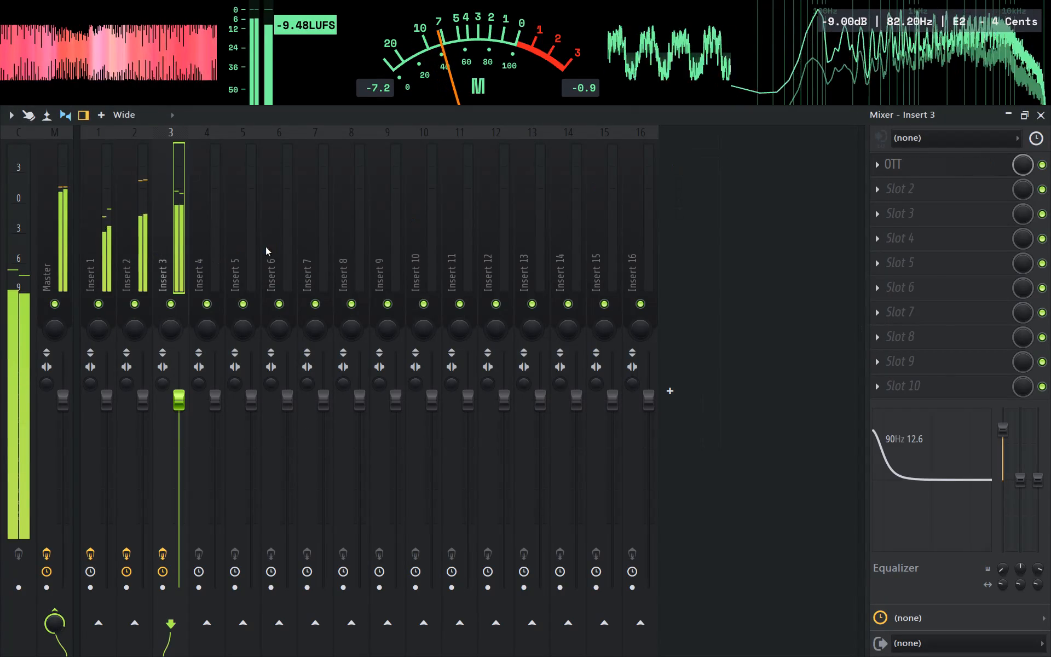
pyautogui.click(150, 232)
pyautogui.click(974, 198)
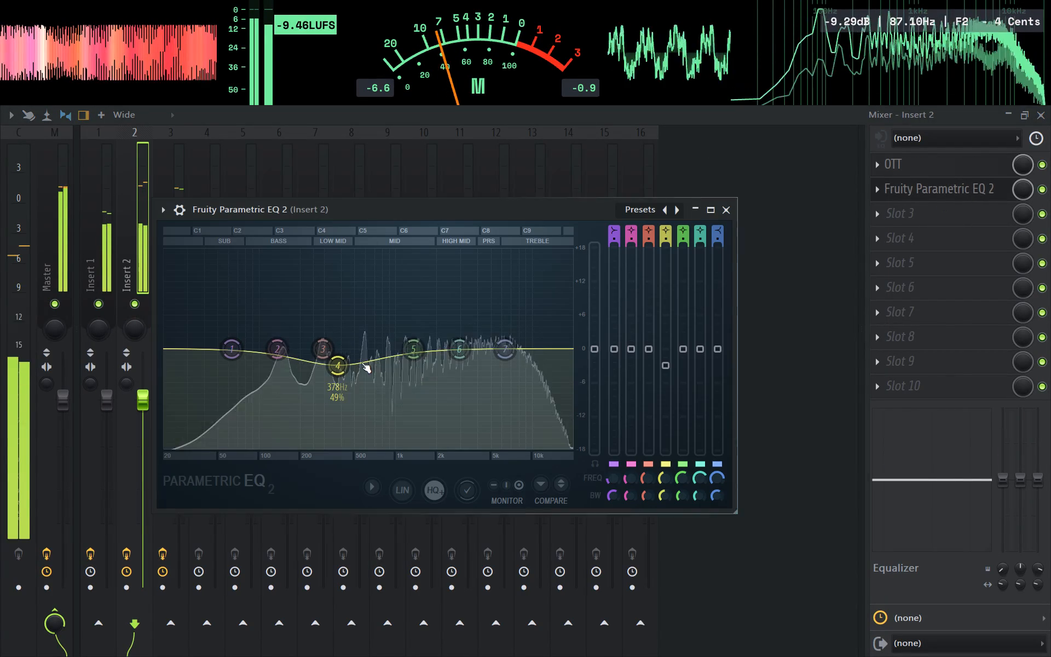
pyautogui.moveTo(359, 365); pyautogui.dragTo(359, 371)
pyautogui.click(726, 215)
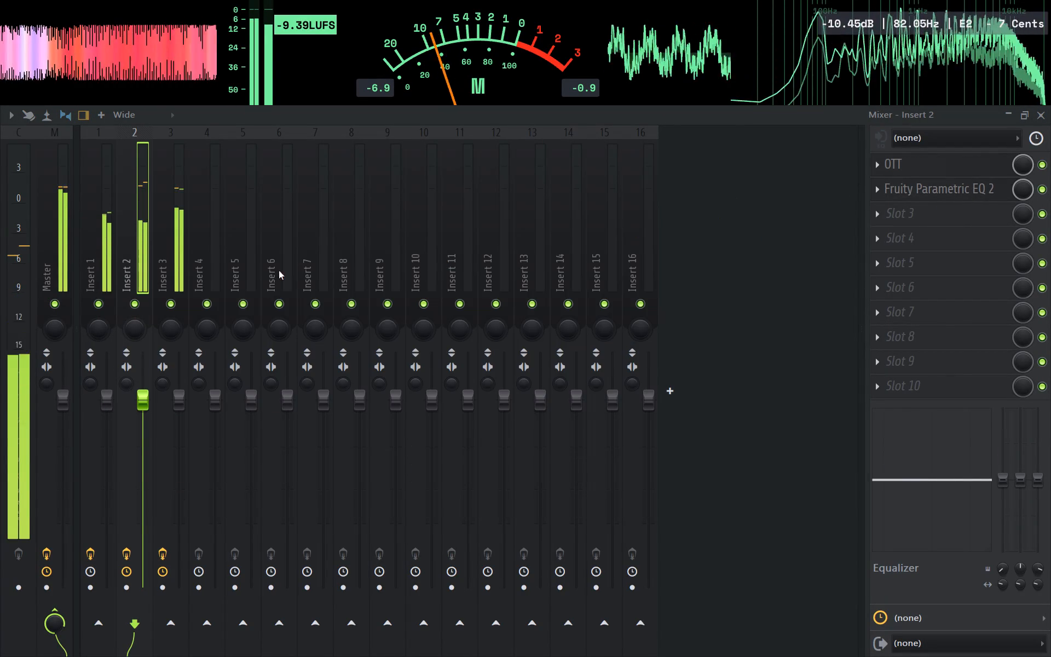
# Load Fruity Parametric EQ 2 into slot 2 of Insert 3, searching the effect plugins for "eq".
pyautogui.click(168, 250)
pyautogui.click(916, 186)
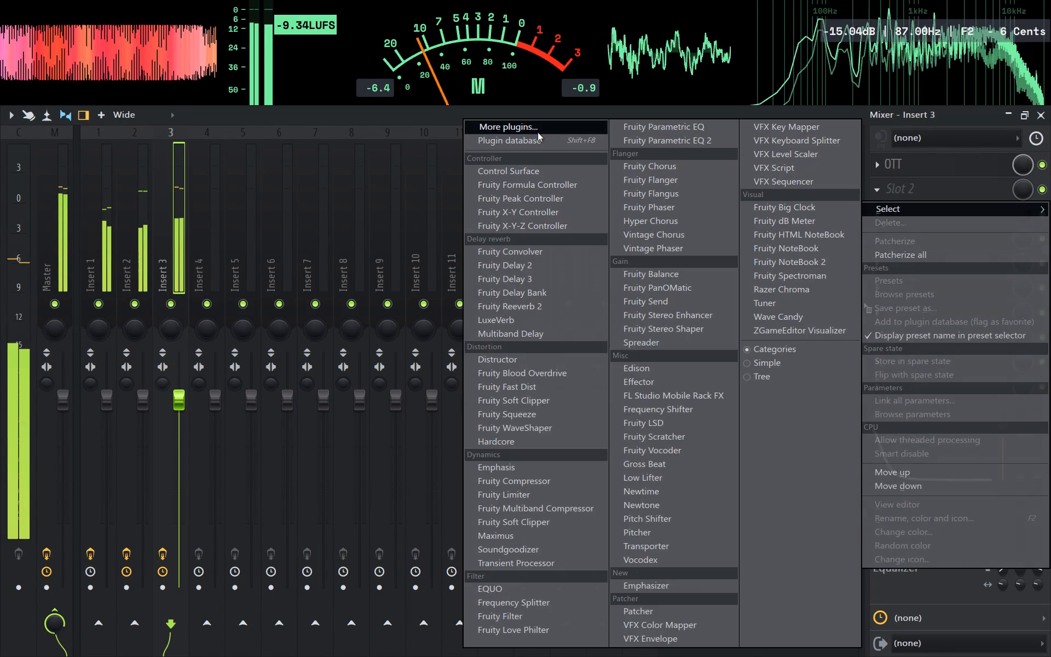
pyautogui.click(538, 132)
pyautogui.press('e')
pyautogui.press('q')
pyautogui.doubleClick(466, 133)
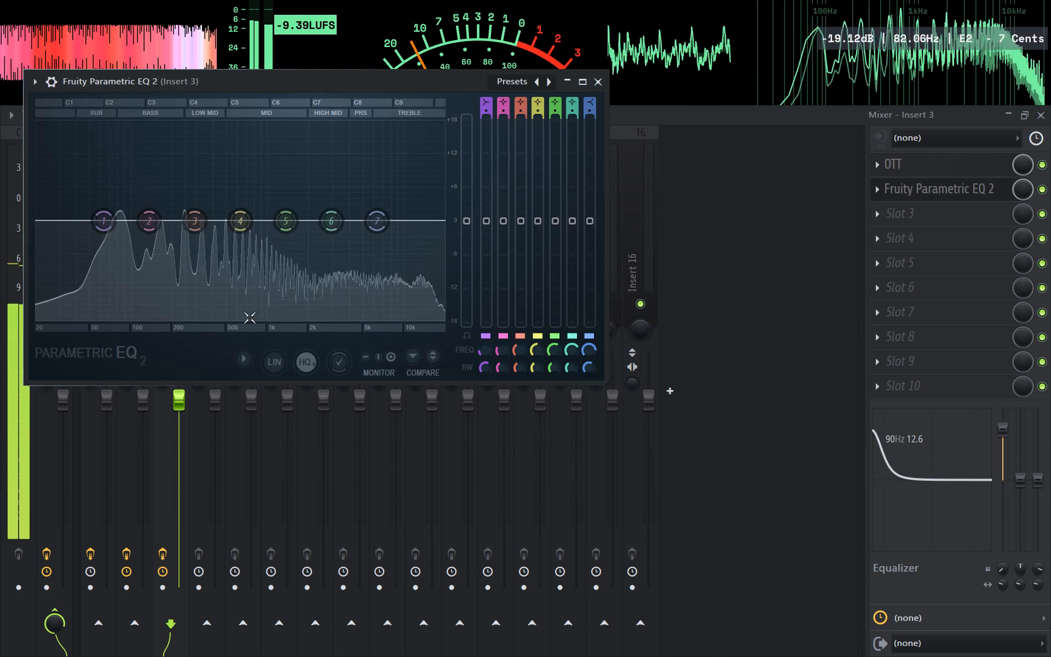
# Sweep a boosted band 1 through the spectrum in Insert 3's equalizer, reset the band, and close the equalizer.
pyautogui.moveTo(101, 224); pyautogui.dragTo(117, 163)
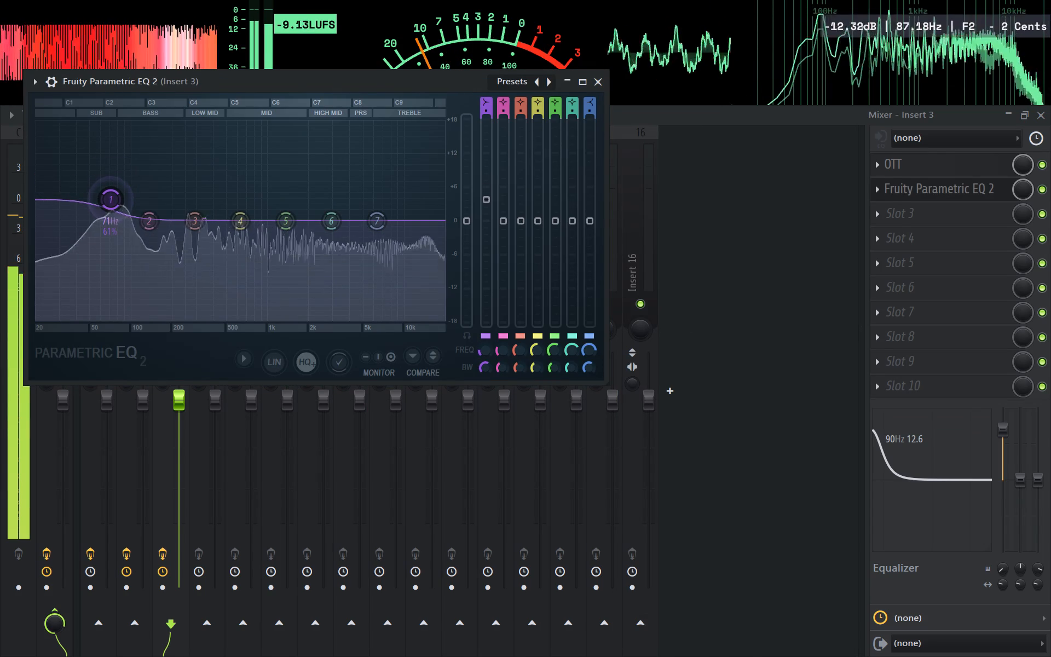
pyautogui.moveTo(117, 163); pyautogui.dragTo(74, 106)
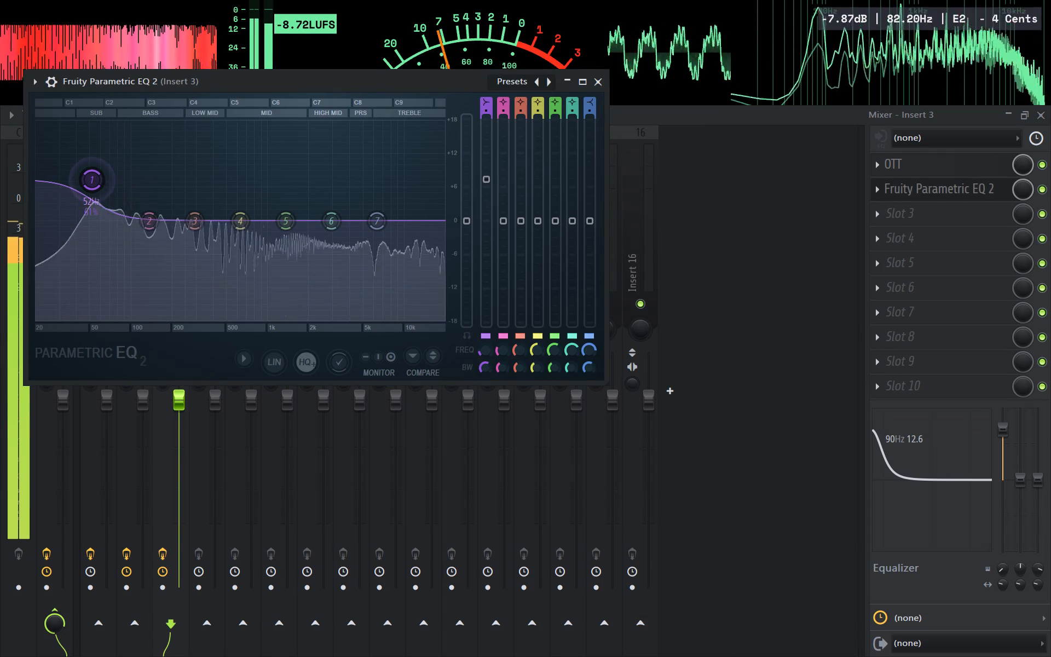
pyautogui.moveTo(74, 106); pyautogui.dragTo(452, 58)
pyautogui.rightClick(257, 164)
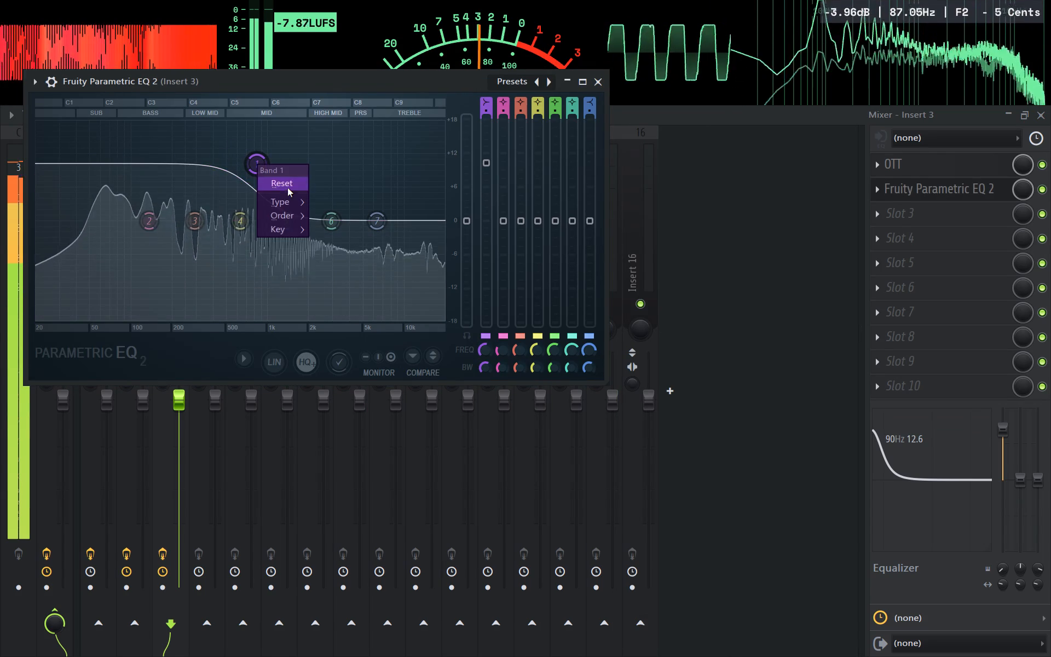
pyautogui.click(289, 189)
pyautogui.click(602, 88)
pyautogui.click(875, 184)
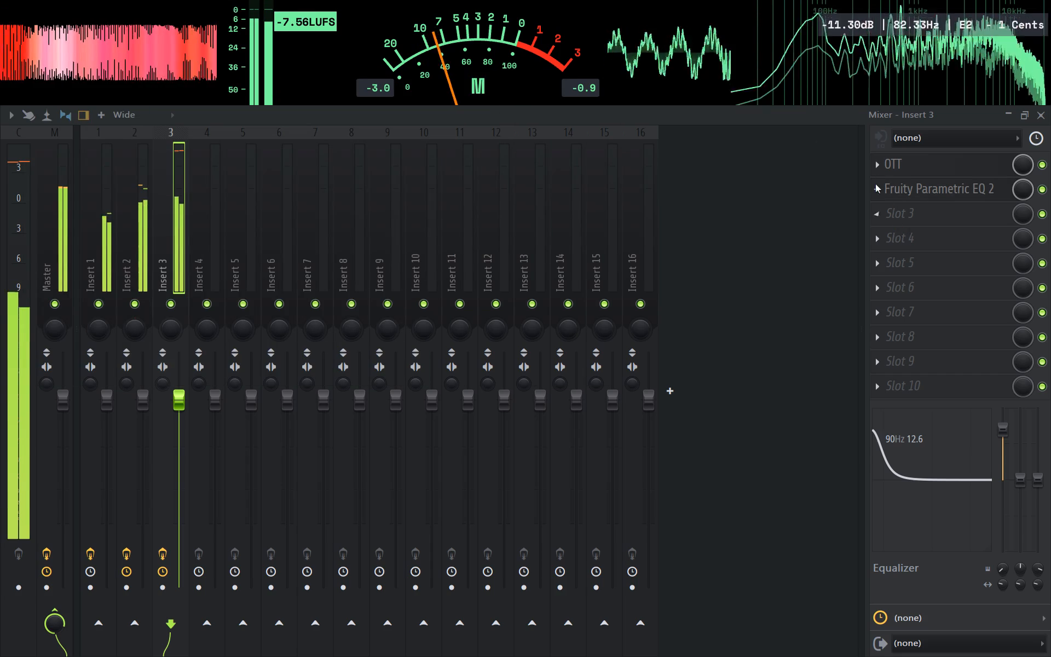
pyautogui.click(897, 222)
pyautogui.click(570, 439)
# Set StandardCLIP's clip level on the Master to -6.20 dB, ease the soft-clip saturator slightly below 75%, and close it.
pyautogui.click(53, 243)
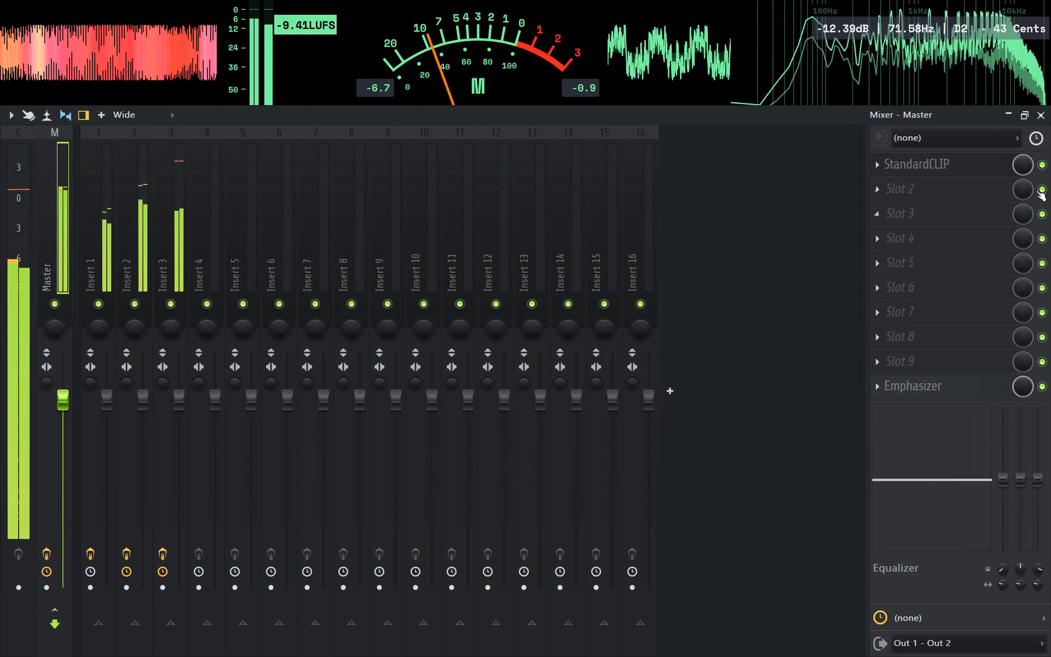
pyautogui.click(947, 163)
pyautogui.click(205, 328)
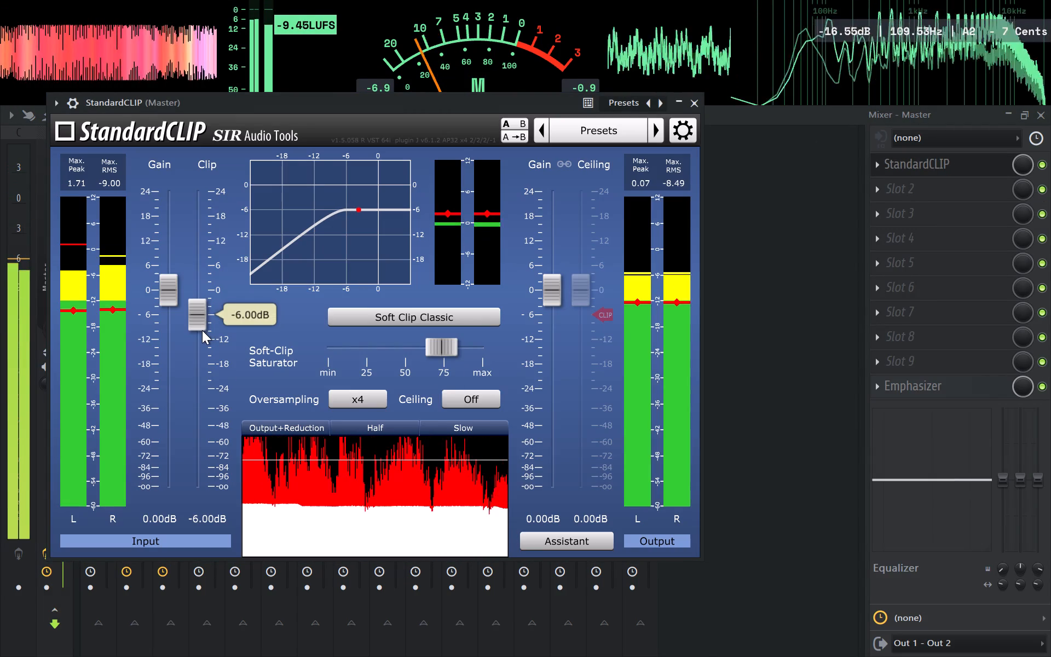
pyautogui.click(446, 355)
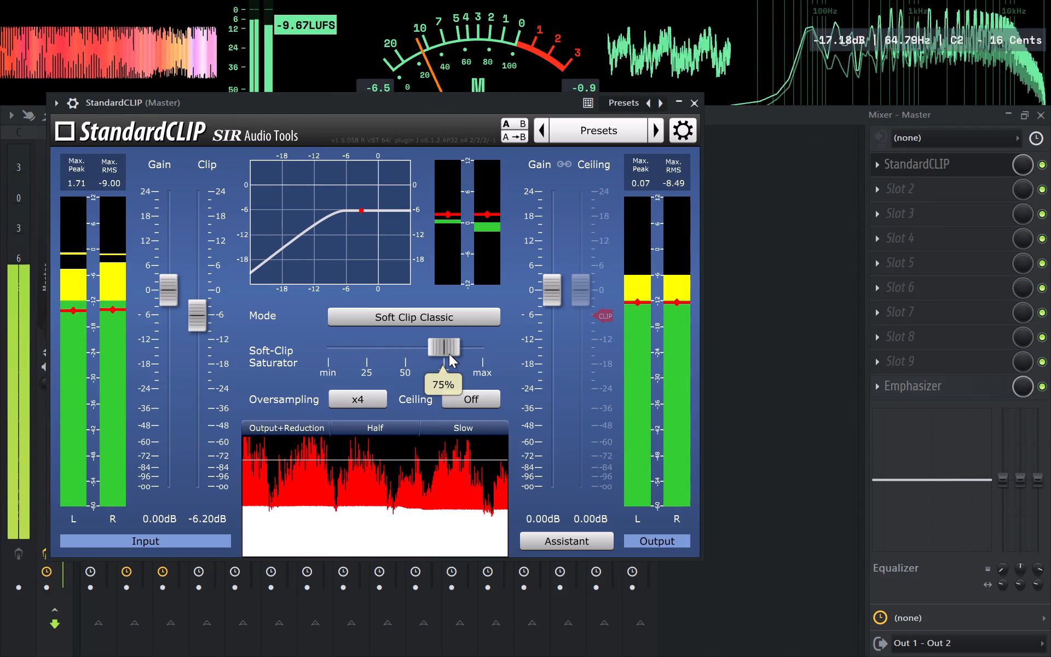
pyautogui.moveTo(449, 354); pyautogui.dragTo(444, 354)
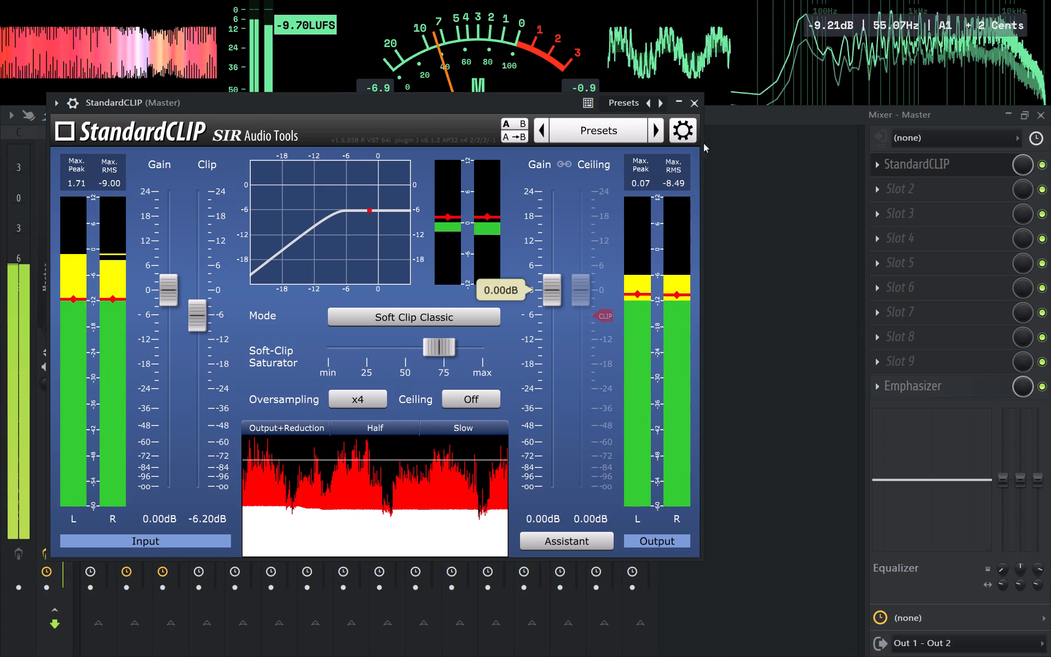
pyautogui.click(697, 108)
pyautogui.click(934, 196)
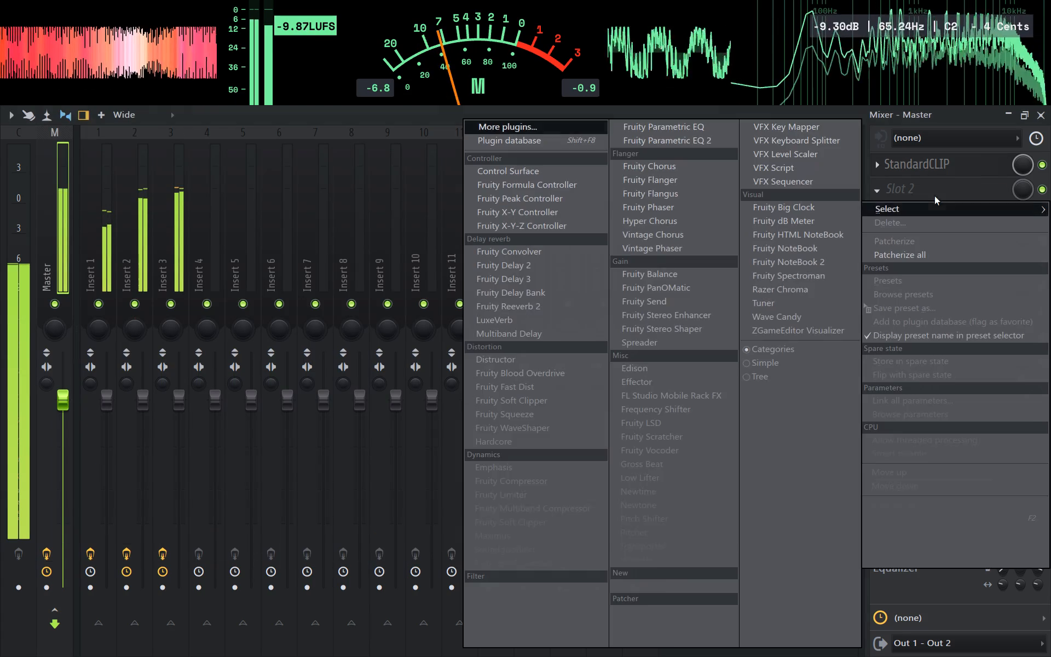
# Cut the low band of the Master track's built-in equalizer to -2.0 dB at 189 Hz and close the mixer.
pyautogui.click(920, 187)
pyautogui.moveTo(1004, 481); pyautogui.dragTo(1002, 505)
pyautogui.moveTo(1003, 573); pyautogui.dragTo(1004, 555)
pyautogui.click(1004, 481)
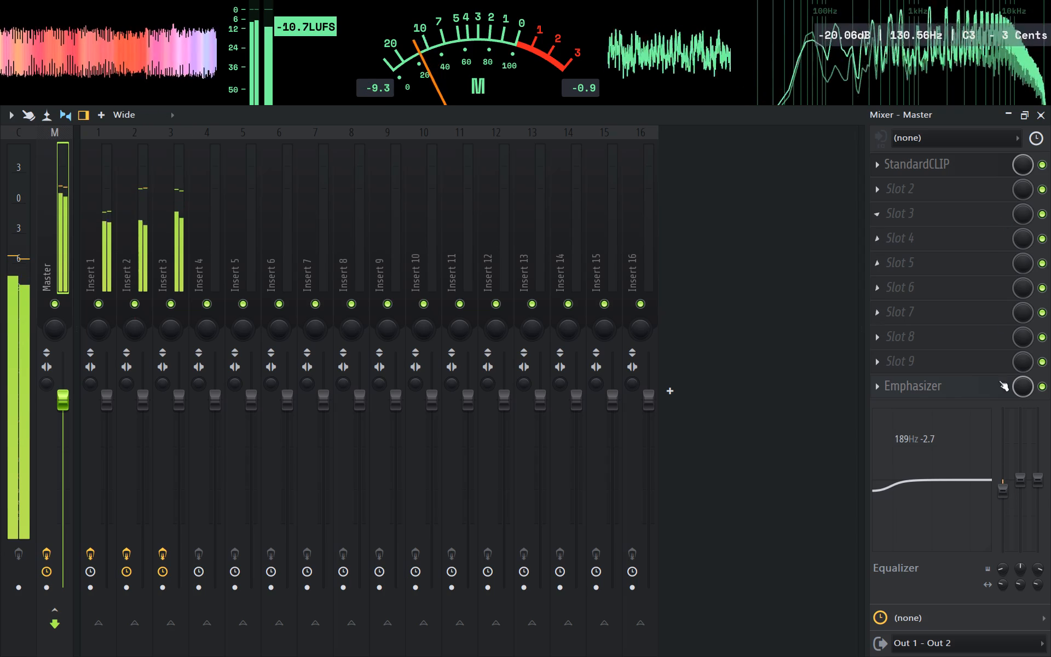
pyautogui.moveTo(1002, 488); pyautogui.dragTo(1010, 482)
pyautogui.click(1002, 488)
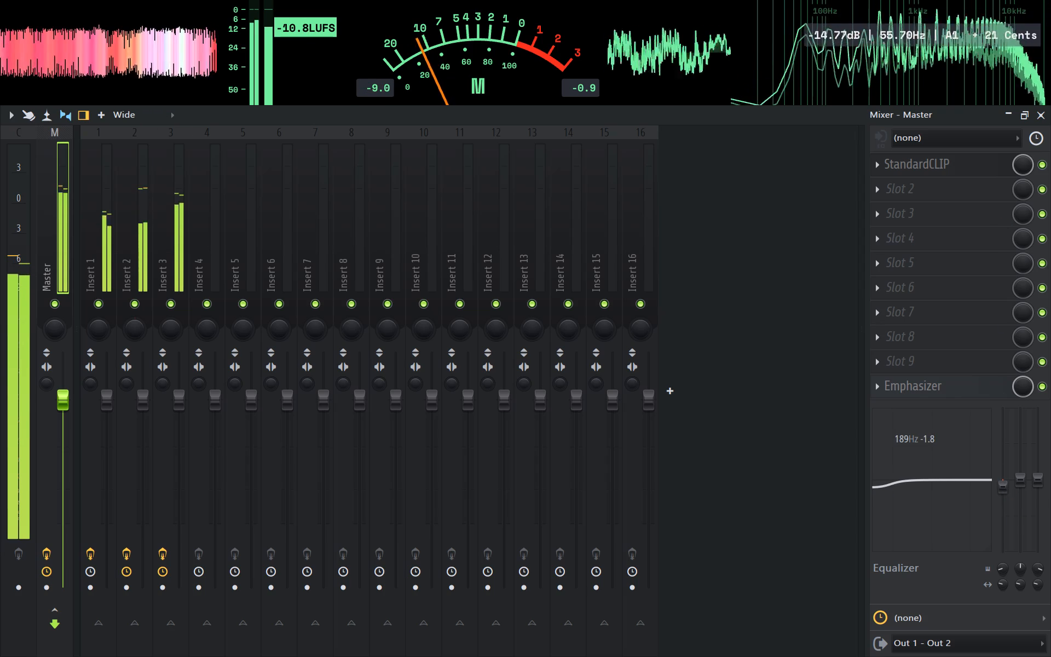
pyautogui.click(1002, 487)
pyautogui.click(1040, 113)
# Start and stop Pattern 1 repeatedly to audition its opening with the new Master settings, briefly checking the mixer.
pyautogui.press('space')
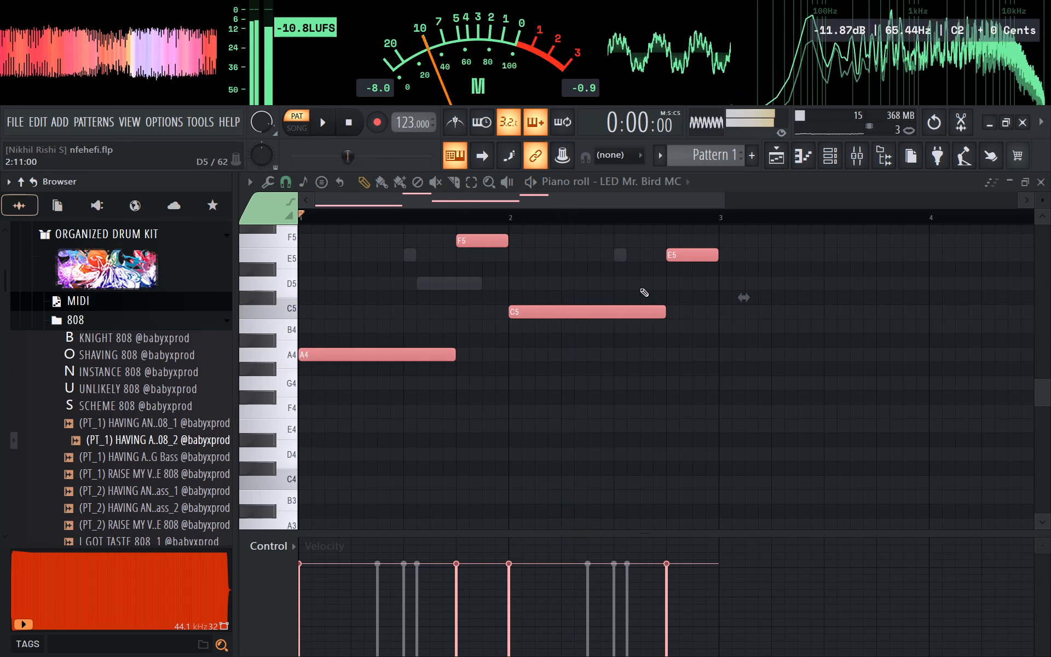
pyautogui.click(852, 155)
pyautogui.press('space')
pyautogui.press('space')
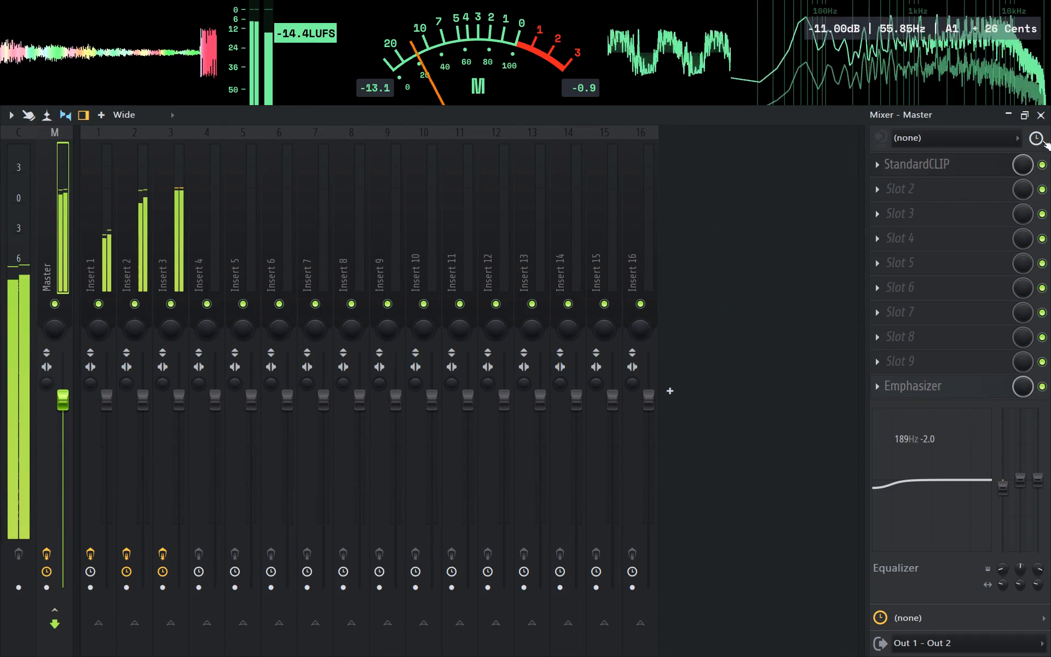
pyautogui.click(1038, 116)
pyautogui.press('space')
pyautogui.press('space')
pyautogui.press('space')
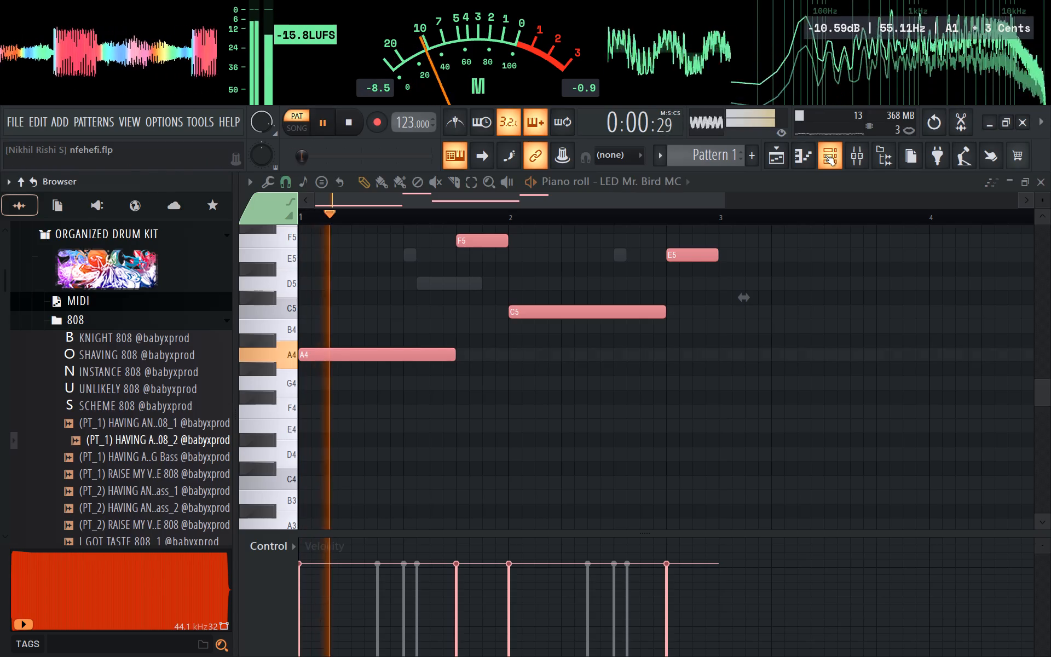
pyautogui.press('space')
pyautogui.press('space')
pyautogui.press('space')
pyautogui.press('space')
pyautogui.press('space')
# Scrub back and forth through bars 1 and 2 of the LED Mr. Bird MC piano roll to audition the bass notes.
pyautogui.keyDown('alt'); pyautogui.rightClick(441, 250); pyautogui.keyUp('alt')
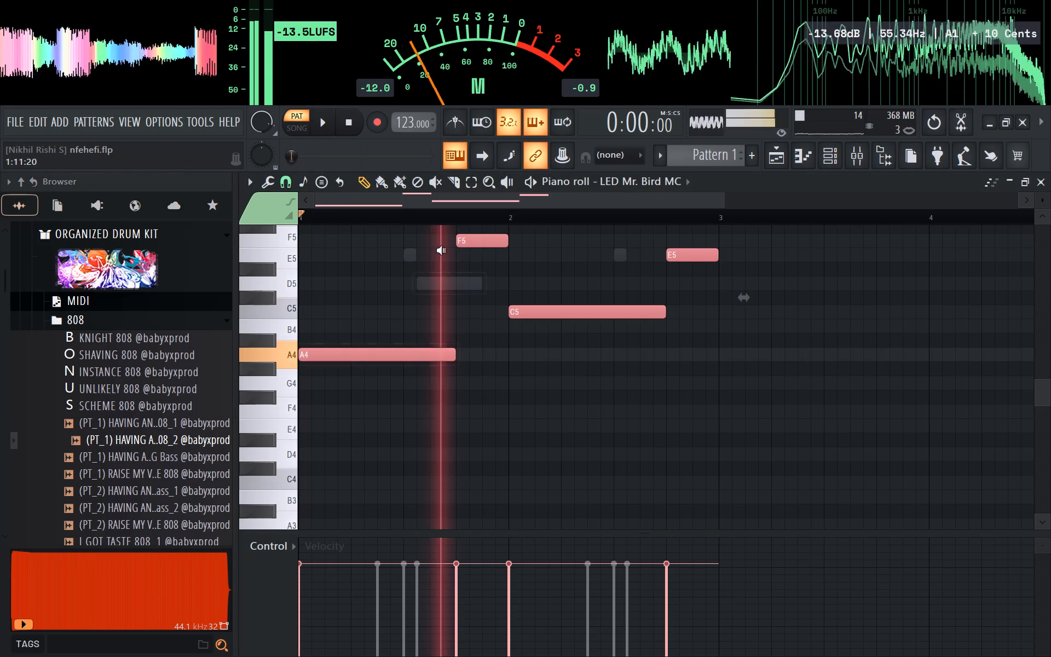
pyautogui.keyDown('alt'); pyautogui.rightClick(469, 251); pyautogui.keyUp('alt')
pyautogui.keyDown('alt'); pyautogui.moveTo(564, 268); pyautogui.dragTo(570, 270, button='right'); pyautogui.keyUp('alt')
pyautogui.keyDown('alt'); pyautogui.rightClick(654, 272); pyautogui.keyUp('alt')
pyautogui.keyDown('alt'); pyautogui.rightClick(685, 272); pyautogui.keyUp('alt')
pyautogui.keyDown('alt'); pyautogui.moveTo(571, 269); pyautogui.dragTo(557, 265, button='right'); pyautogui.keyUp('alt')
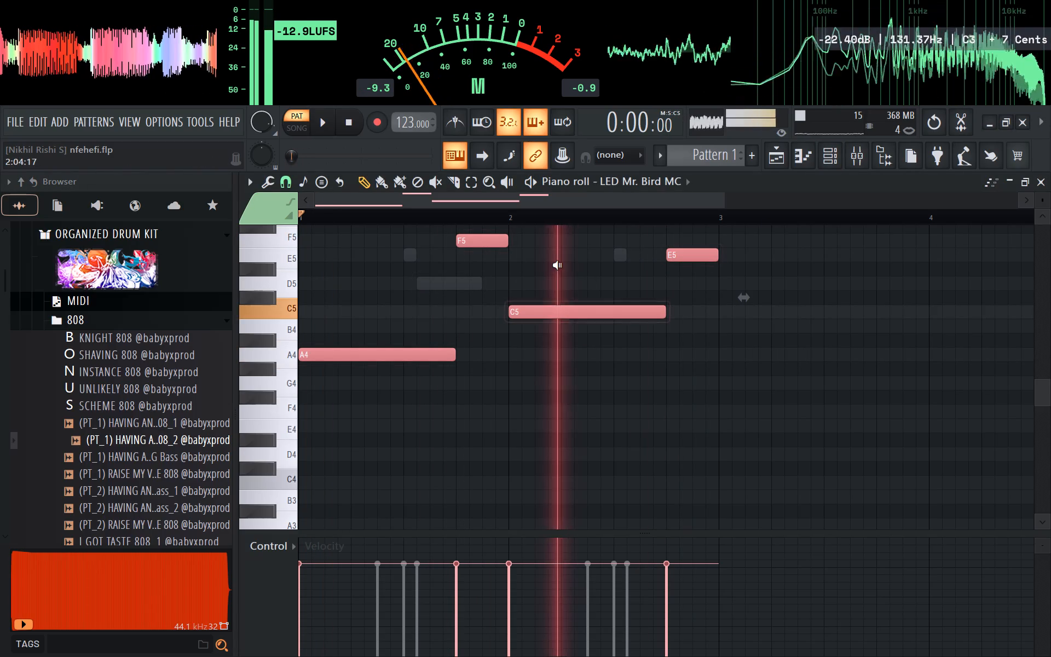
pyautogui.keyDown('alt'); pyautogui.moveTo(557, 265); pyautogui.dragTo(556, 264, button='right'); pyautogui.keyUp('alt')
pyautogui.keyDown('alt'); pyautogui.rightClick(453, 263); pyautogui.keyUp('alt')
pyautogui.keyDown('alt'); pyautogui.rightClick(486, 266); pyautogui.keyUp('alt')
pyautogui.keyDown('alt'); pyautogui.rightClick(611, 272); pyautogui.keyUp('alt')
pyautogui.keyDown('alt'); pyautogui.rightClick(625, 268); pyautogui.keyUp('alt')
pyautogui.keyDown('alt'); pyautogui.moveTo(659, 268); pyautogui.dragTo(683, 273, button='right'); pyautogui.keyUp('alt')
pyautogui.keyDown('alt'); pyautogui.rightClick(730, 280); pyautogui.keyUp('alt')
pyautogui.keyDown('alt'); pyautogui.moveTo(730, 280); pyautogui.dragTo(522, 282, button='right'); pyautogui.keyUp('alt')
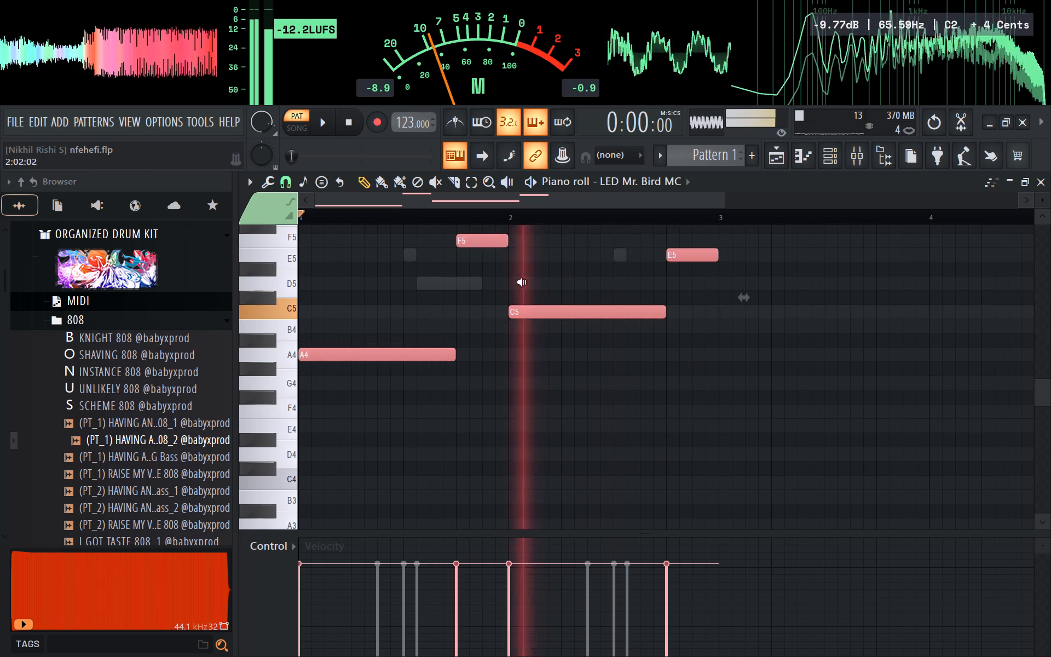
pyautogui.keyDown('alt'); pyautogui.moveTo(522, 282); pyautogui.dragTo(371, 303, button='right'); pyautogui.keyUp('alt')
pyautogui.keyDown('alt'); pyautogui.rightClick(367, 279); pyautogui.keyUp('alt')
pyautogui.keyDown('alt'); pyautogui.rightClick(414, 269); pyautogui.keyUp('alt')
pyautogui.keyDown('alt'); pyautogui.moveTo(441, 269); pyautogui.dragTo(447, 269, button='right'); pyautogui.keyUp('alt')
pyautogui.keyDown('alt'); pyautogui.moveTo(455, 268); pyautogui.dragTo(471, 268, button='right'); pyautogui.keyUp('alt')
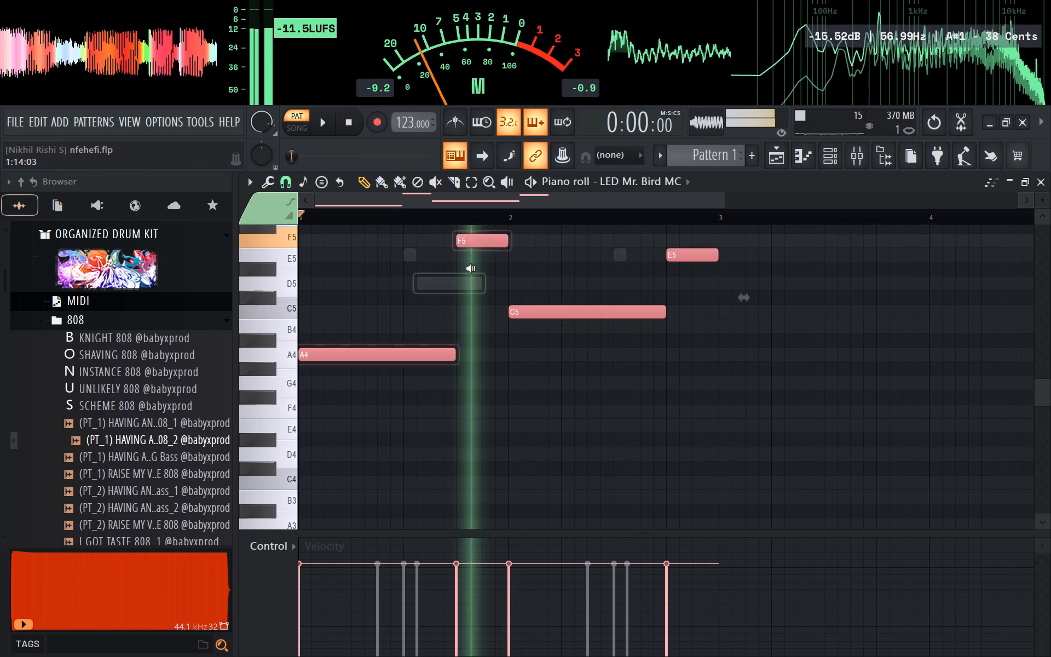
pyautogui.keyDown('alt'); pyautogui.moveTo(471, 268); pyautogui.dragTo(473, 268, button='right'); pyautogui.keyUp('alt')
pyautogui.keyDown('alt'); pyautogui.rightClick(524, 273); pyautogui.keyUp('alt')
pyautogui.keyDown('alt'); pyautogui.rightClick(586, 275); pyautogui.keyUp('alt')
pyautogui.keyDown('alt'); pyautogui.rightClick(615, 269); pyautogui.keyUp('alt')
pyautogui.keyDown('alt'); pyautogui.rightClick(636, 266); pyautogui.keyUp('alt')
pyautogui.keyDown('alt'); pyautogui.moveTo(650, 264); pyautogui.dragTo(664, 263, button='right'); pyautogui.keyUp('alt')
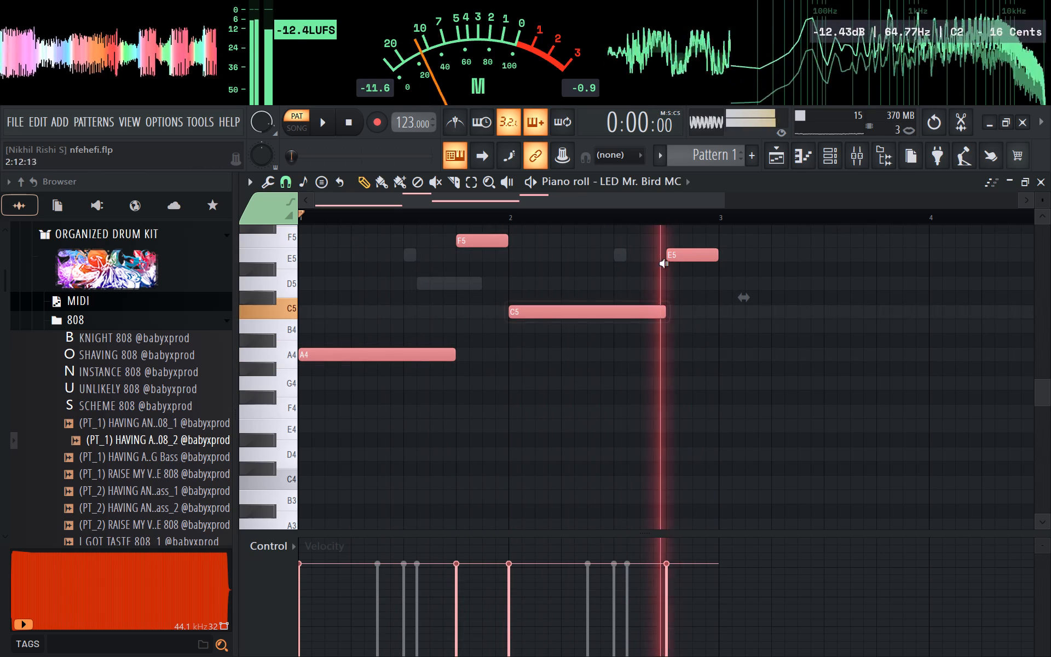
pyautogui.keyDown('alt'); pyautogui.moveTo(664, 263); pyautogui.dragTo(672, 264, button='right'); pyautogui.keyUp('alt')
pyautogui.keyDown('alt'); pyautogui.rightClick(678, 264); pyautogui.keyUp('alt')
pyautogui.keyDown('alt'); pyautogui.rightClick(430, 258); pyautogui.keyUp('alt')
pyautogui.keyDown('alt'); pyautogui.rightClick(459, 243); pyautogui.keyUp('alt')
pyautogui.keyDown('alt'); pyautogui.rightClick(464, 241); pyautogui.keyUp('alt')
pyautogui.keyDown('alt'); pyautogui.moveTo(467, 241); pyautogui.dragTo(500, 249, button='right'); pyautogui.keyUp('alt')
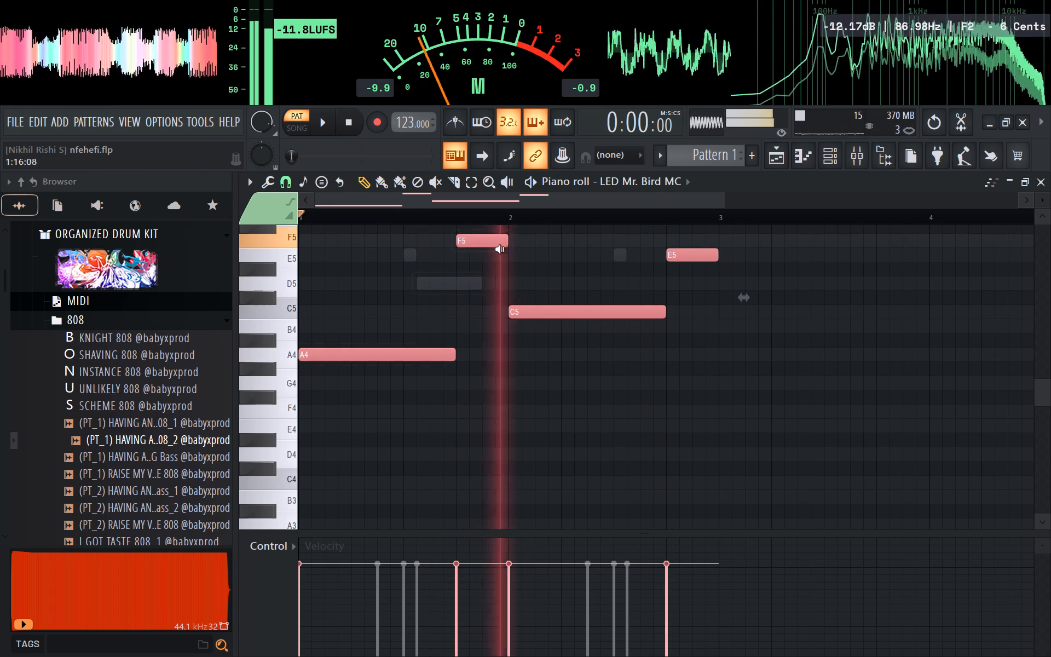
pyautogui.keyDown('alt'); pyautogui.moveTo(500, 249); pyautogui.dragTo(511, 250, button='right'); pyautogui.keyUp('alt')
pyautogui.keyDown('alt'); pyautogui.moveTo(550, 256); pyautogui.dragTo(579, 256, button='right'); pyautogui.keyUp('alt')
pyautogui.keyDown('alt'); pyautogui.moveTo(645, 256); pyautogui.dragTo(638, 257, button='right'); pyautogui.keyUp('alt')
pyautogui.keyDown('alt'); pyautogui.moveTo(635, 257); pyautogui.dragTo(611, 264, button='right'); pyautogui.keyUp('alt')
pyautogui.keyDown('alt'); pyautogui.rightClick(602, 265); pyautogui.keyUp('alt')
pyautogui.keyDown('alt'); pyautogui.moveTo(621, 268); pyautogui.dragTo(684, 275, button='right'); pyautogui.keyUp('alt')
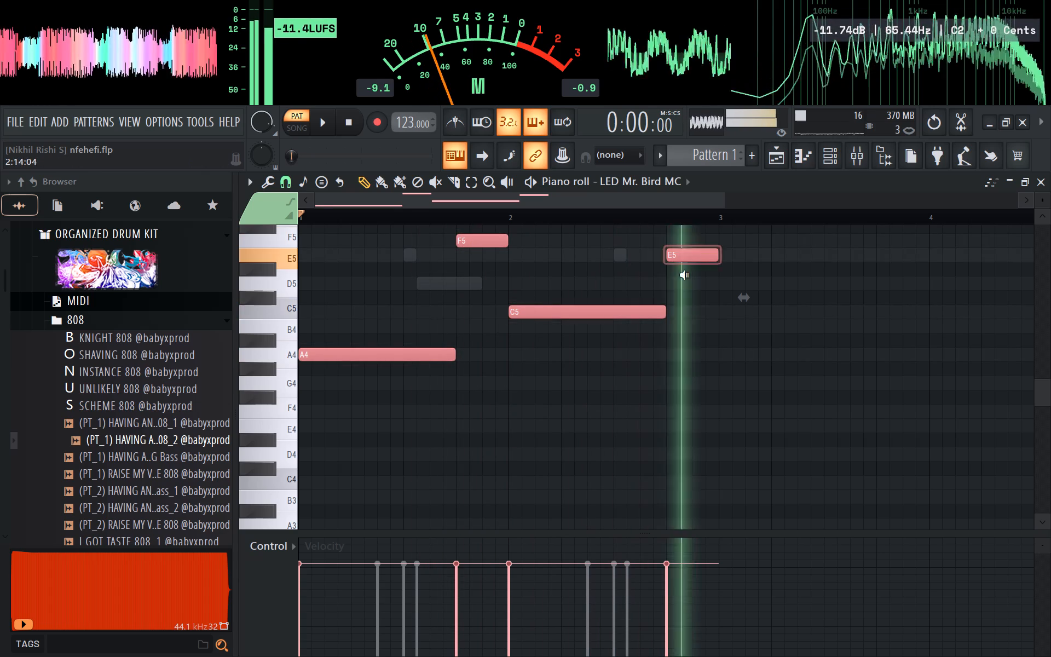
pyautogui.keyDown('alt'); pyautogui.moveTo(684, 275); pyautogui.dragTo(695, 275, button='right'); pyautogui.keyUp('alt')
# Play Pattern 1 from the start and check the track levels in the mixer.
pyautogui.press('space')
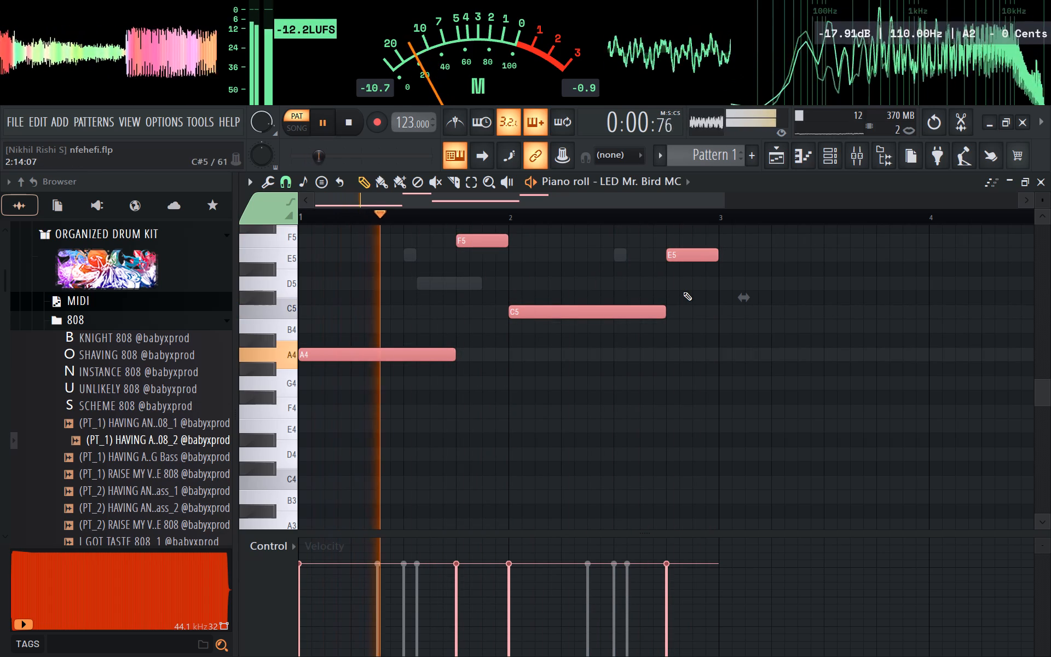
pyautogui.click(864, 148)
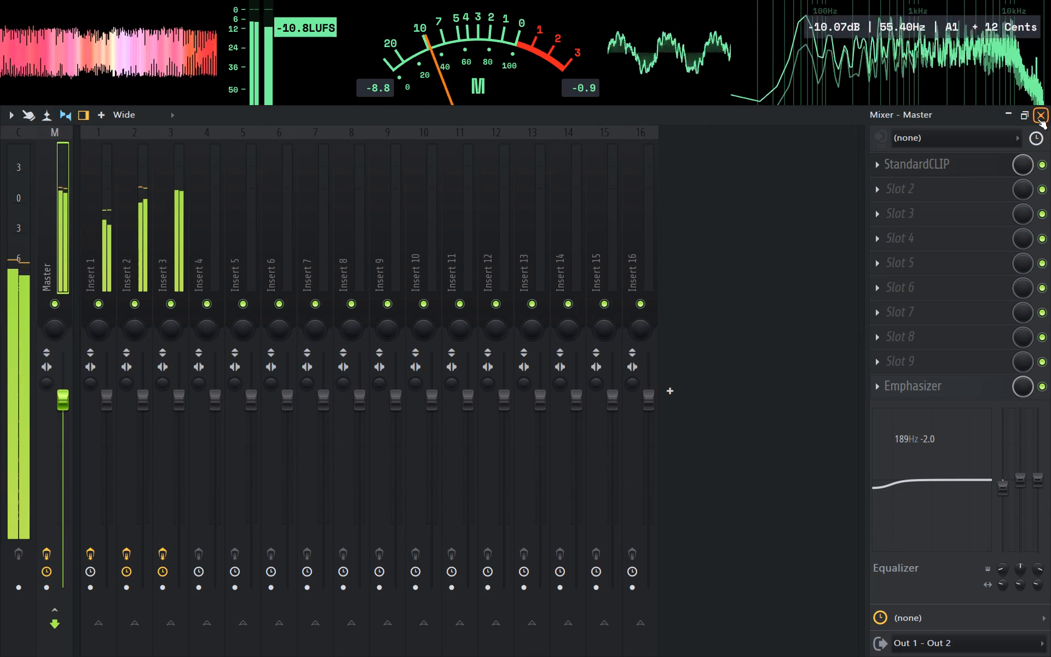
# Stop playback, audition the 808 folder's bass samples, and replace channel 4's sample with "(PT_2) HAVING ANXIETY IS ANNOYING Bass_2".
pyautogui.click(1037, 119)
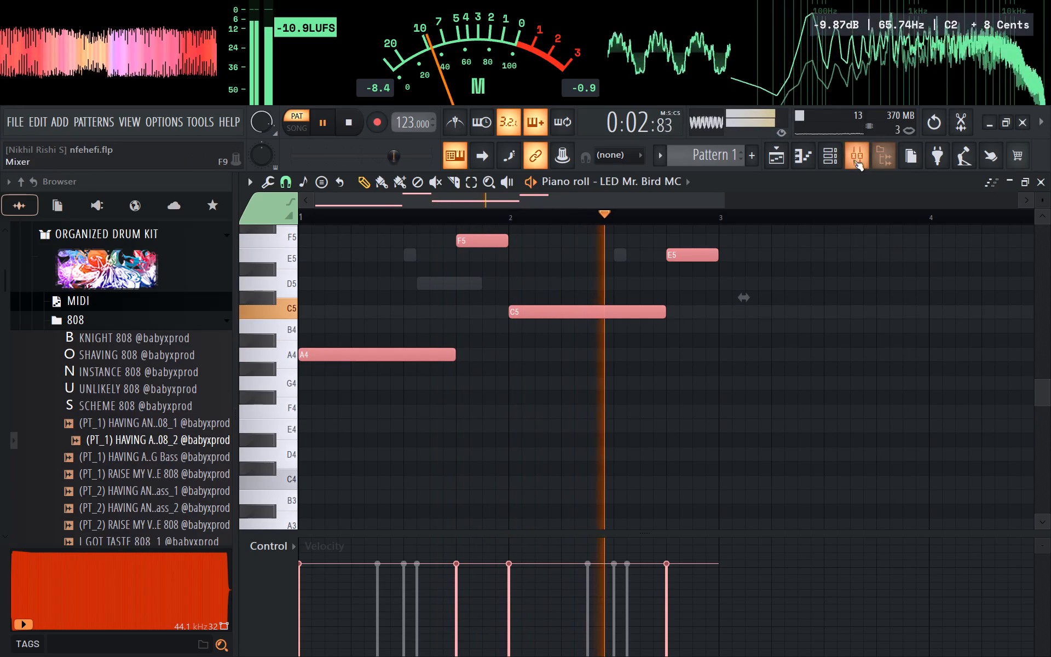
pyautogui.click(840, 162)
pyautogui.press('space')
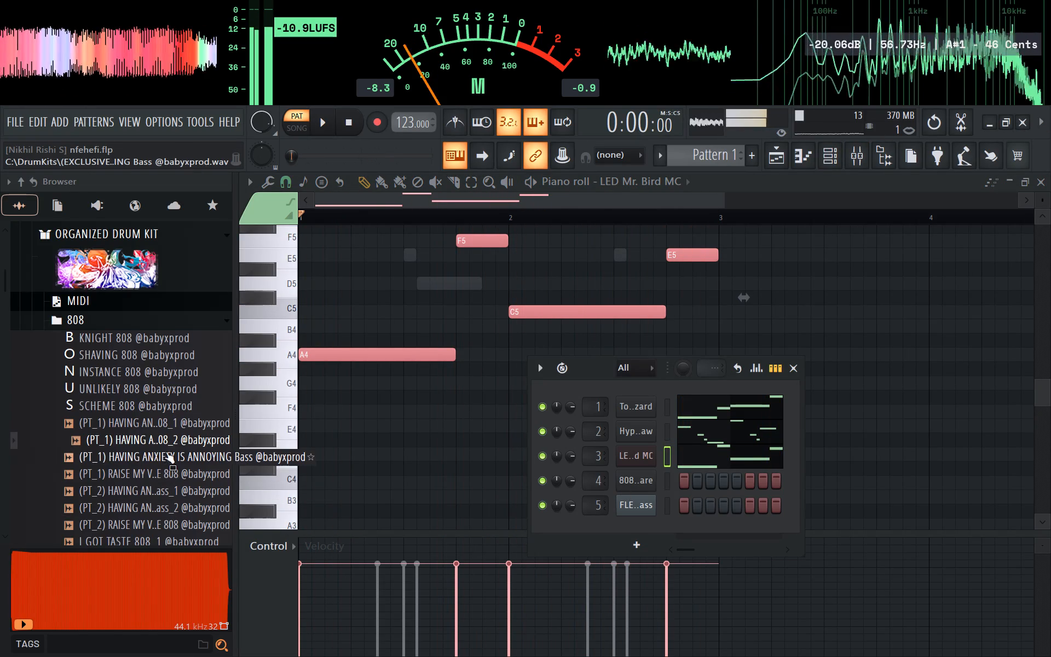
pyautogui.click(166, 452)
pyautogui.click(158, 472)
pyautogui.click(154, 486)
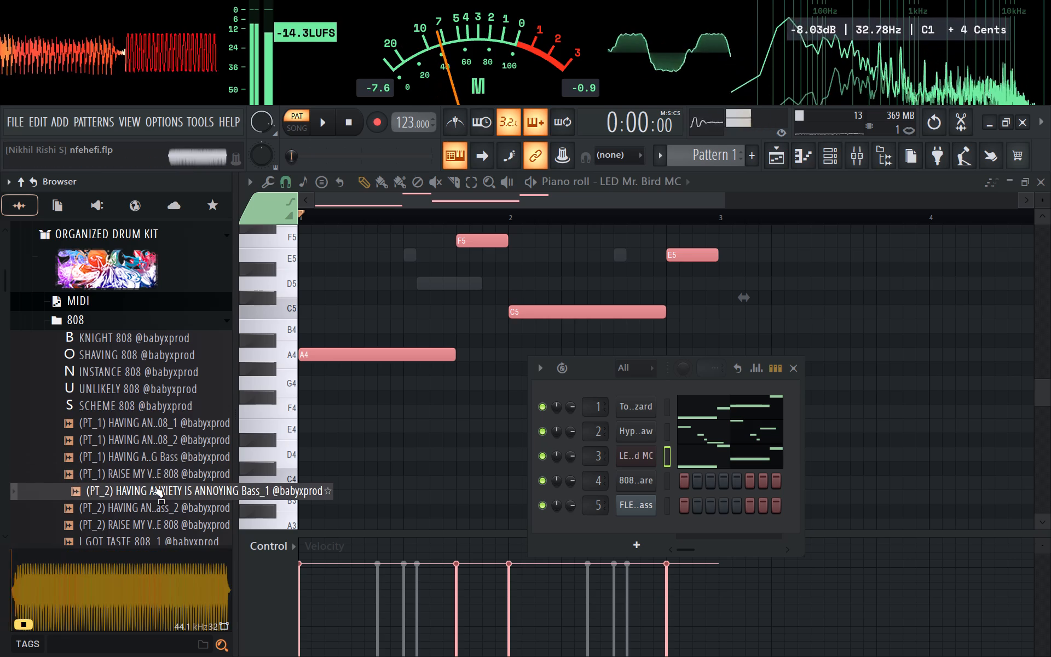
pyautogui.click(147, 500)
pyautogui.click(141, 522)
pyautogui.click(145, 509)
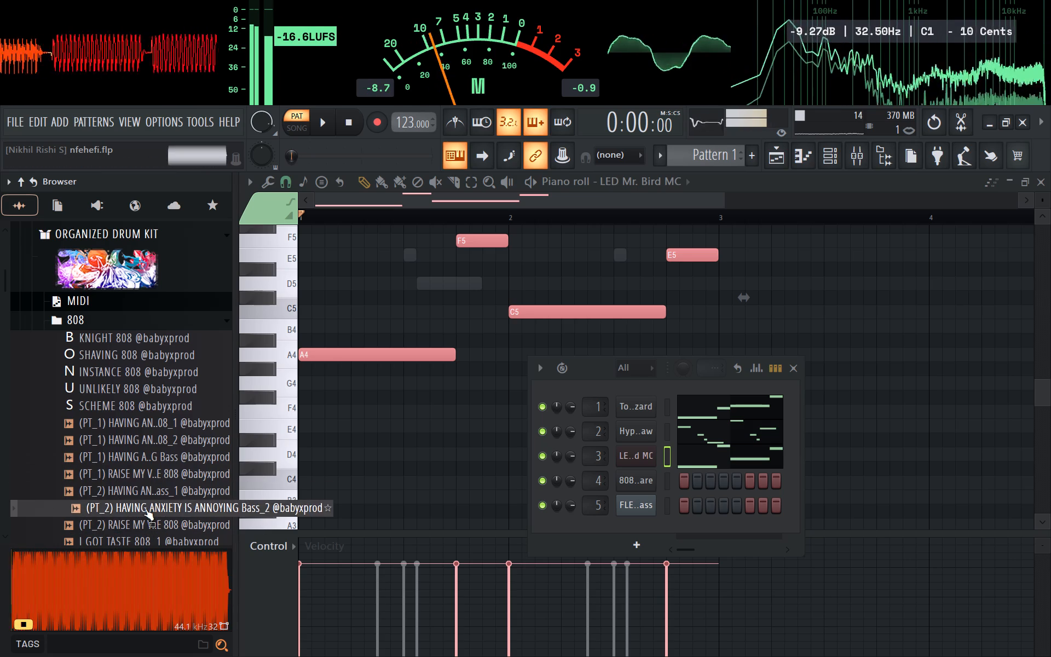
pyautogui.moveTo(145, 509); pyautogui.dragTo(637, 483)
# Enable Cut itself on the new bass sample's channel.
pyautogui.rightClick(637, 483)
pyautogui.click(703, 531)
# Play the pattern and mute the LED Mr. Bird MC channel.
pyautogui.press('space')
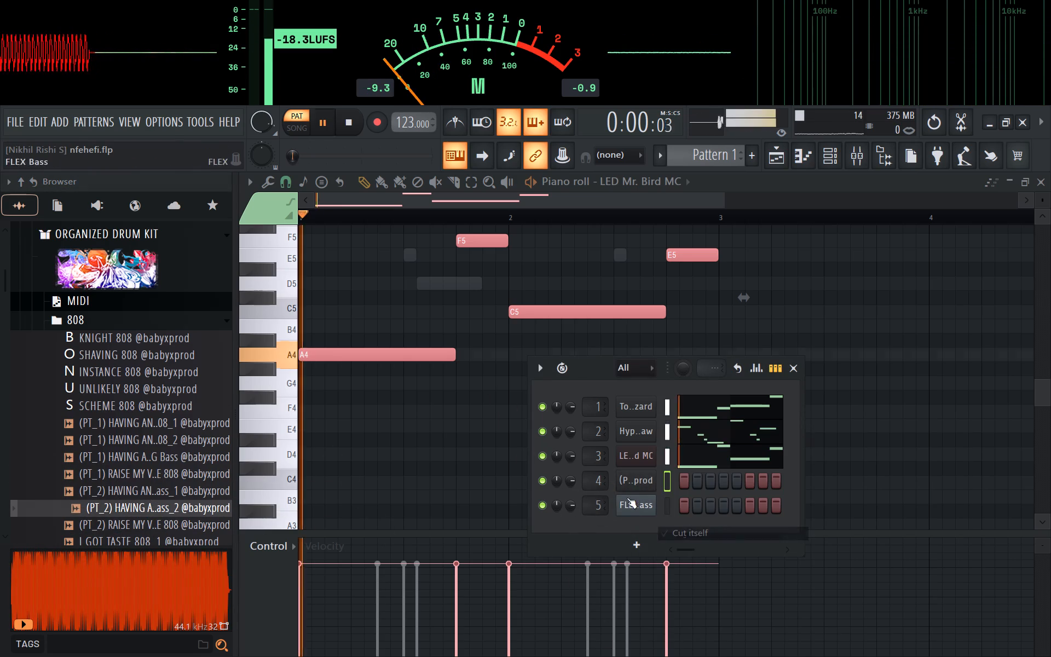
pyautogui.click(539, 459)
# Open the new bass channel's piano roll and audition candidate bass notes against the playing pattern, then stop playback.
pyautogui.rightClick(644, 483)
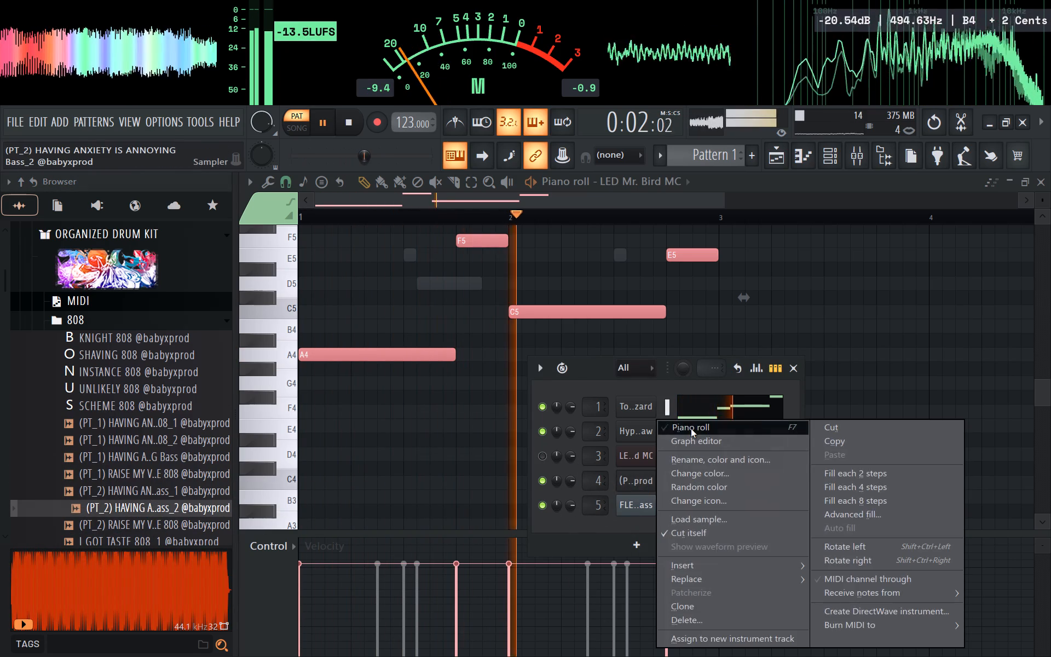
pyautogui.click(691, 429)
pyautogui.press('r')
pyautogui.press('r')
pyautogui.press('r')
pyautogui.press('r')
pyautogui.press('r')
pyautogui.press('r')
pyautogui.press('r')
pyautogui.press('r')
pyautogui.press('r')
pyautogui.press('r')
pyautogui.press('r')
pyautogui.press('r')
pyautogui.press('r')
pyautogui.press('r')
pyautogui.press('r')
pyautogui.press('r')
pyautogui.press('r')
pyautogui.press('r')
pyautogui.press('r')
pyautogui.press('r')
pyautogui.press('w')
pyautogui.press('w')
pyautogui.press('w')
pyautogui.press('w')
pyautogui.press('w')
pyautogui.press('w')
pyautogui.press('w')
pyautogui.press('w')
pyautogui.press('w')
pyautogui.press('w')
pyautogui.press('w')
pyautogui.press('w')
pyautogui.press('w')
pyautogui.press('w')
pyautogui.press('w')
pyautogui.press('w')
pyautogui.press('w')
pyautogui.press('w')
pyautogui.press('w')
pyautogui.press('w')
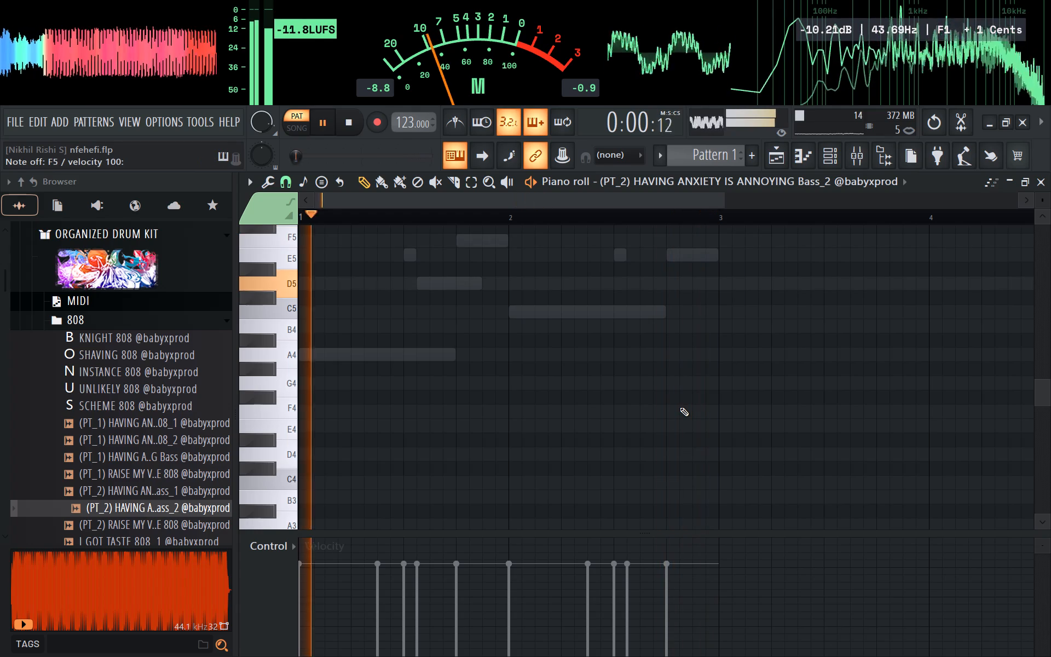
pyautogui.press('e')
pyautogui.press('e')
pyautogui.press('e')
pyautogui.press('e')
pyautogui.press('e')
pyautogui.press('e')
pyautogui.press('e')
pyautogui.press('e')
pyautogui.press('e')
pyautogui.press('e')
pyautogui.press('e')
pyautogui.press('e')
pyautogui.press('e')
pyautogui.press('e')
pyautogui.press('e')
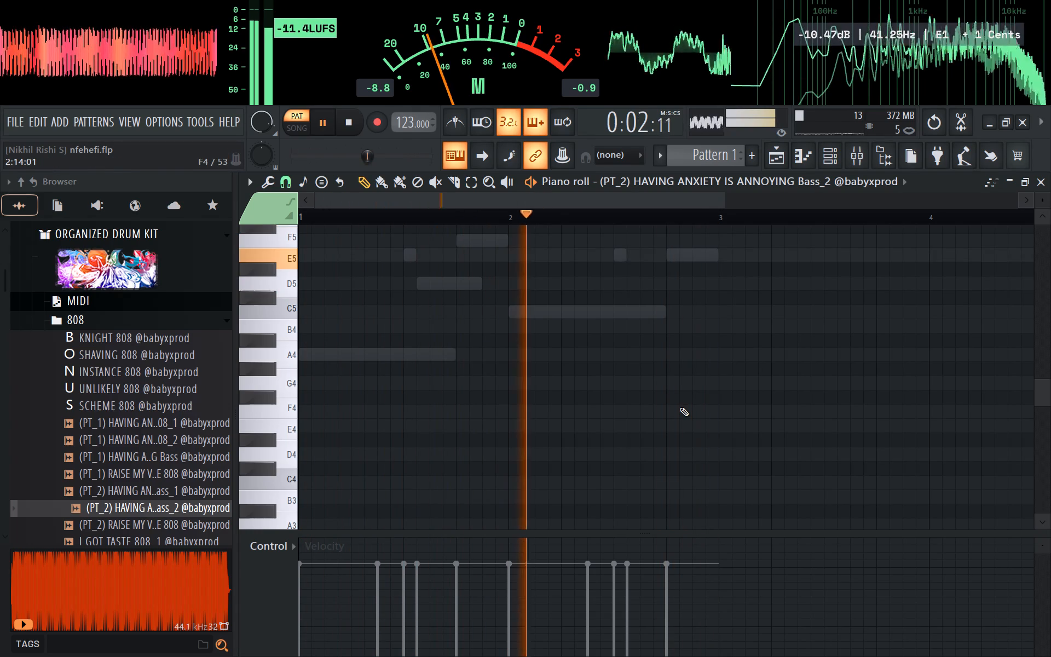
pyautogui.press('r')
pyautogui.press('r')
pyautogui.press('r')
pyautogui.press('r')
pyautogui.press('r')
pyautogui.press('r')
pyautogui.press('r')
pyautogui.press('r')
pyautogui.press('r')
pyautogui.press('r')
pyautogui.press('r')
pyautogui.press('t')
pyautogui.press('t')
pyautogui.press('t')
pyautogui.press('t')
pyautogui.press('t')
pyautogui.press('t')
pyautogui.press('t')
pyautogui.press('t')
pyautogui.press('t')
pyautogui.press('t')
pyautogui.press('t')
pyautogui.press('t')
pyautogui.press('t')
pyautogui.press('t')
pyautogui.press('t')
pyautogui.press('t')
pyautogui.press('t')
pyautogui.write('ez')
pyautogui.press('r')
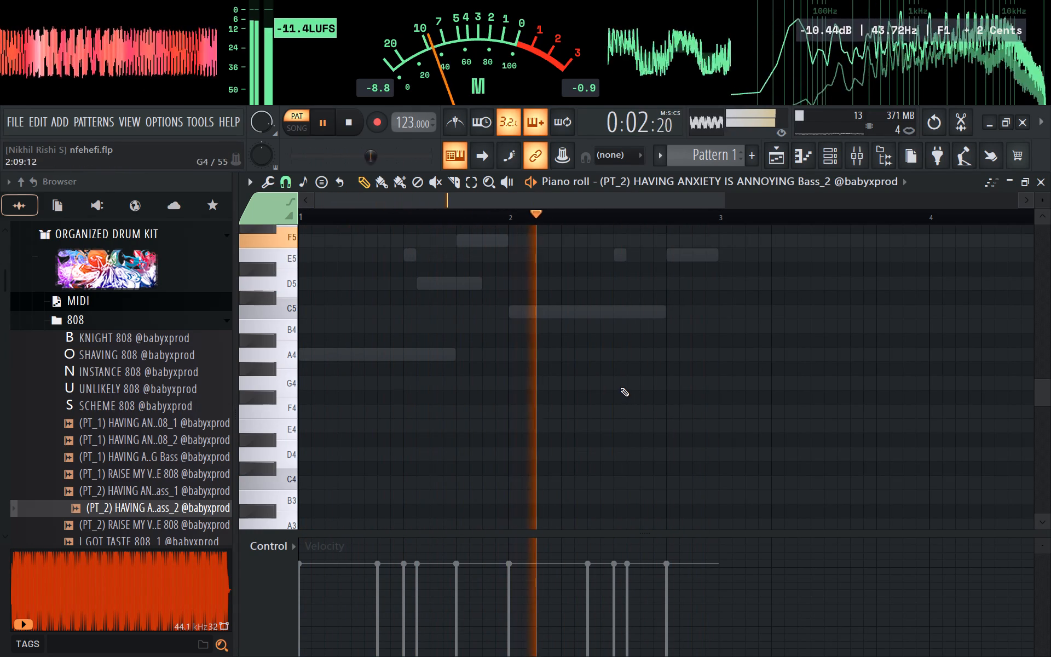
pyautogui.press('t')
pyautogui.scroll(1, 620, 388)
pyautogui.write('ywer')
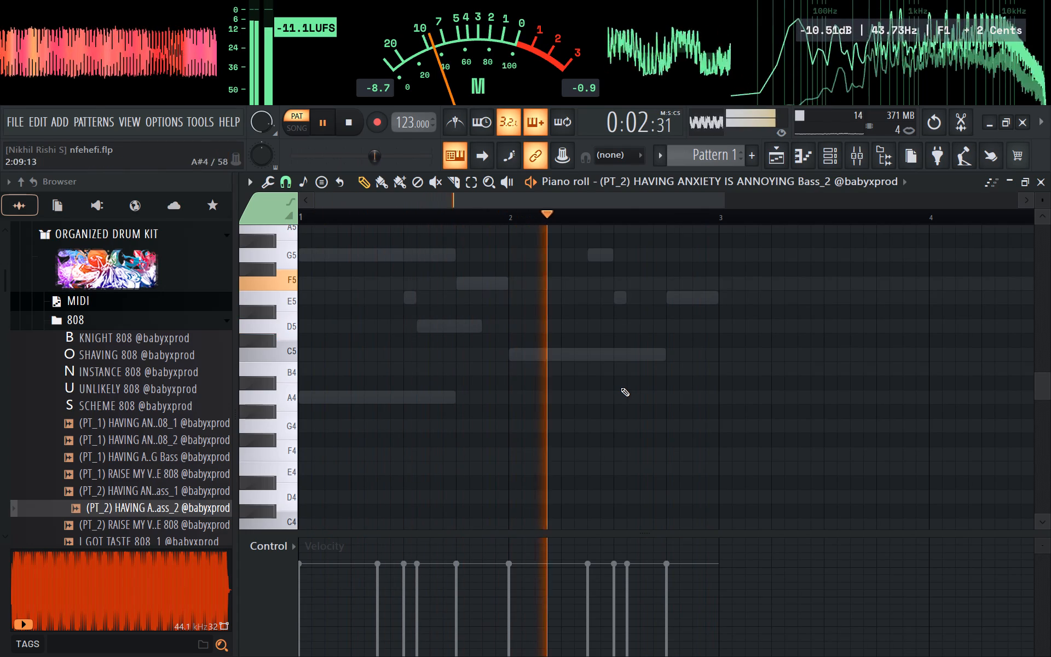
pyautogui.press('w')
pyautogui.press('space')
# Draw a 9-step A4 bass note at the pattern start, followed by a 7-step D5 note from step 10.
pyautogui.moveTo(384, 390); pyautogui.dragTo(242, 418)
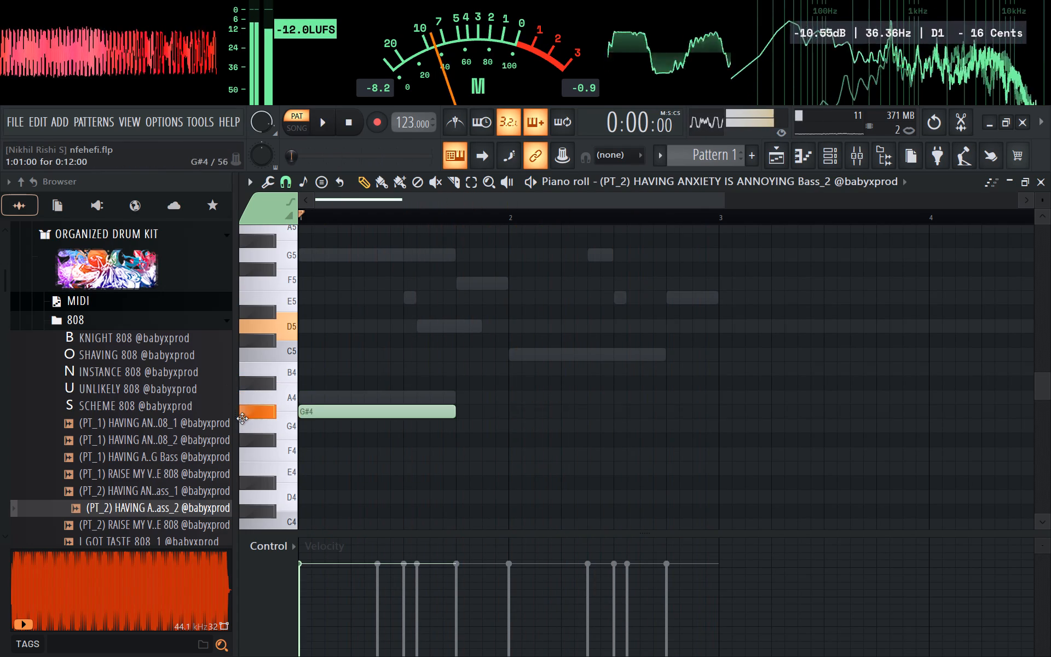
pyautogui.moveTo(242, 418); pyautogui.dragTo(244, 404)
pyautogui.click(423, 326)
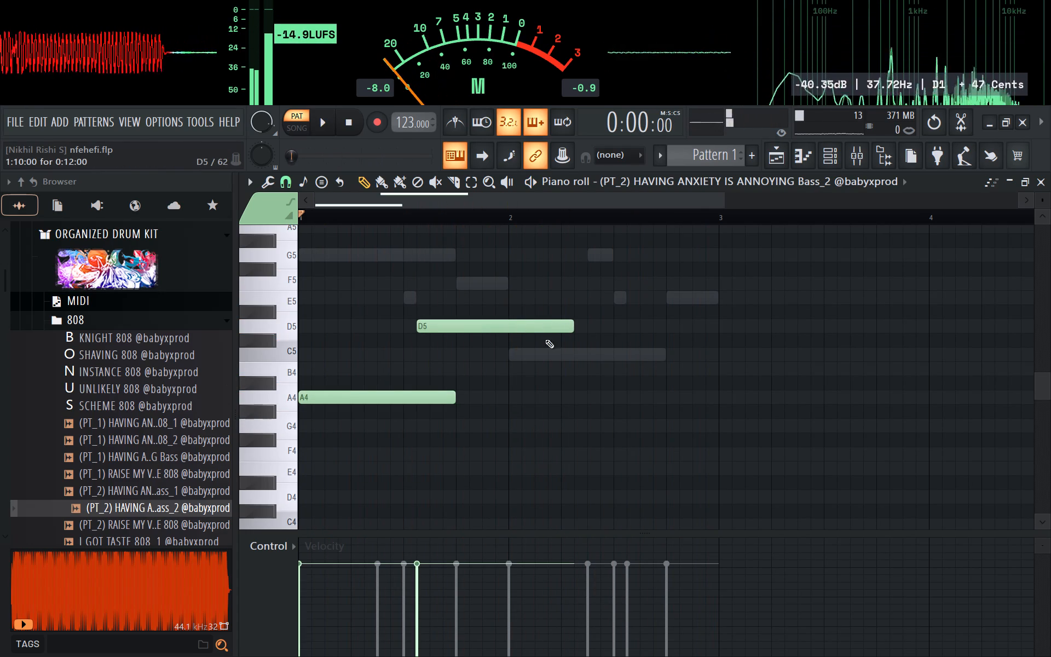
pyautogui.moveTo(450, 392); pyautogui.dragTo(411, 400)
pyautogui.press('space')
pyautogui.moveTo(571, 327); pyautogui.dragTo(525, 327)
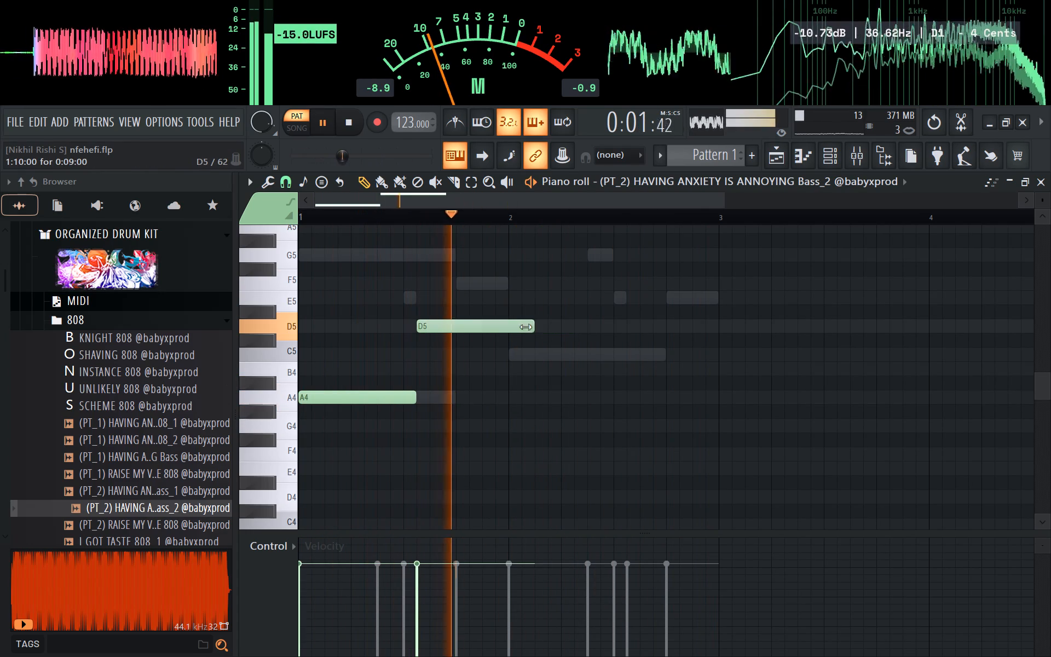
pyautogui.moveTo(525, 327); pyautogui.dragTo(500, 326)
# Move D5 to step 11 of bar 1, lengthen A4 to meet it, and end D5 at the start of bar 2.
pyautogui.press('space')
pyautogui.press('space')
pyautogui.moveTo(481, 328); pyautogui.dragTo(503, 329)
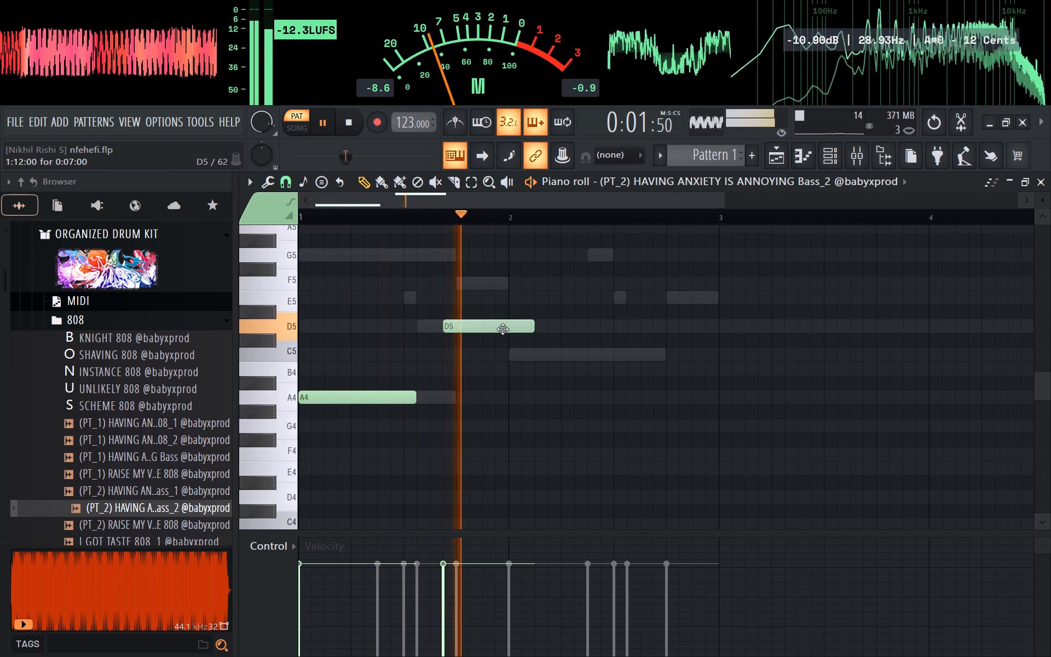
pyautogui.moveTo(503, 329); pyautogui.dragTo(495, 330)
pyautogui.press('space')
pyautogui.press('space')
pyautogui.moveTo(413, 390); pyautogui.dragTo(431, 395)
pyautogui.rightClick(434, 389)
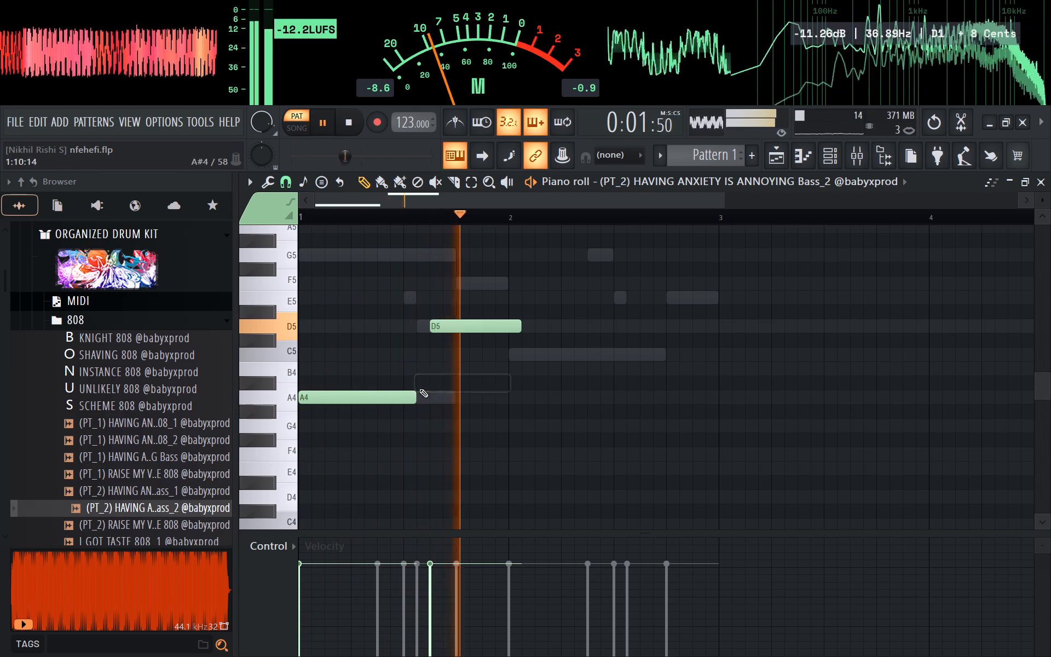
pyautogui.press('space')
pyautogui.press('space')
pyautogui.moveTo(416, 396); pyautogui.dragTo(426, 397)
pyautogui.moveTo(515, 328); pyautogui.dragTo(500, 334)
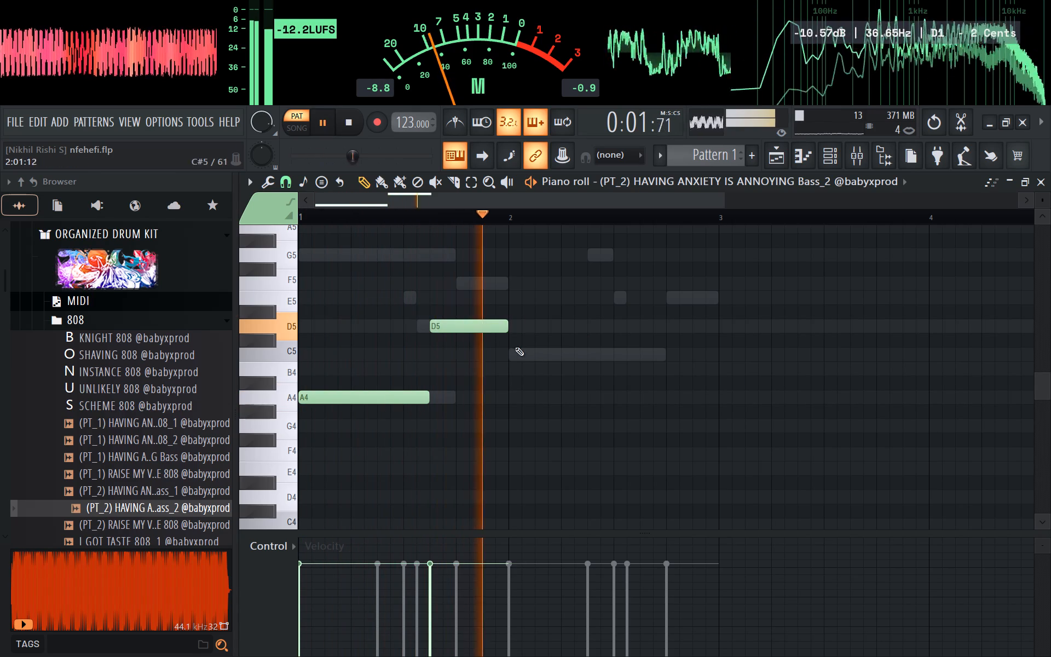
# Draw a 12-step C5 note at the start of bar 2 and a 4-step E5 note filling the rest of it.
pyautogui.click(513, 349)
pyautogui.moveTo(587, 356); pyautogui.dragTo(666, 355)
pyautogui.press('space')
pyautogui.press('space')
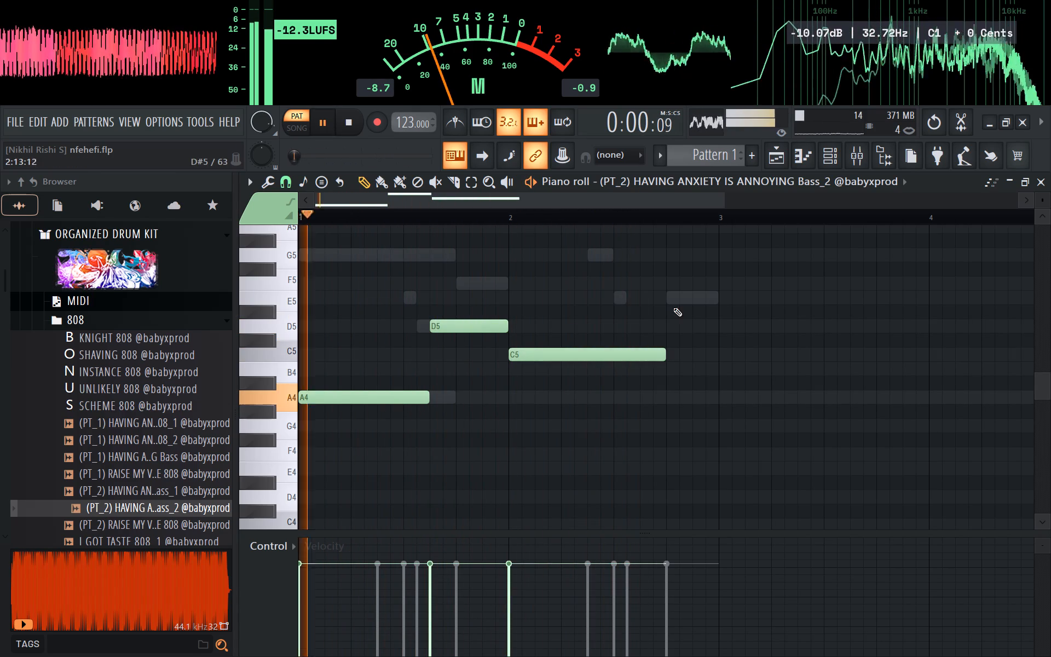
pyautogui.click(675, 302)
pyautogui.moveTo(823, 299); pyautogui.dragTo(718, 304)
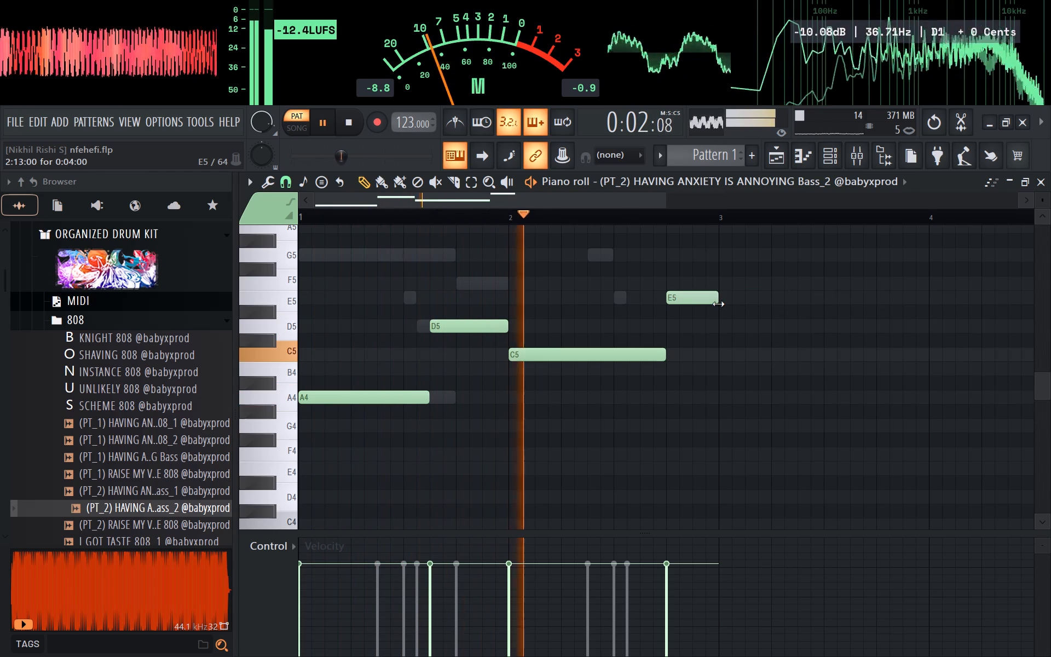
pyautogui.keyDown('ctrl'); pyautogui.moveTo(724, 278); pyautogui.dragTo(421, 469); pyautogui.keyUp('ctrl')
pyautogui.rightClick(724, 361)
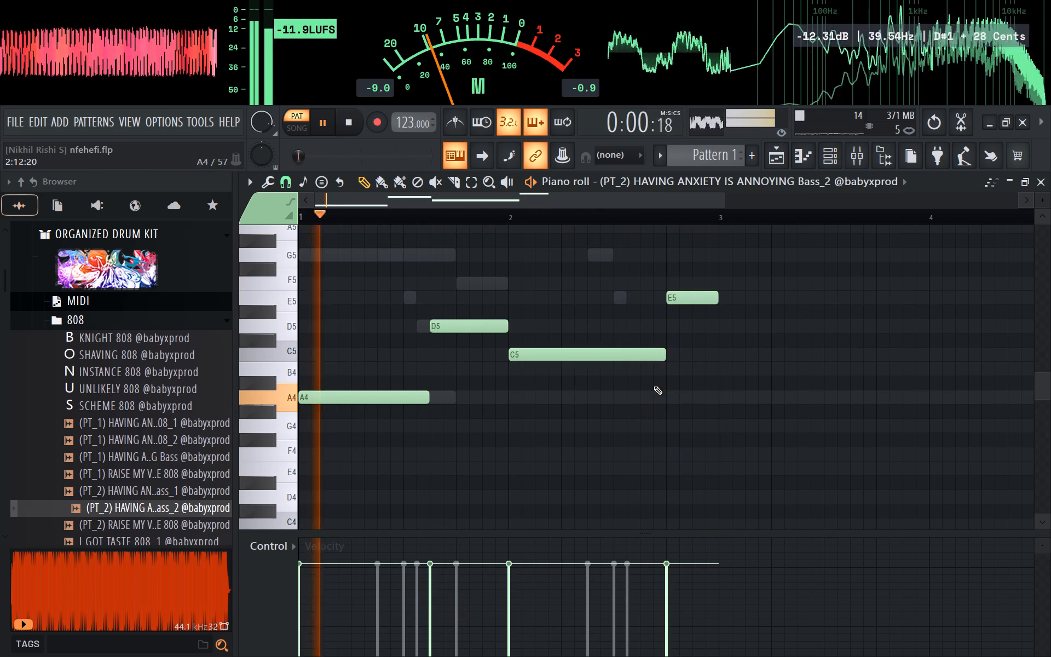
# Shorten C5 to 10 steps, move E5 back to step 11 of bar 2, and extend it to the bar's end.
pyautogui.moveTo(662, 358); pyautogui.dragTo(634, 360)
pyautogui.moveTo(675, 305); pyautogui.dragTo(651, 305)
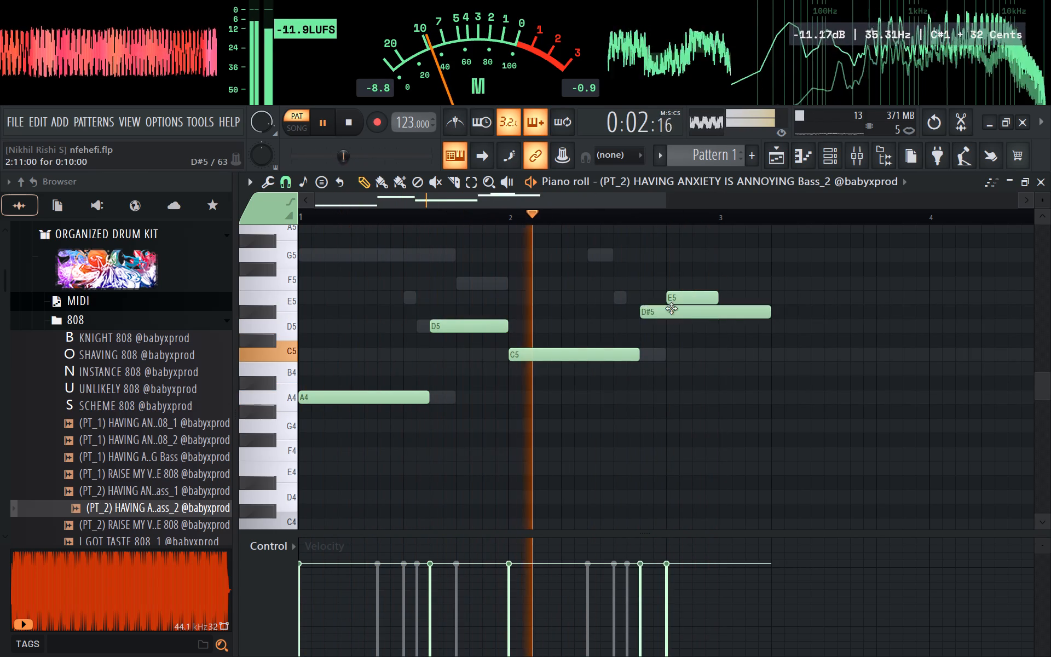
pyautogui.rightClick(673, 310)
pyautogui.moveTo(679, 298); pyautogui.dragTo(651, 301)
pyautogui.moveTo(682, 298); pyautogui.dragTo(682, 308)
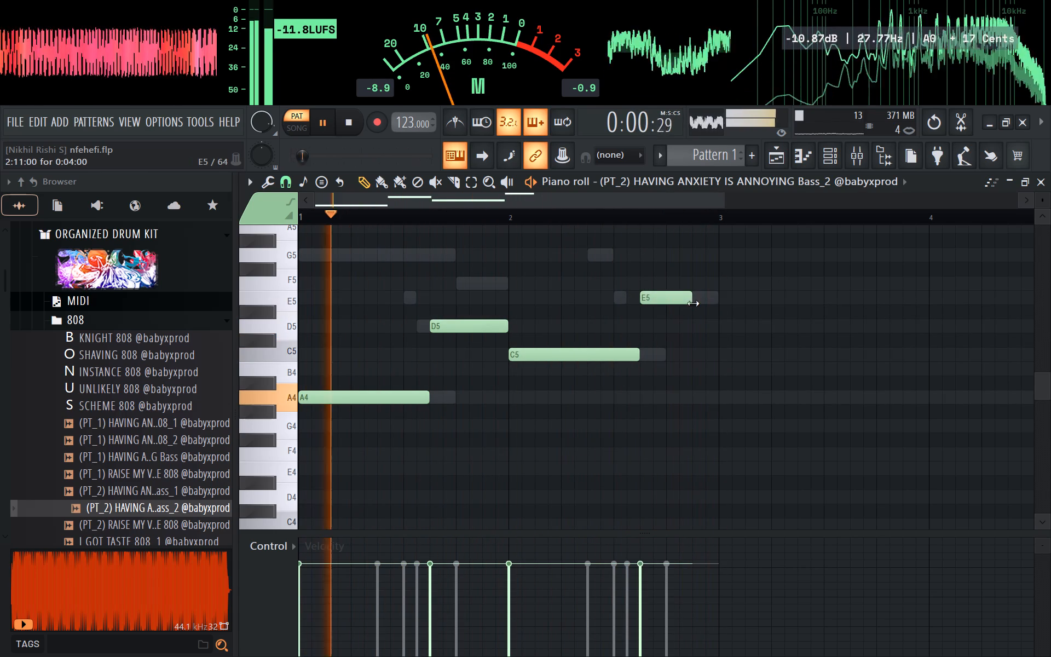
pyautogui.moveTo(692, 302); pyautogui.dragTo(719, 295)
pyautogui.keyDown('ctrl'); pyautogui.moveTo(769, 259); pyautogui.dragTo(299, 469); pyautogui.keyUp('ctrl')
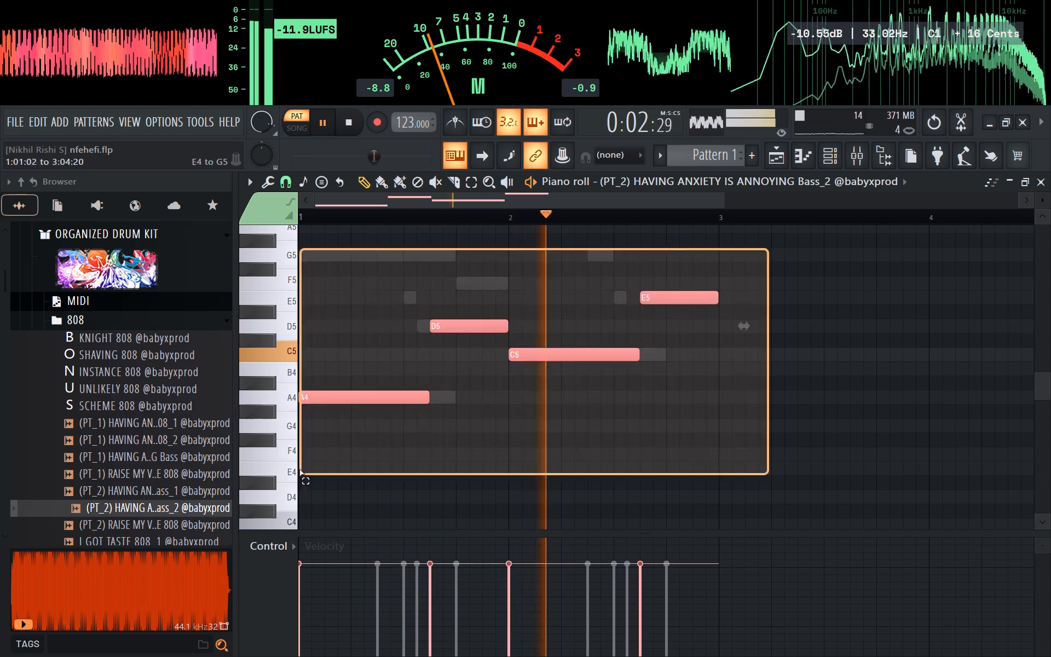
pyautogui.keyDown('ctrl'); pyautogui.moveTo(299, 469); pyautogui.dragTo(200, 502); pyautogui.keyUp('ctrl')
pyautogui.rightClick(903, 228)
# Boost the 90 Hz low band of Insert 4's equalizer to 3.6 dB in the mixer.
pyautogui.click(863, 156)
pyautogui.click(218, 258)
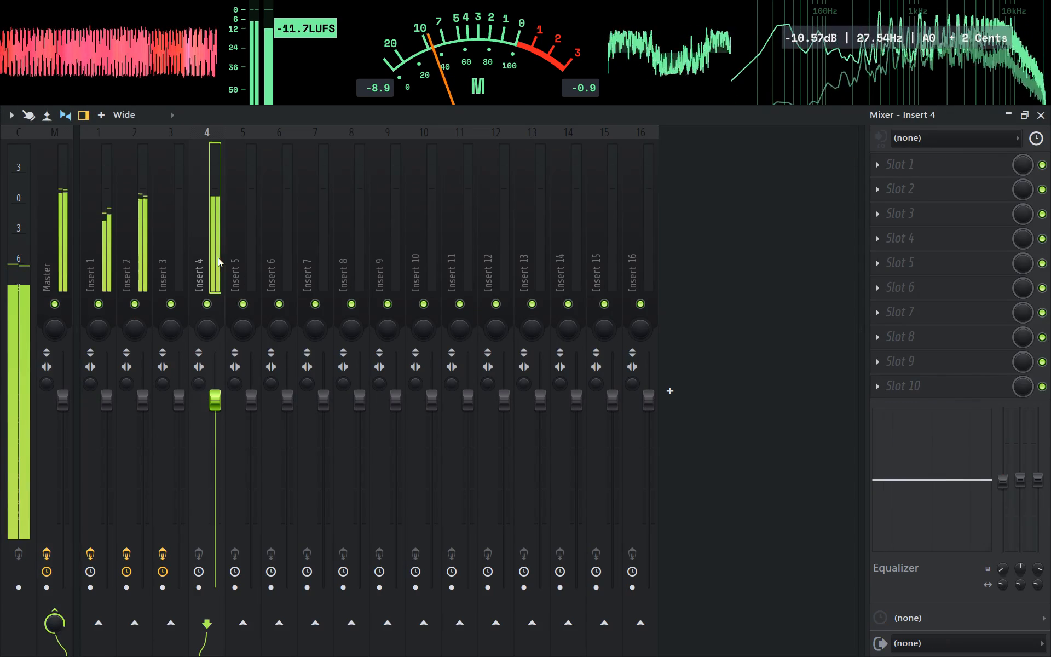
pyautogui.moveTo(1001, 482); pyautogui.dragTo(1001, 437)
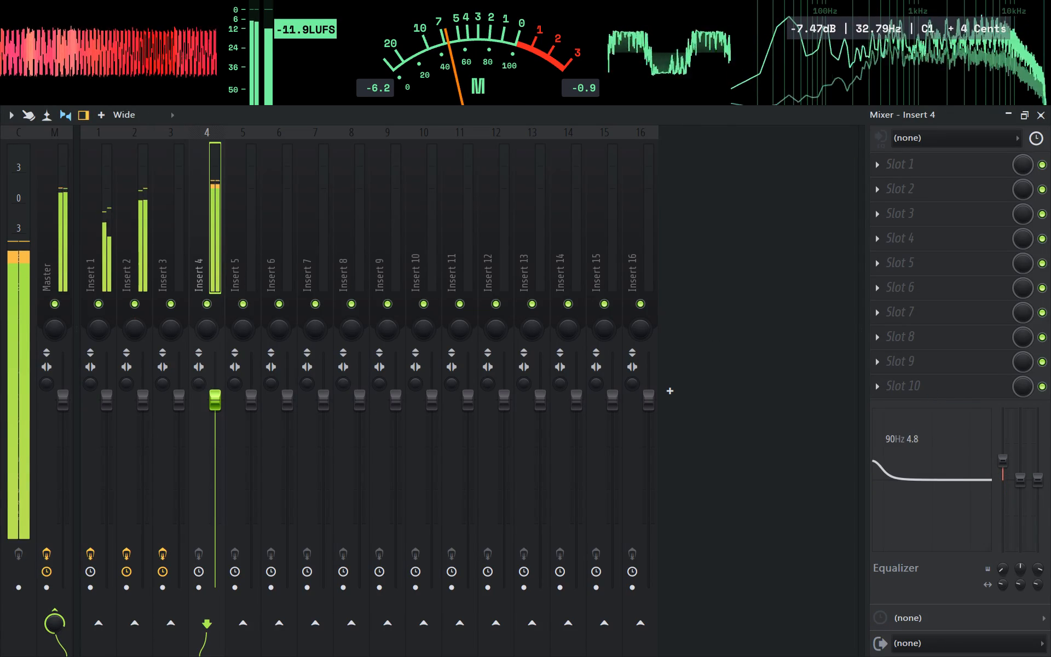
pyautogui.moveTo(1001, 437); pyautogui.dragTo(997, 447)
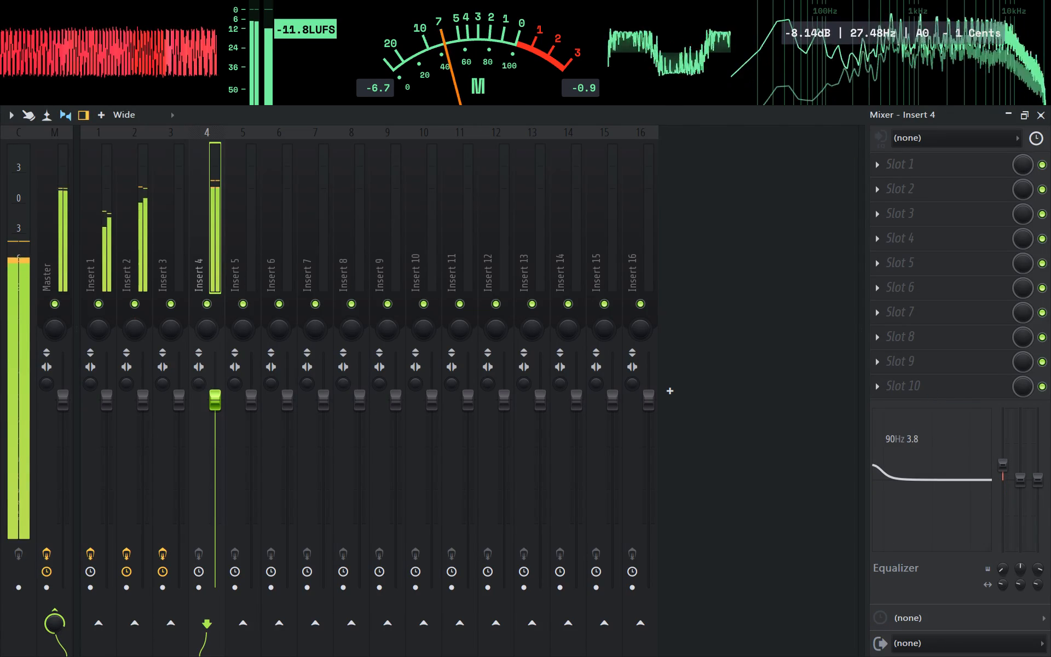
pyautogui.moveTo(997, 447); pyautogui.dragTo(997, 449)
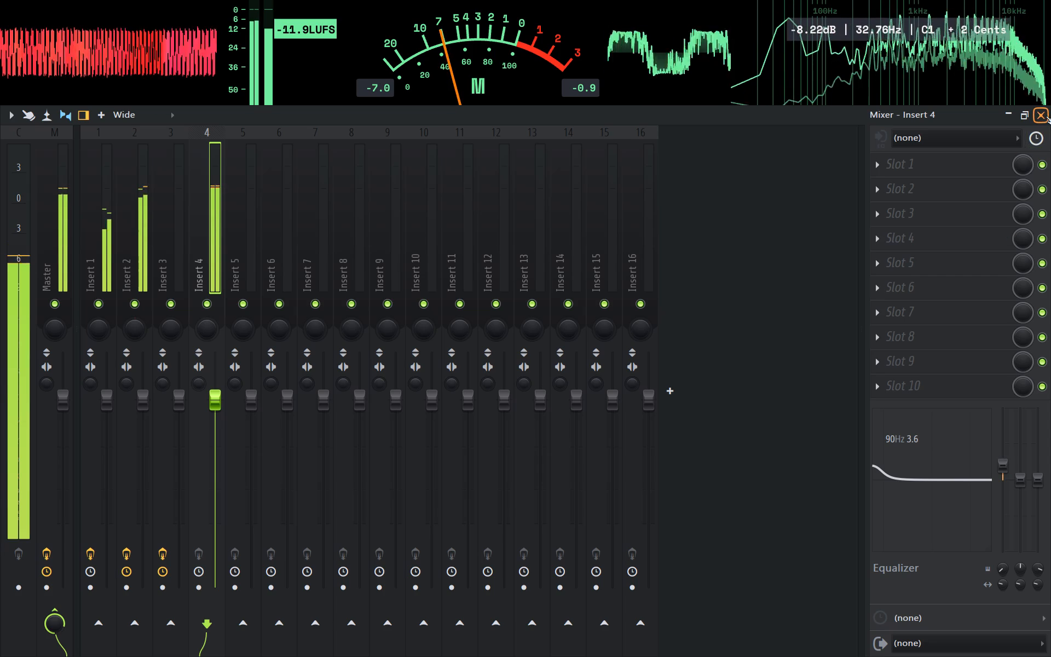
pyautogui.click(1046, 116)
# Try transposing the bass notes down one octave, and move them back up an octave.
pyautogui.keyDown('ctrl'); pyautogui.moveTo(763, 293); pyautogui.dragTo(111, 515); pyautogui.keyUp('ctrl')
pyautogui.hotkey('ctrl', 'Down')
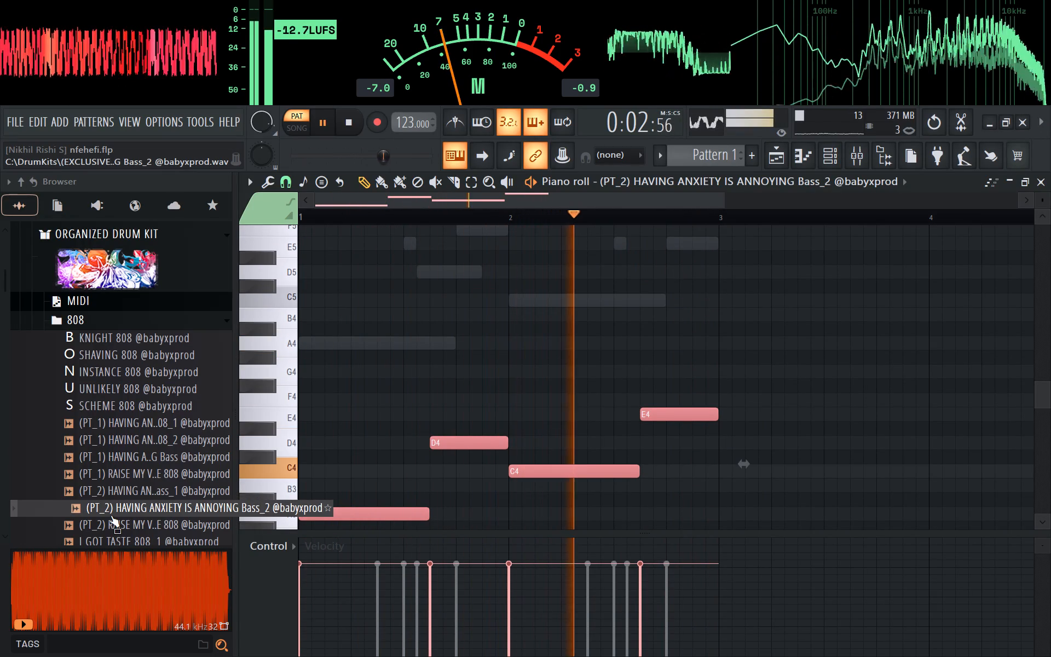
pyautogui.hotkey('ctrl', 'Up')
# Set the 90 Hz low-band boost on Insert 4's equalizer to 4.2 dB.
pyautogui.click(857, 162)
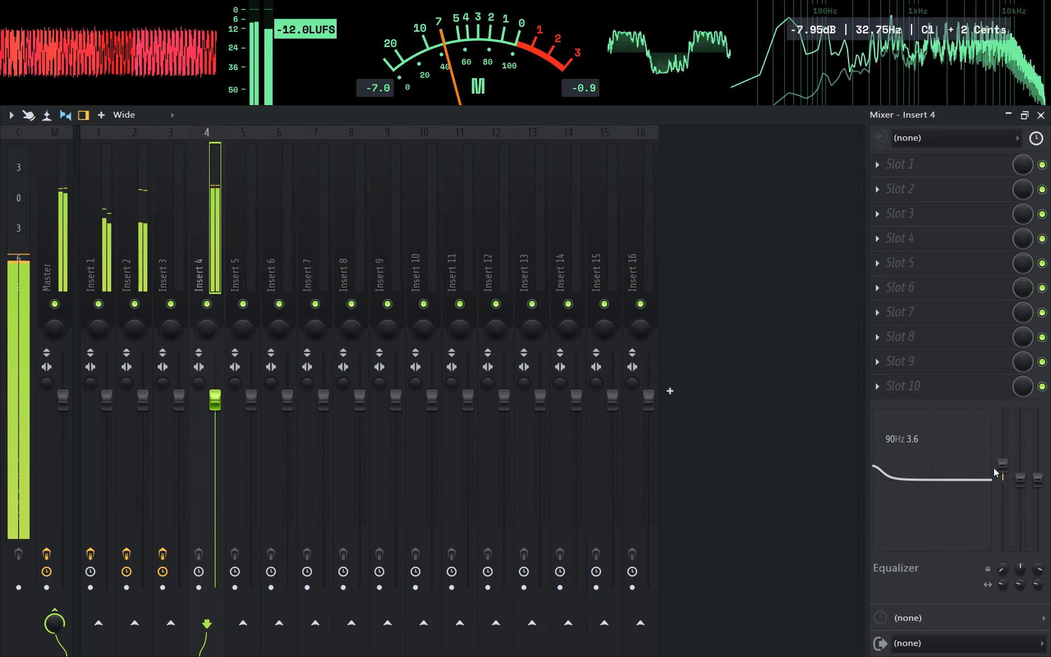
pyautogui.moveTo(1000, 465); pyautogui.dragTo(1005, 445)
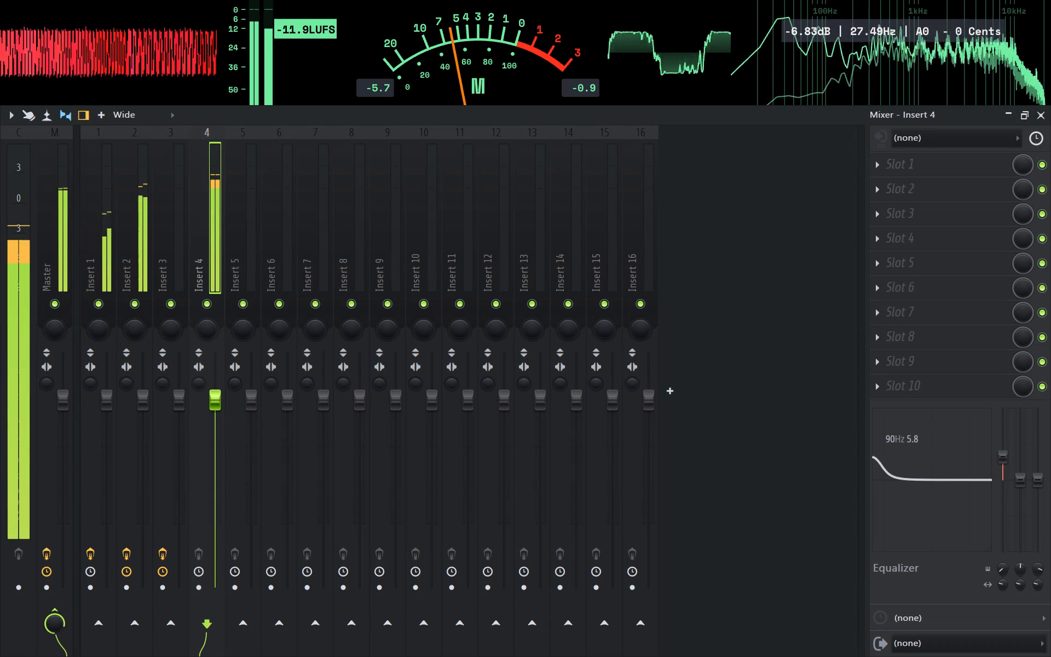
pyautogui.moveTo(1005, 445); pyautogui.dragTo(995, 459)
pyautogui.click(1042, 119)
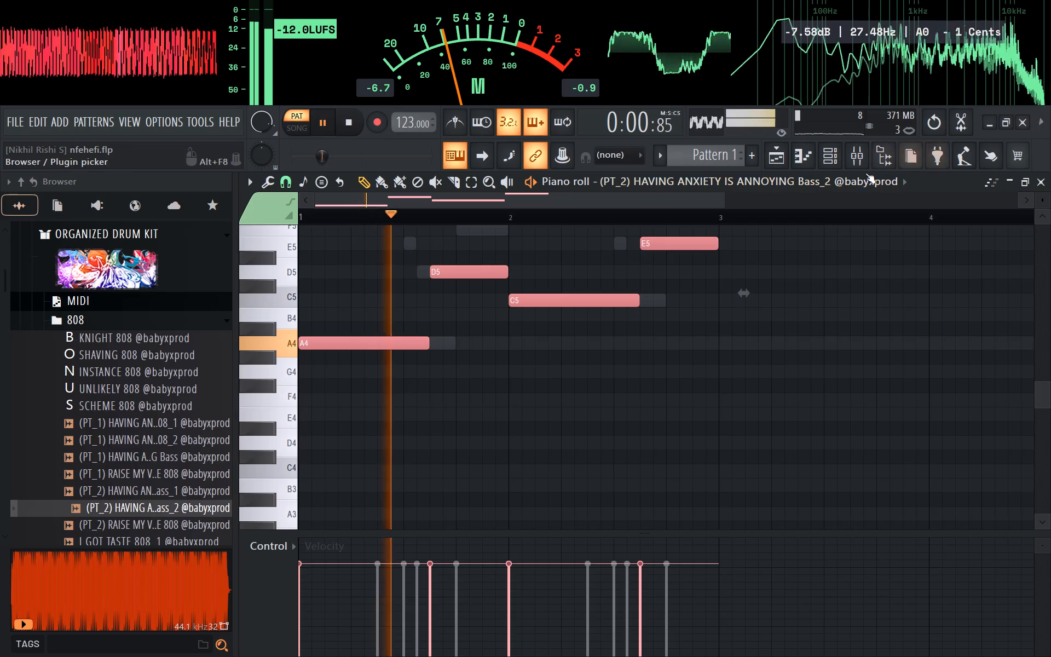
# Apply the ONLYHOLD preset to the volume envelope of the Bass_2 sampler channel and preview the pattern.
pyautogui.press('space')
pyautogui.click(831, 155)
pyautogui.click(627, 483)
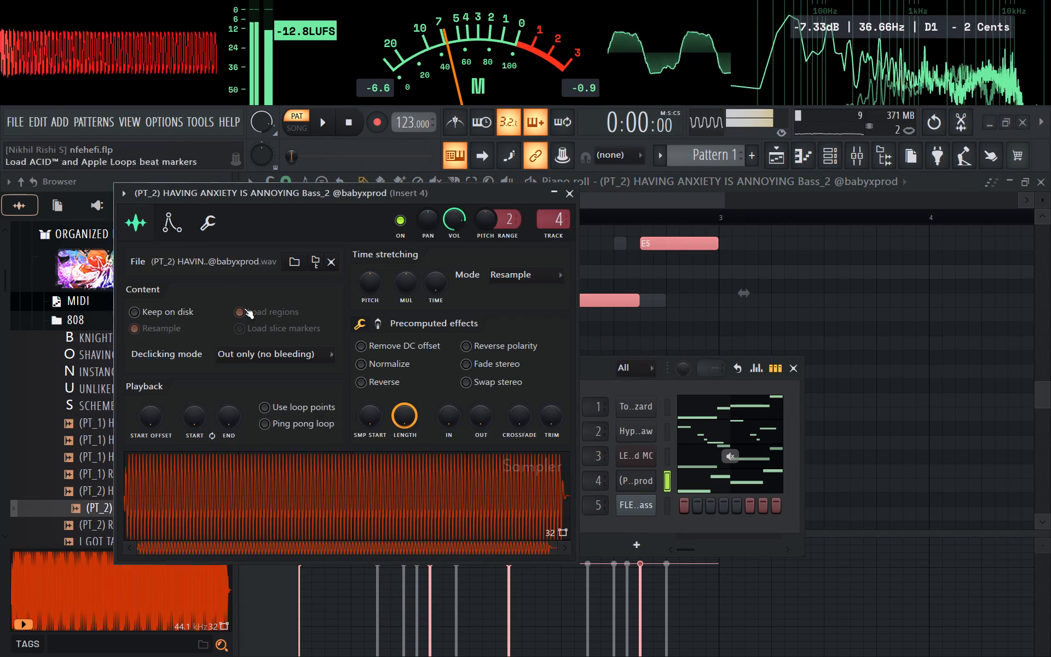
pyautogui.click(181, 234)
pyautogui.click(348, 295)
pyautogui.click(361, 311)
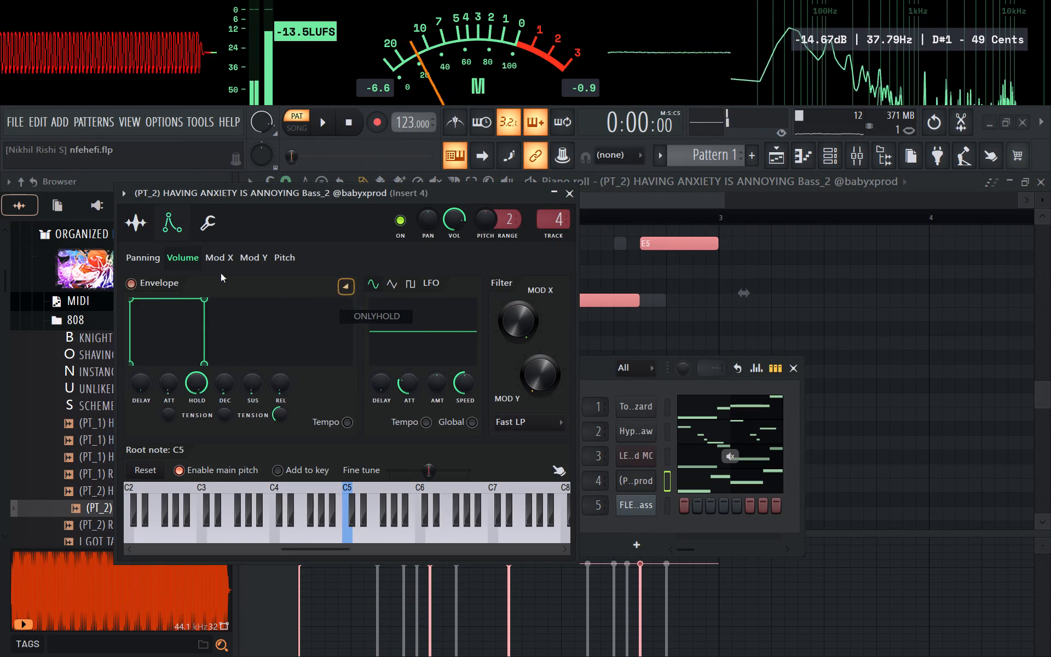
pyautogui.click(148, 228)
pyautogui.press('space')
pyautogui.press('space')
pyautogui.click(572, 205)
pyautogui.click(572, 193)
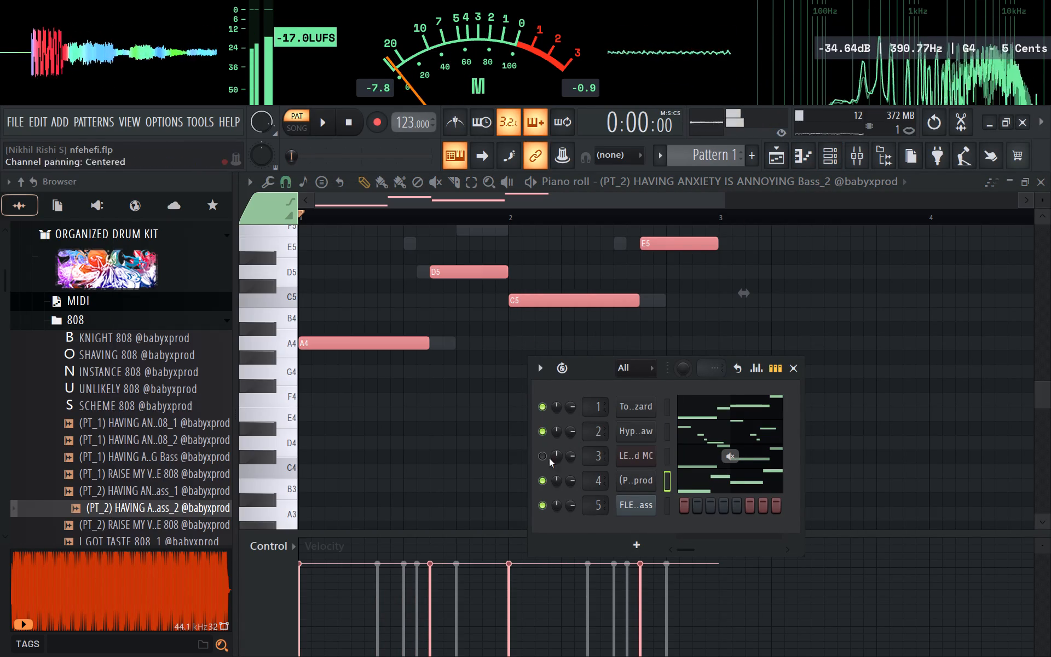
# Unmute channel 3 in the channel rack.
pyautogui.keyDown('ctrl'); pyautogui.click(543, 461); pyautogui.keyUp('ctrl')
pyautogui.keyDown('ctrl'); pyautogui.click(544, 452); pyautogui.keyUp('ctrl')
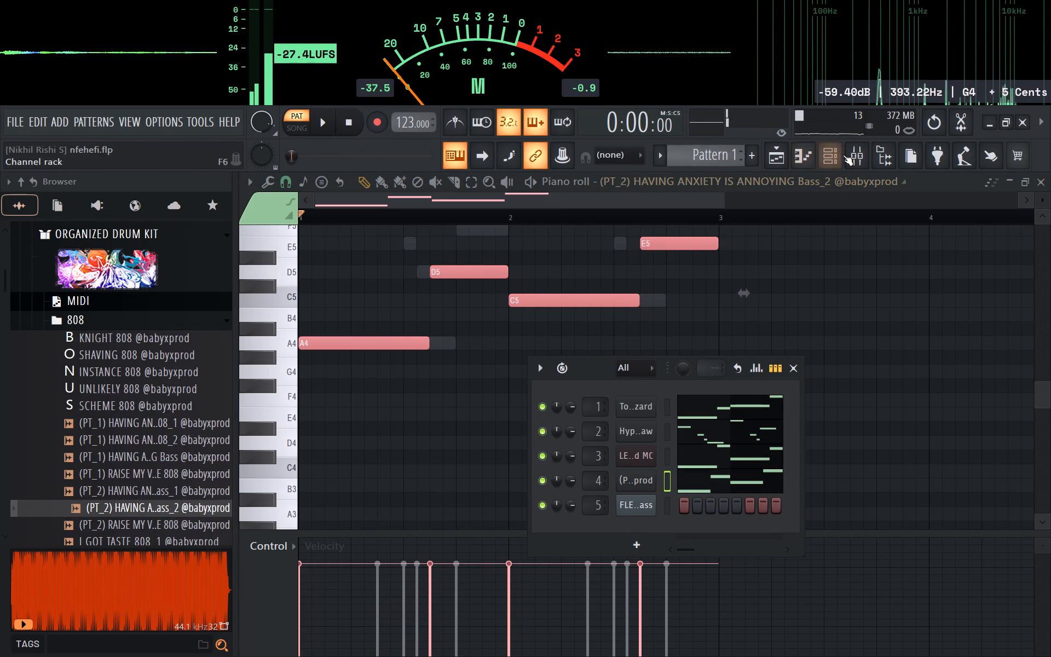
# Compare Inserts 3 and 4 by muting them in turn during playback, leaving Insert 3 muted and Insert 4 active.
pyautogui.click(854, 149)
pyautogui.click(169, 299)
pyautogui.press('space')
pyautogui.moveTo(166, 302); pyautogui.dragTo(172, 299)
pyautogui.click(204, 299)
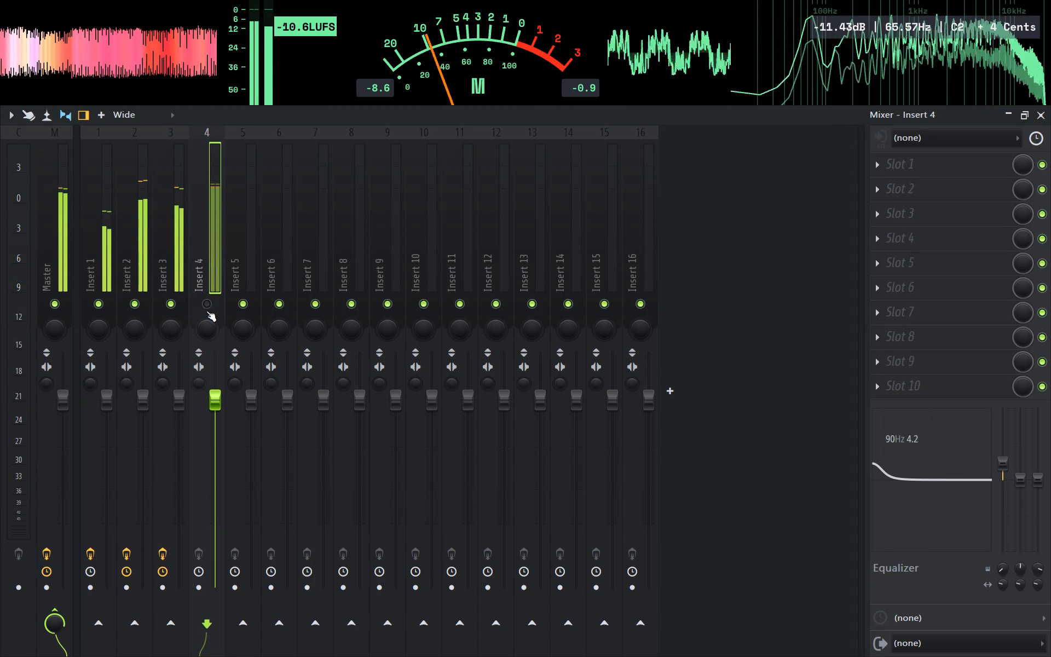
pyautogui.click(180, 303)
pyautogui.click(217, 307)
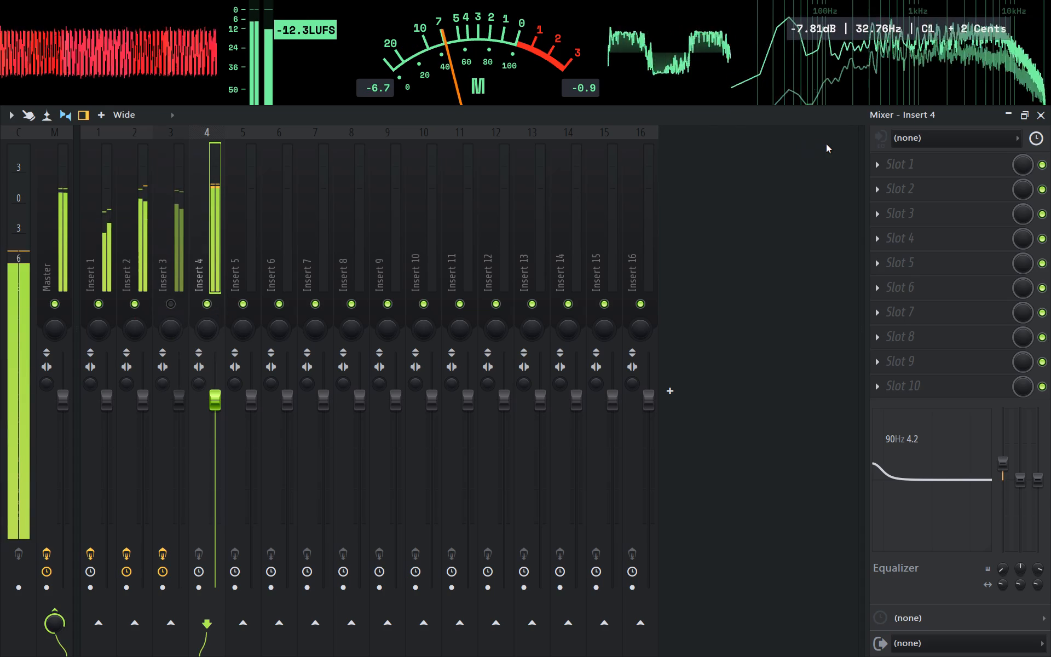
pyautogui.click(1048, 109)
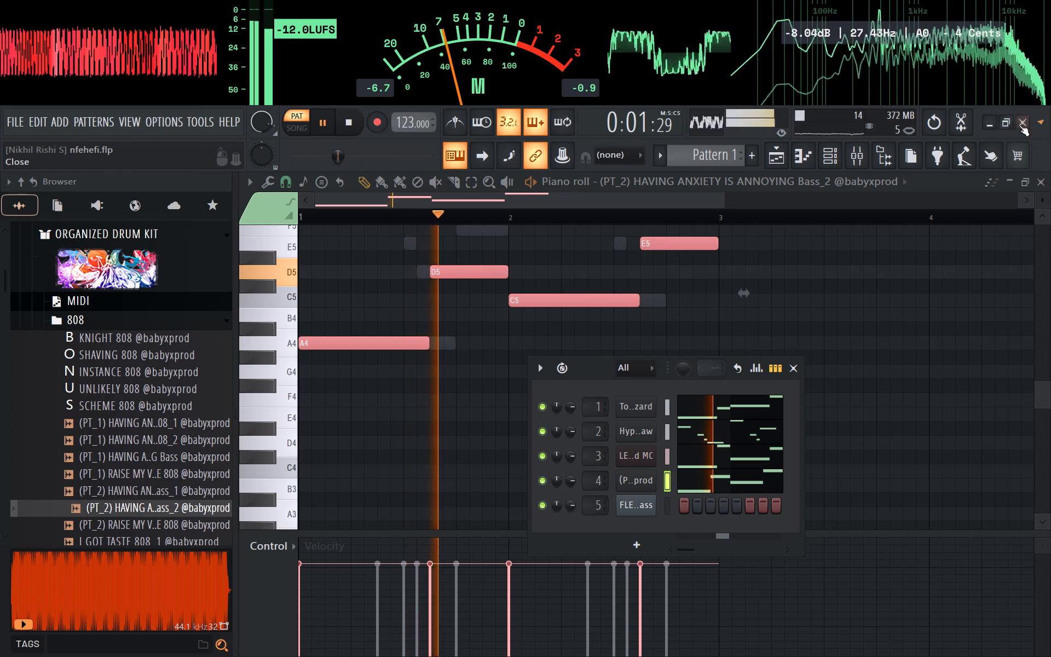
pyautogui.click(835, 160)
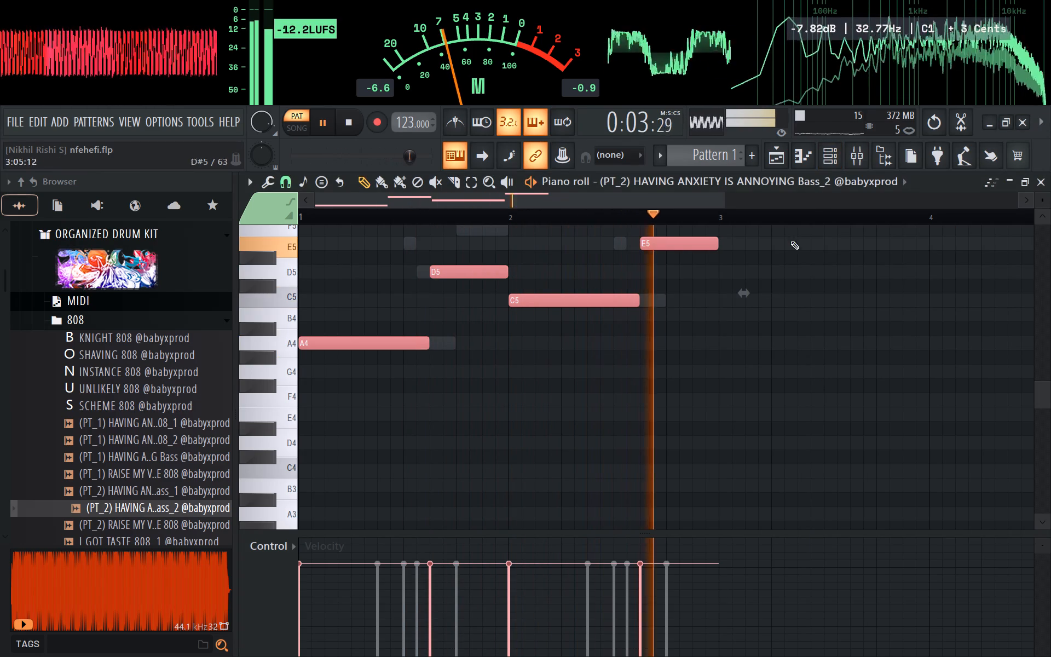
# Audition UNLIKELY Hat from the drum kit's Hat folder and add it as a new channel below the Bass_2 sample.
pyautogui.scroll(2, 779, 329)
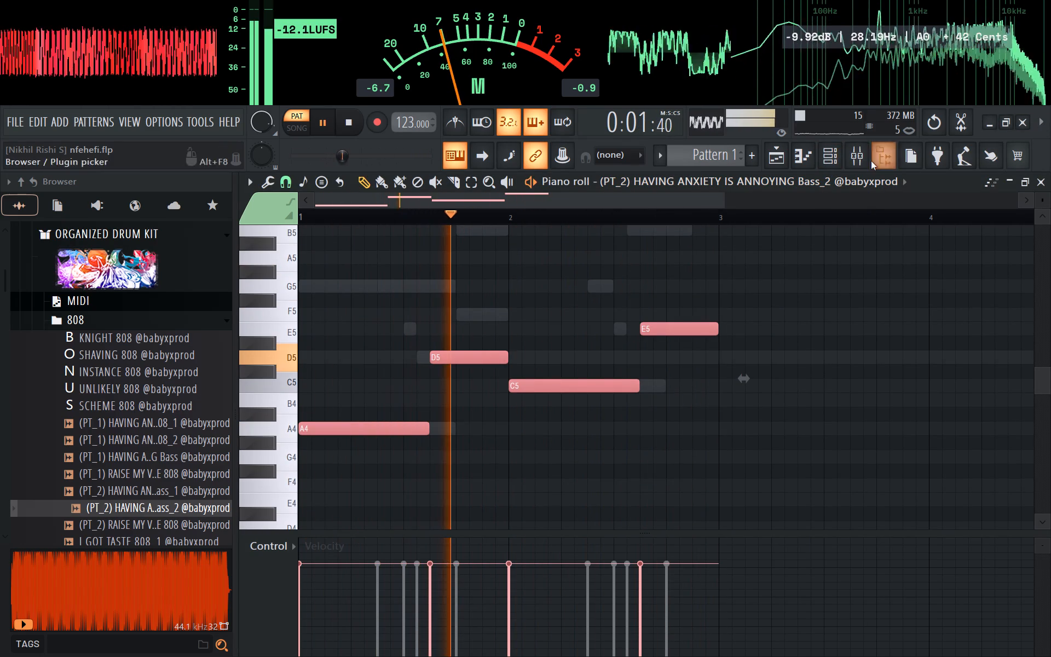
pyautogui.click(124, 321)
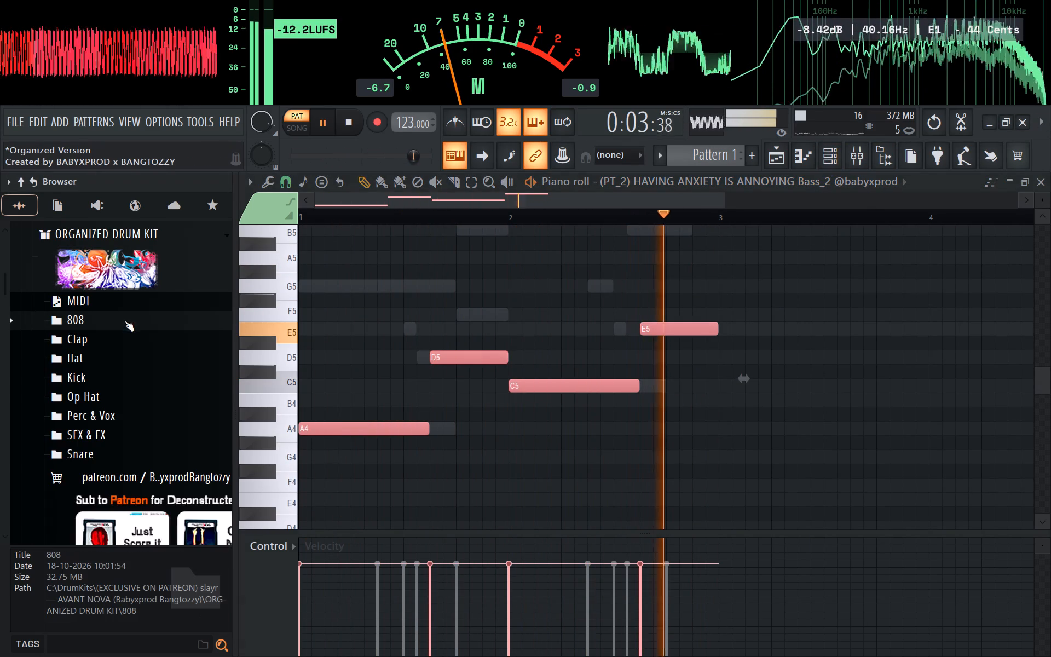
pyautogui.click(135, 362)
pyautogui.tripleClick(131, 367)
pyautogui.tripleClick(131, 367)
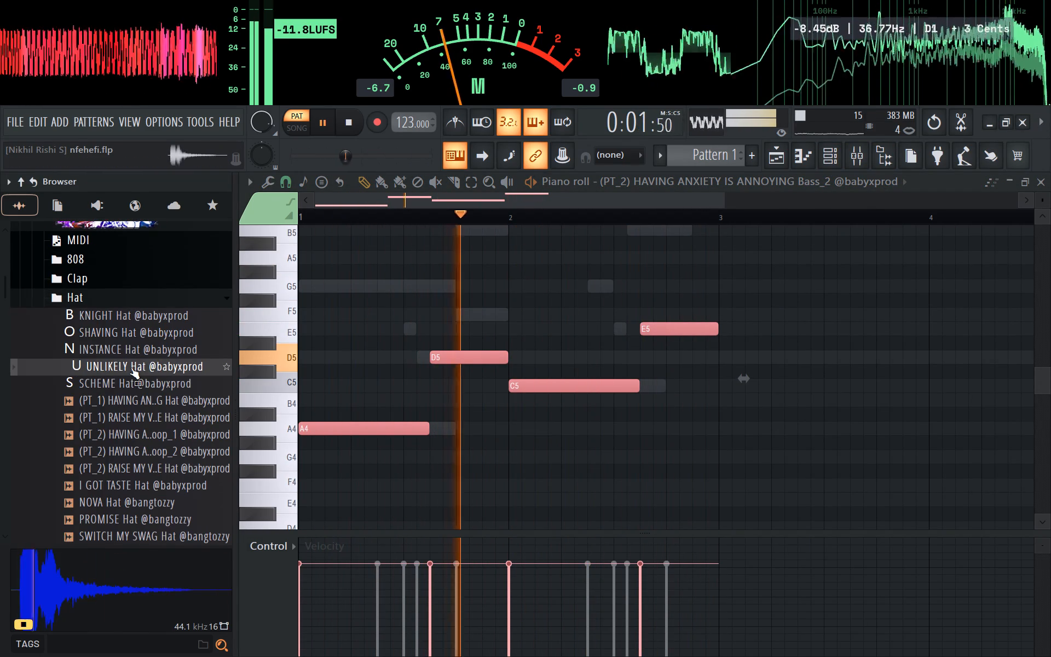
pyautogui.tripleClick(131, 367)
pyautogui.click(131, 368)
pyautogui.click(841, 160)
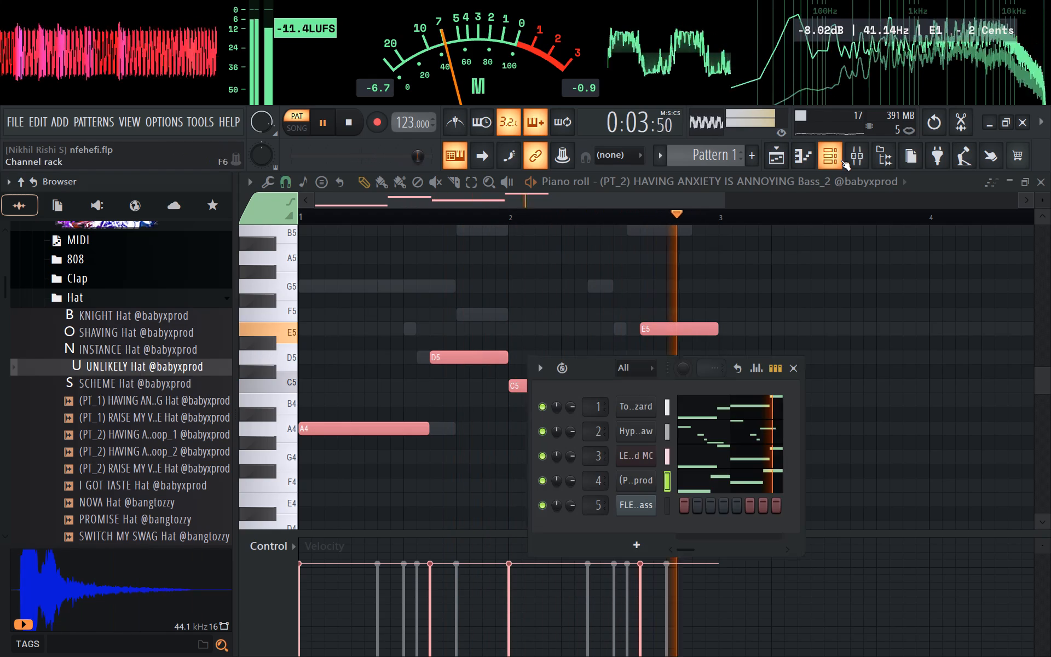
pyautogui.moveTo(169, 366); pyautogui.dragTo(645, 495)
pyautogui.moveTo(603, 498); pyautogui.dragTo(658, 456)
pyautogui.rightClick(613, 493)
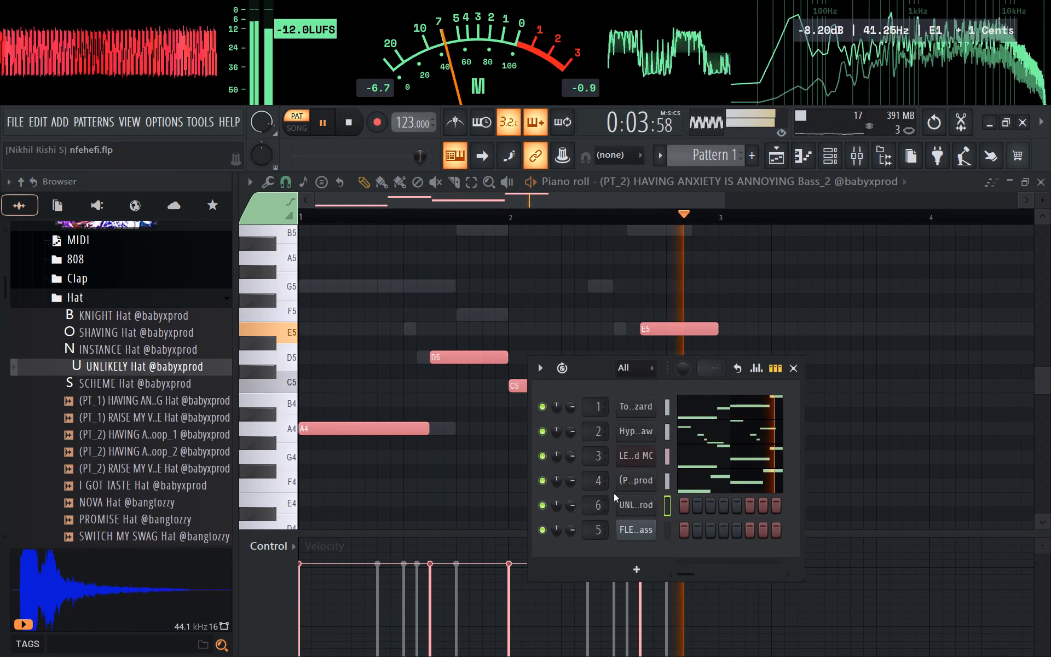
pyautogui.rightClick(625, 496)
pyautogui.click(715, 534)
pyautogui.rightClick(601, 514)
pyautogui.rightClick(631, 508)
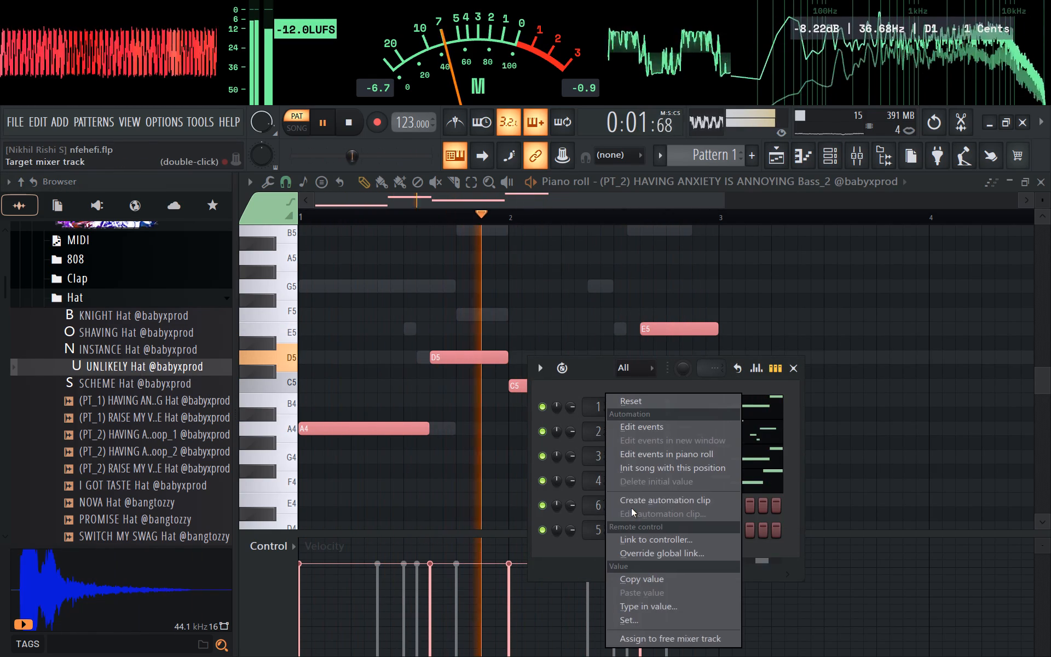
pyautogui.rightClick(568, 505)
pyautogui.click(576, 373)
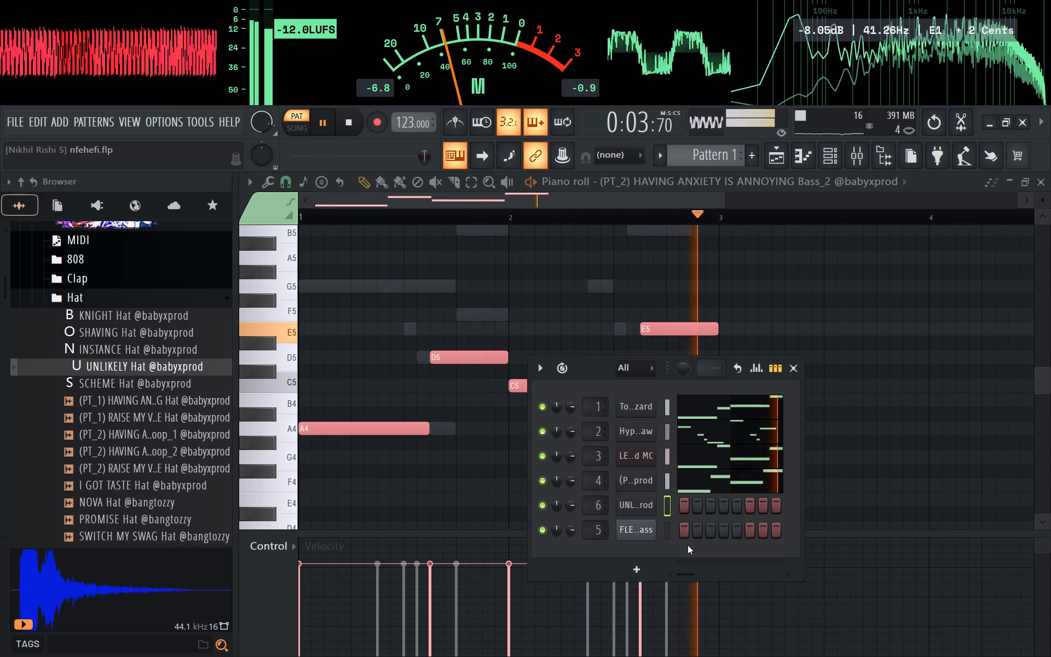
# Use Advanced fill on the hat channel to place a hit on every step of a 32-step sequence.
pyautogui.rightClick(630, 496)
pyautogui.click(875, 518)
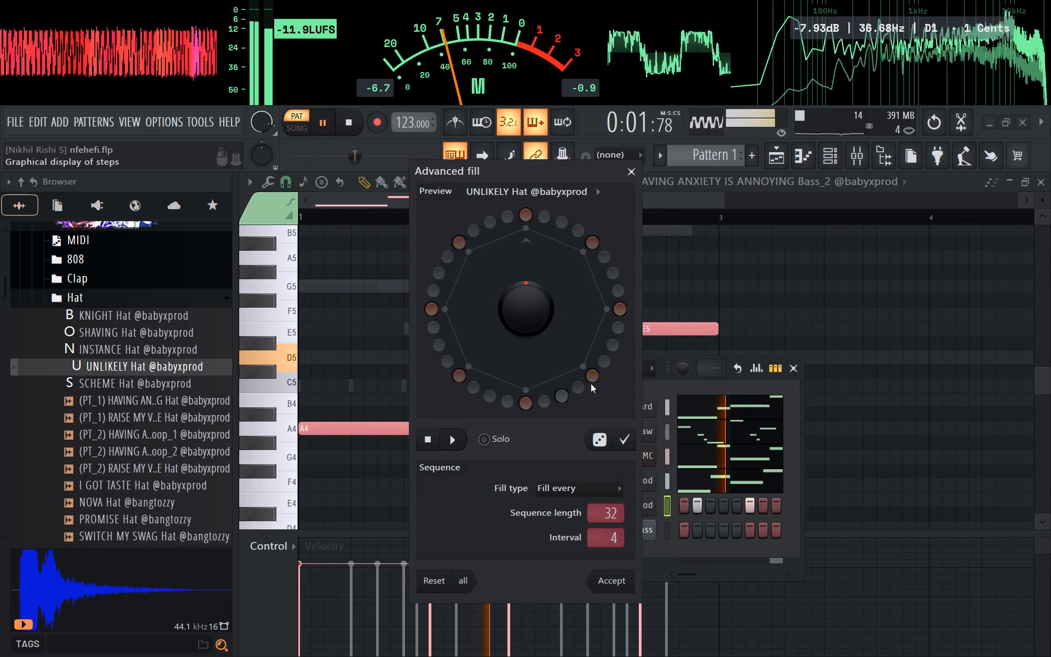
pyautogui.moveTo(607, 537); pyautogui.dragTo(607, 571)
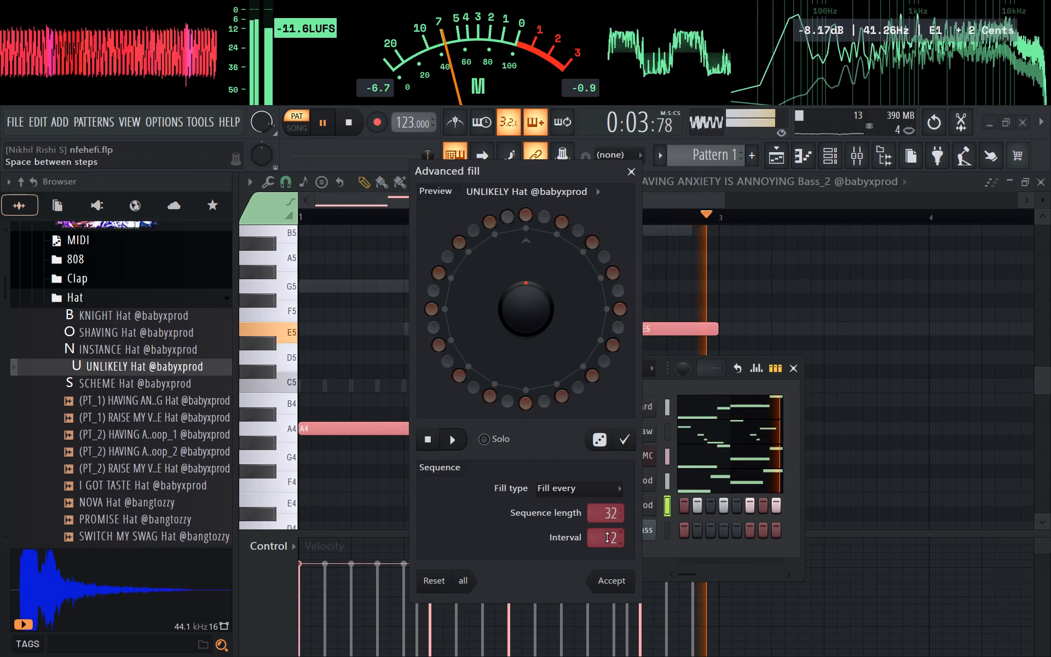
pyautogui.moveTo(607, 537); pyautogui.dragTo(604, 559)
pyautogui.click(621, 577)
# Lower the hat channel's volume while playing the pattern.
pyautogui.press('space')
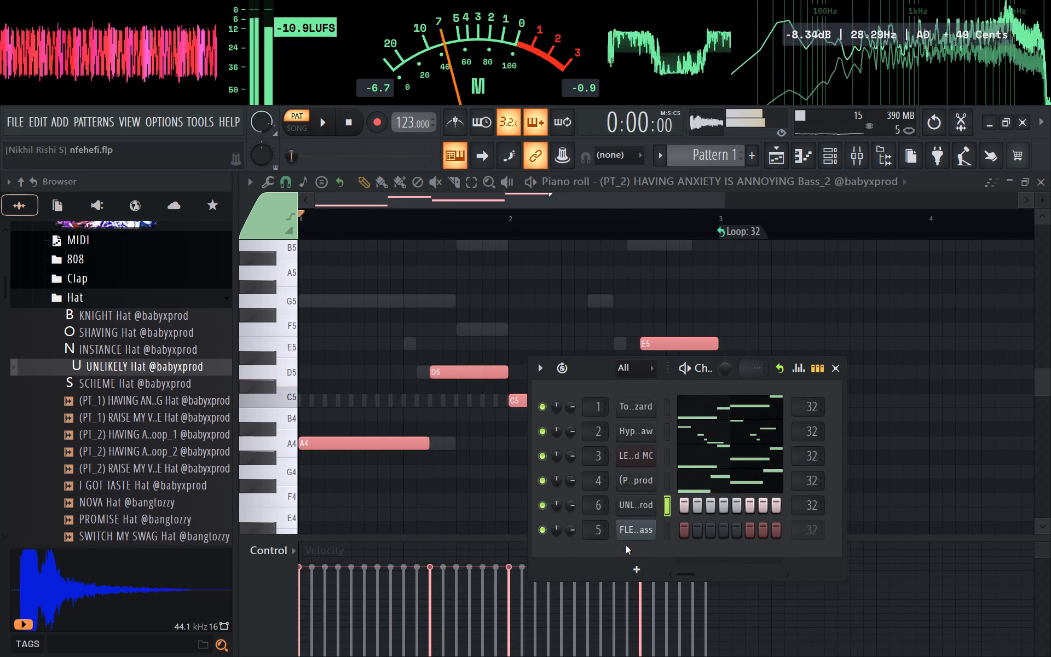
pyautogui.press('space')
pyautogui.moveTo(570, 509); pyautogui.dragTo(570, 532)
pyautogui.press('space')
# Audition the INSTANCE, SHAVING and KNIGHT hats, and replace the hat channel's sample with KNIGHT Hat.
pyautogui.click(140, 351)
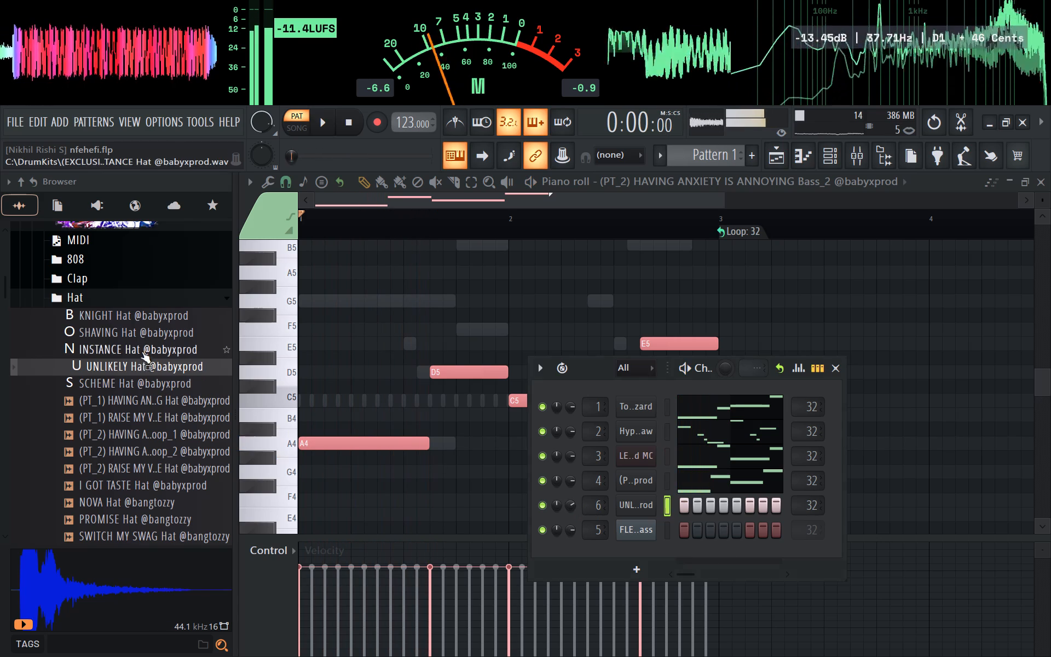
pyautogui.doubleClick(139, 339)
pyautogui.doubleClick(135, 312)
pyautogui.moveTo(135, 312); pyautogui.dragTo(649, 509)
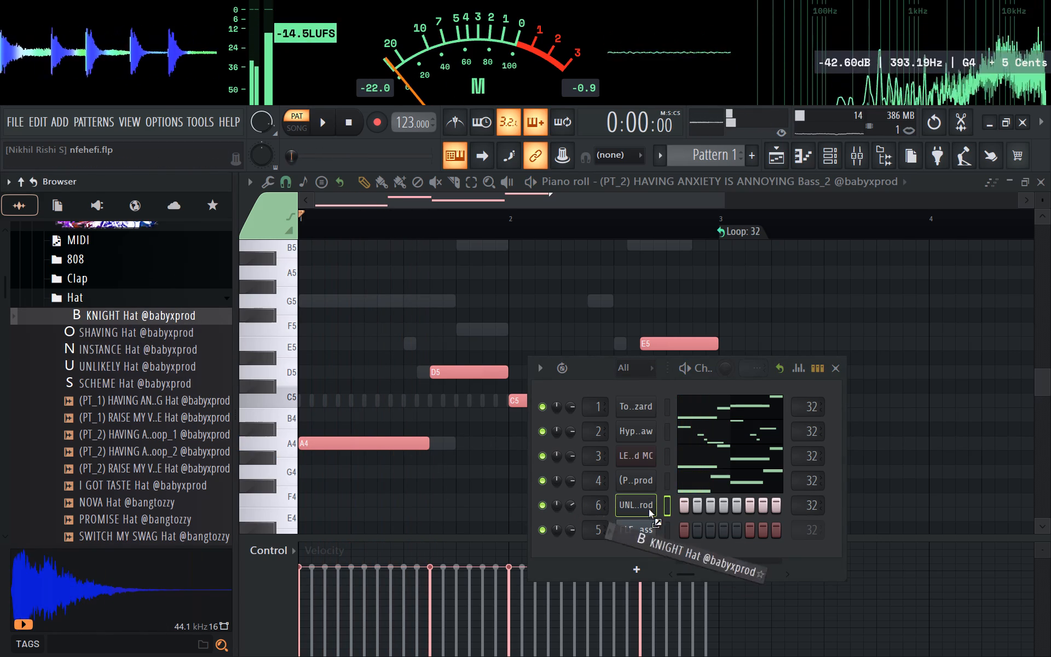
pyautogui.moveTo(649, 509); pyautogui.dragTo(647, 509)
# Reduce the hat channel's volume to about 60% during playback and mark the KNIGHT Hat sample as a favourite.
pyautogui.press('space')
pyautogui.moveTo(568, 505); pyautogui.dragTo(568, 515)
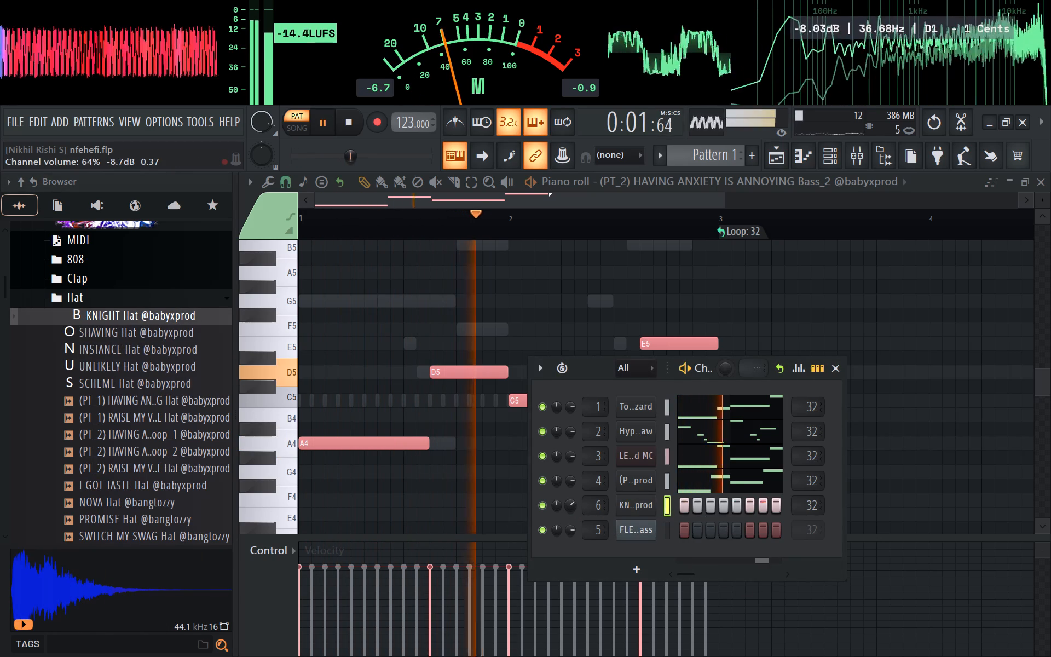
pyautogui.moveTo(568, 515); pyautogui.dragTo(565, 517)
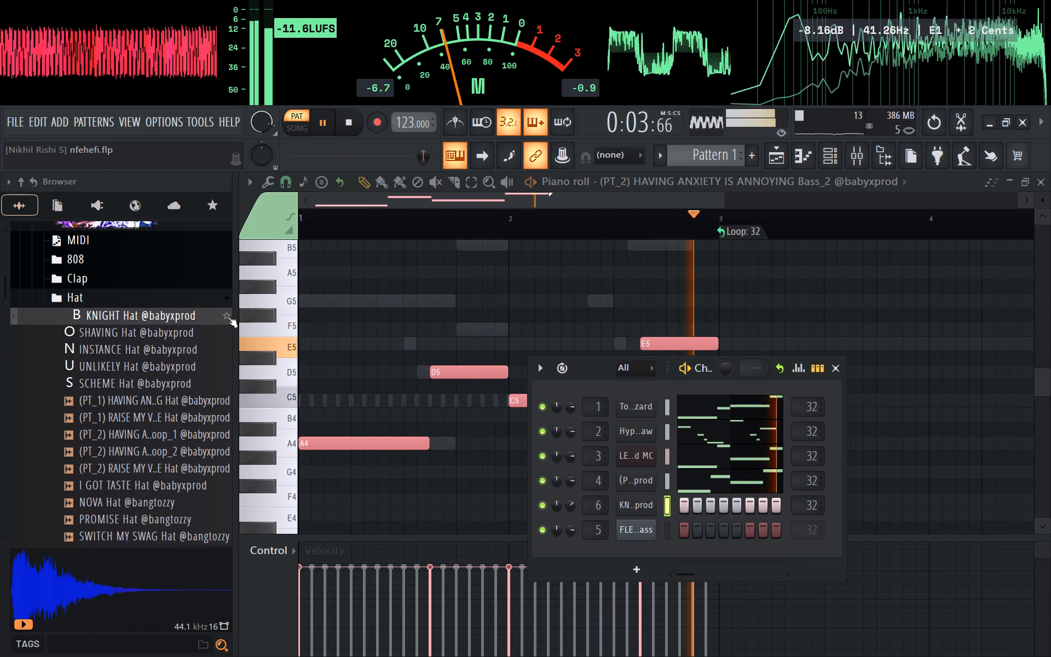
pyautogui.click(225, 317)
pyautogui.moveTo(565, 503); pyautogui.dragTo(565, 509)
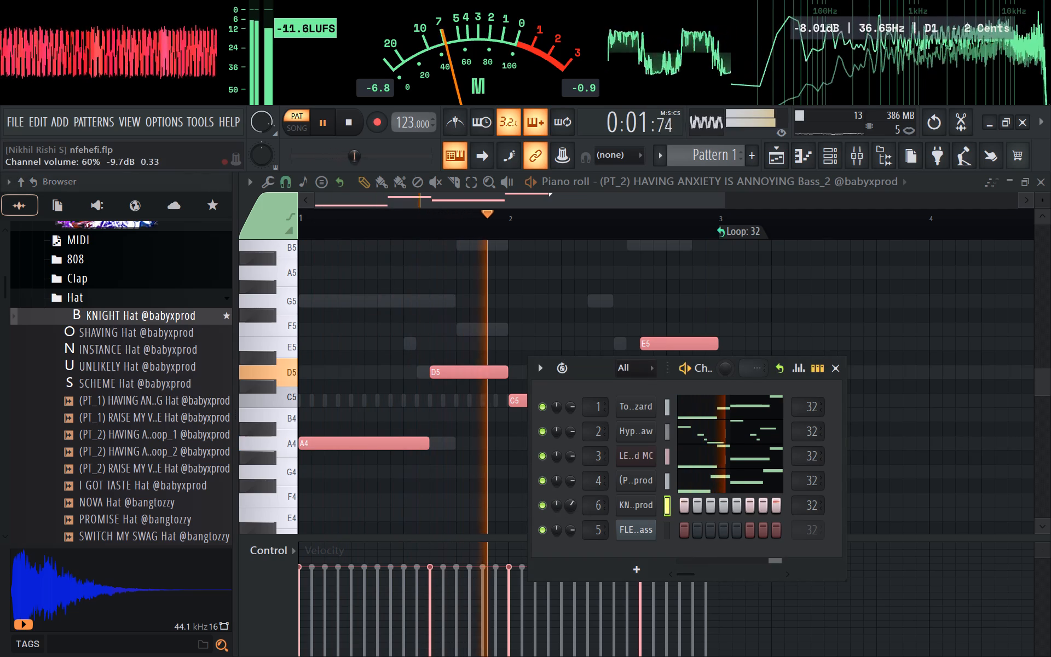
pyautogui.moveTo(565, 509); pyautogui.dragTo(565, 510)
pyautogui.click(568, 503)
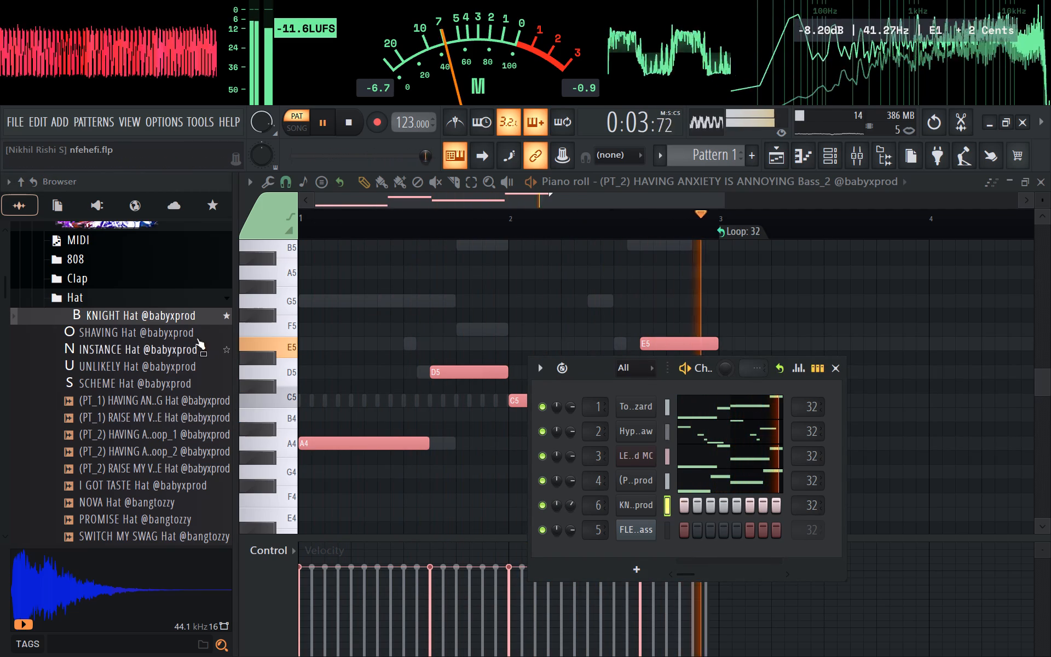
# Audition the HAVING ANXIETY IS ANNOYING snare layers in the Snare folder and add Snare Layer_2 as a new channel.
pyautogui.click(123, 293)
pyautogui.click(118, 389)
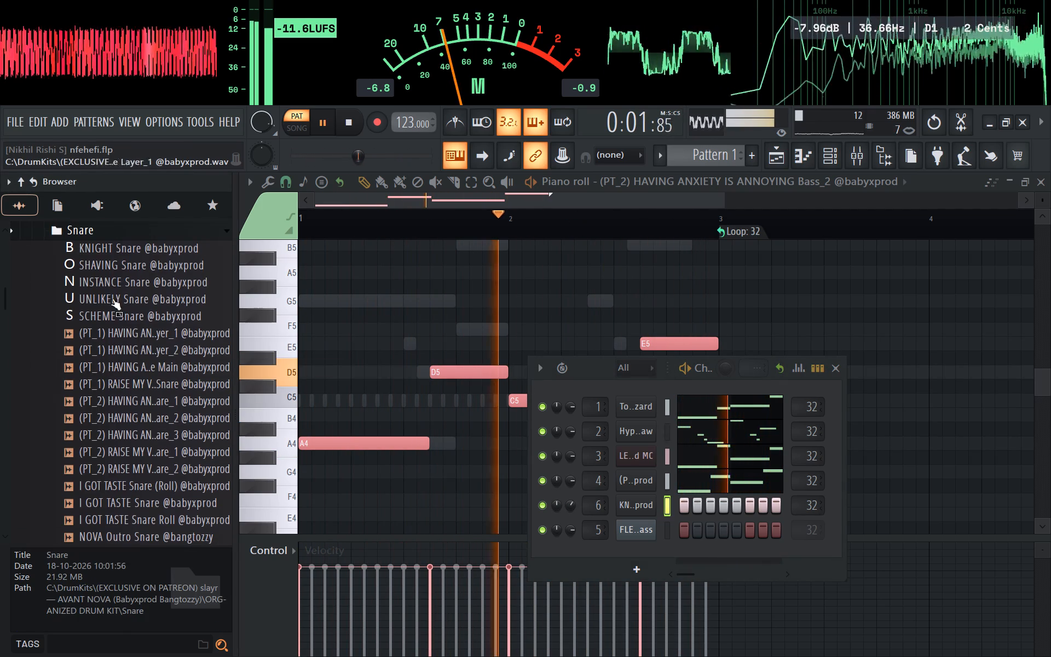
pyautogui.click(137, 351)
pyautogui.click(137, 337)
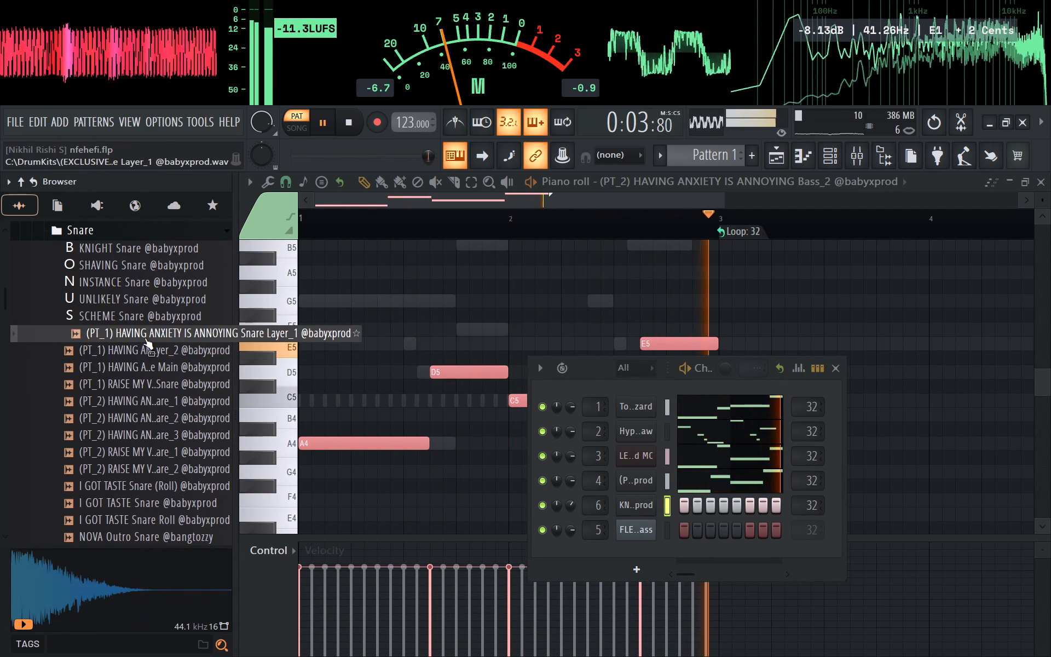
pyautogui.click(145, 337)
pyautogui.click(145, 355)
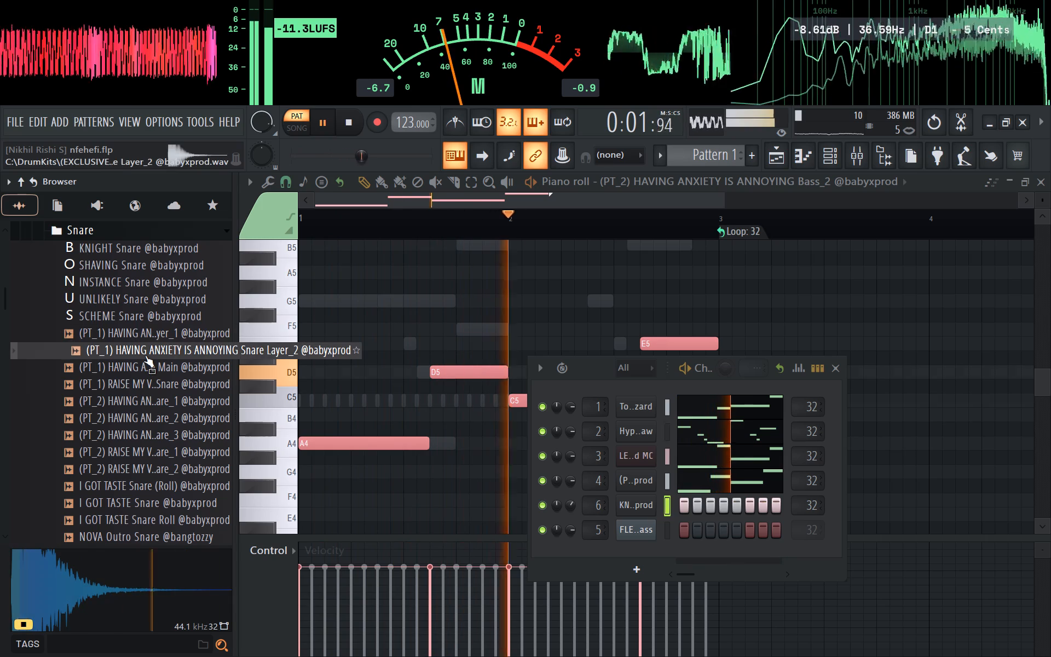
pyautogui.doubleClick(145, 355)
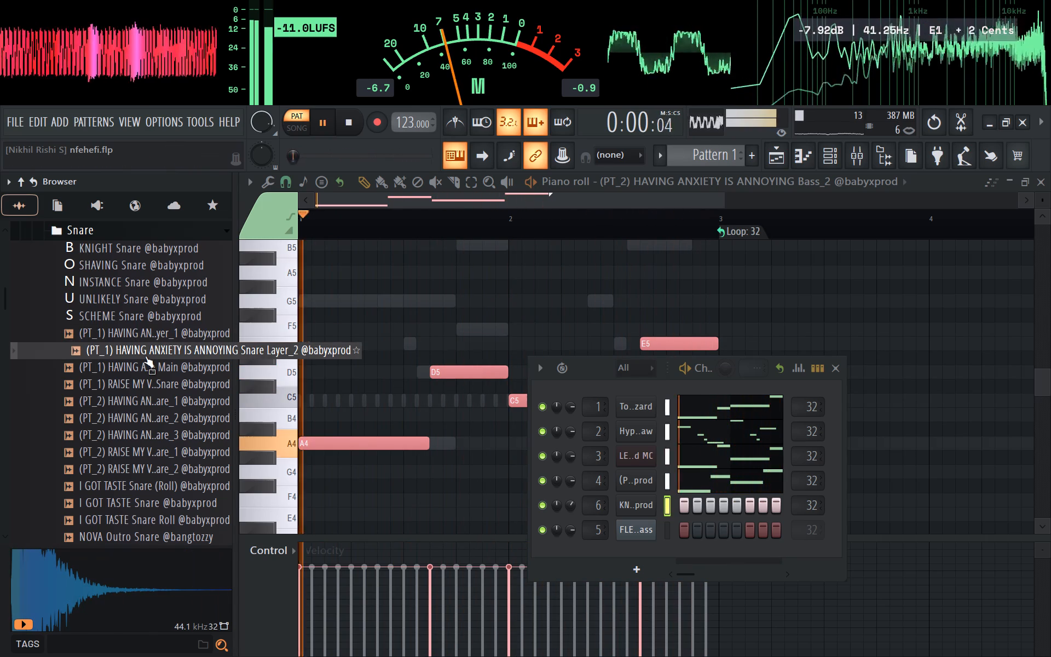
pyautogui.click(145, 356)
pyautogui.click(145, 356)
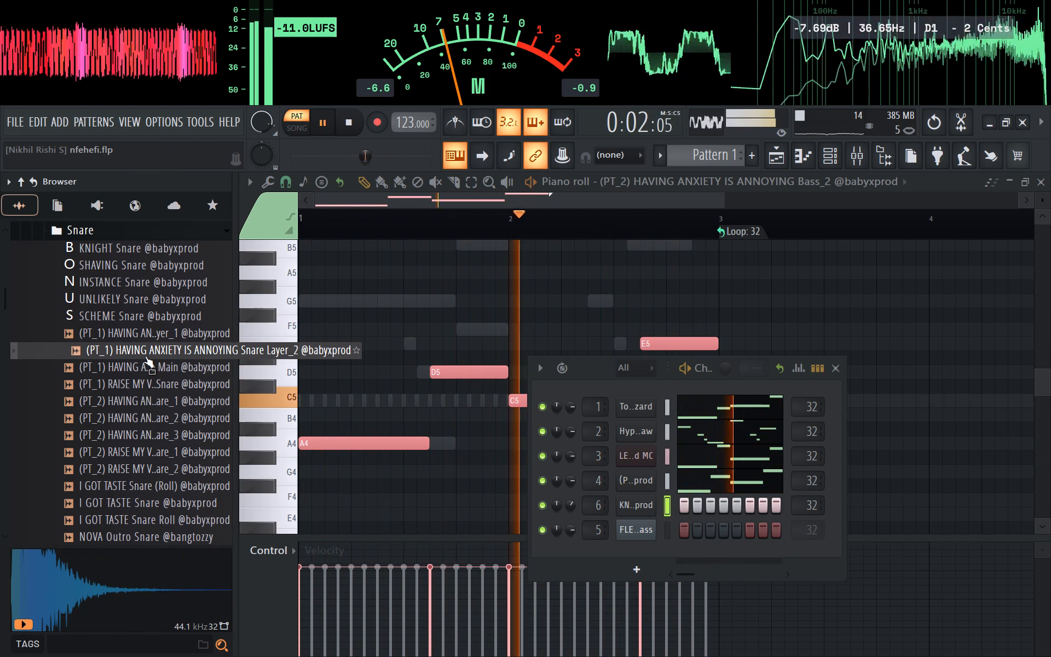
pyautogui.click(145, 356)
pyautogui.moveTo(145, 356); pyautogui.dragTo(651, 518)
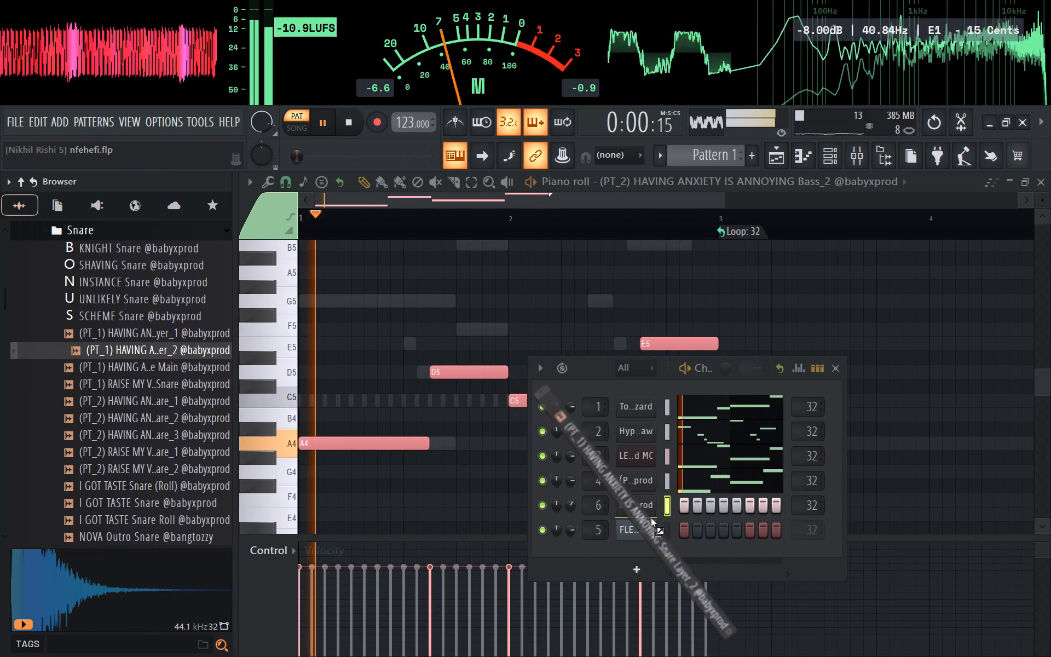
pyautogui.moveTo(651, 518); pyautogui.dragTo(648, 516)
# Route the new Snare Layer_2 channel to mixer track 7 and set it to cut itself.
pyautogui.moveTo(587, 529); pyautogui.dragTo(661, 487)
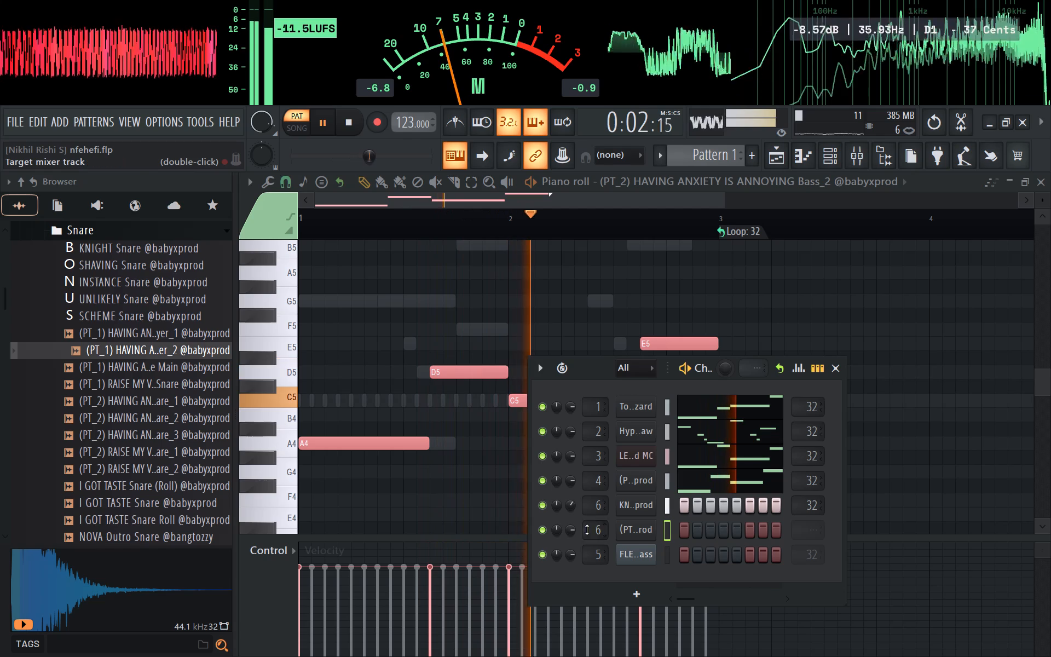
pyautogui.moveTo(587, 529); pyautogui.dragTo(598, 523)
pyautogui.rightClick(628, 529)
pyautogui.click(690, 541)
pyautogui.click(686, 535)
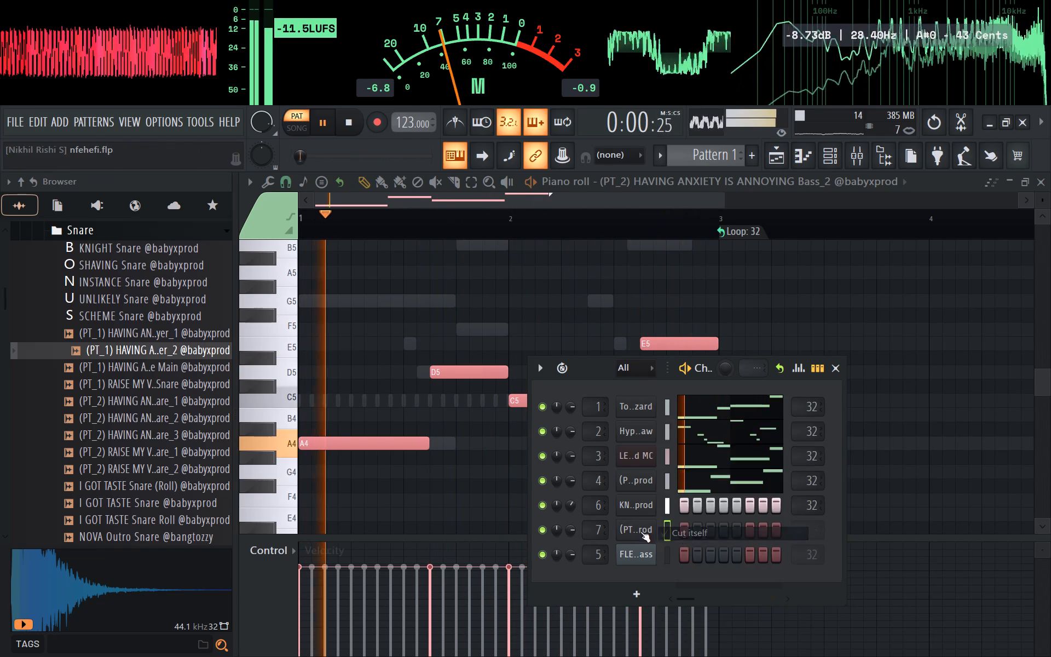
# Place three-step C5 notes for Snare Layer_2 at steps 9 and 15 of bar 1 and step 9 of bar 2.
pyautogui.rightClick(623, 529)
pyautogui.click(680, 425)
pyautogui.press('space')
pyautogui.press('space')
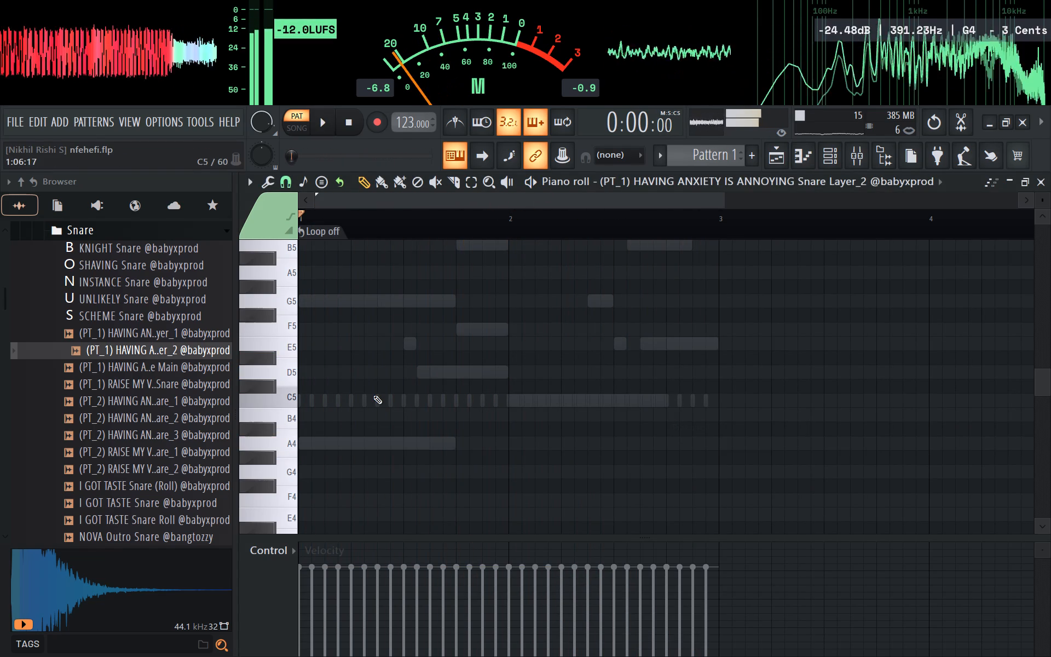
pyautogui.press('space')
pyautogui.click(385, 399)
pyautogui.moveTo(394, 397); pyautogui.dragTo(418, 395)
pyautogui.press('space')
pyautogui.press('space')
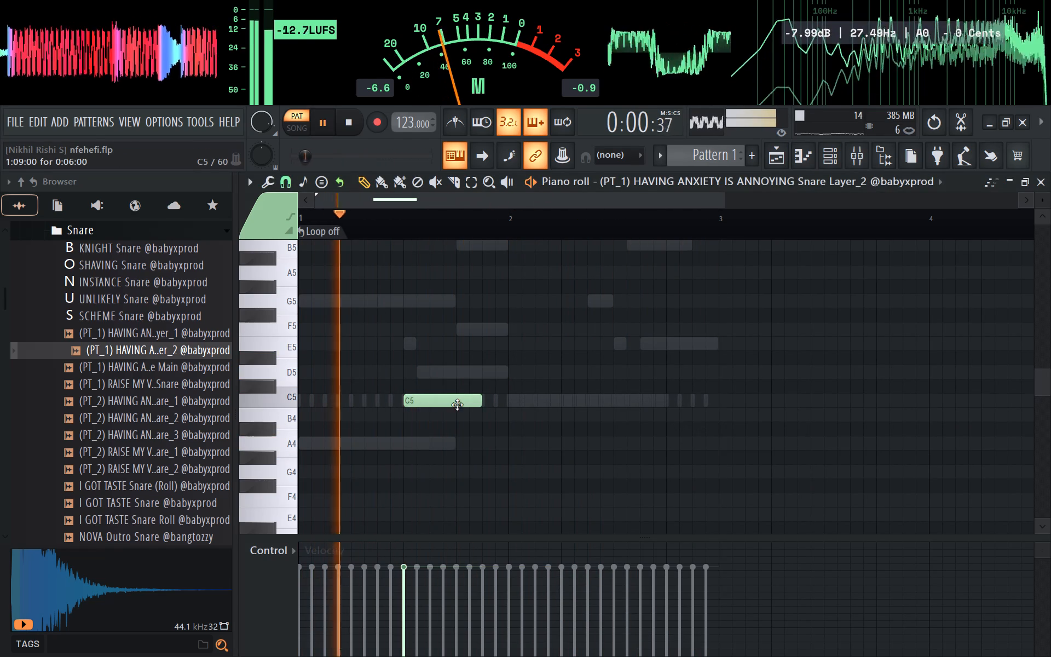
pyautogui.moveTo(483, 401); pyautogui.dragTo(448, 411)
pyautogui.click(548, 399)
pyautogui.press('space')
pyautogui.moveTo(555, 398); pyautogui.dragTo(517, 405)
pyautogui.press('space')
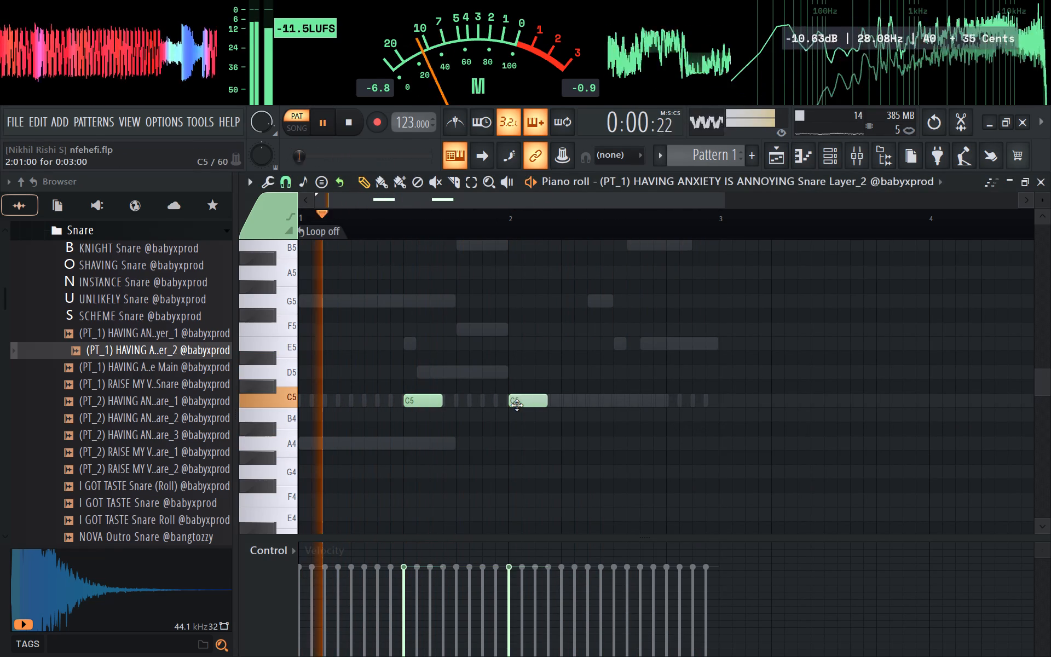
pyautogui.moveTo(517, 405); pyautogui.dragTo(516, 406)
pyautogui.moveTo(525, 403); pyautogui.dragTo(501, 406)
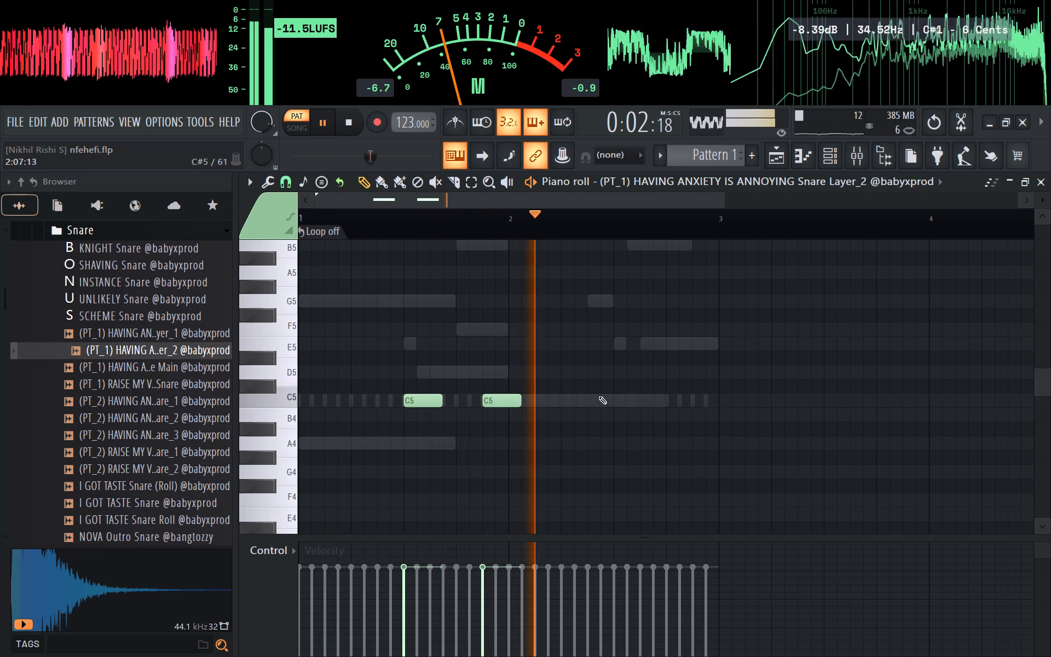
pyautogui.moveTo(582, 404); pyautogui.dragTo(589, 404)
pyautogui.moveTo(591, 404); pyautogui.dragTo(616, 403)
pyautogui.press('space')
pyautogui.press('space')
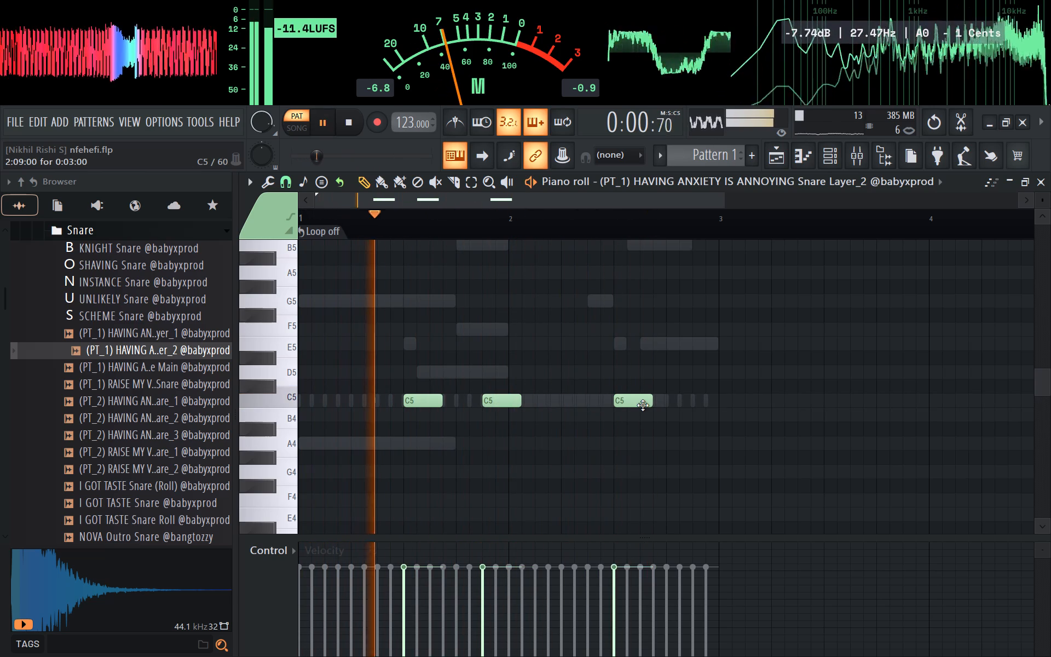
# Audition the PT_1 HAVING ANXIETY IS ANNOYING Snare Layer_1 sample and add it as a new channel below Layer_2.
pyautogui.keyDown('ctrl'); pyautogui.scroll(-4, 643, 405); pyautogui.keyUp('ctrl')
pyautogui.keyDown('ctrl'); pyautogui.scroll(3, 627, 416); pyautogui.keyUp('ctrl')
pyautogui.keyDown('ctrl'); pyautogui.scroll(-2, 401, 456); pyautogui.keyUp('ctrl')
pyautogui.keyDown('ctrl'); pyautogui.scroll(3, 401, 456); pyautogui.keyUp('ctrl')
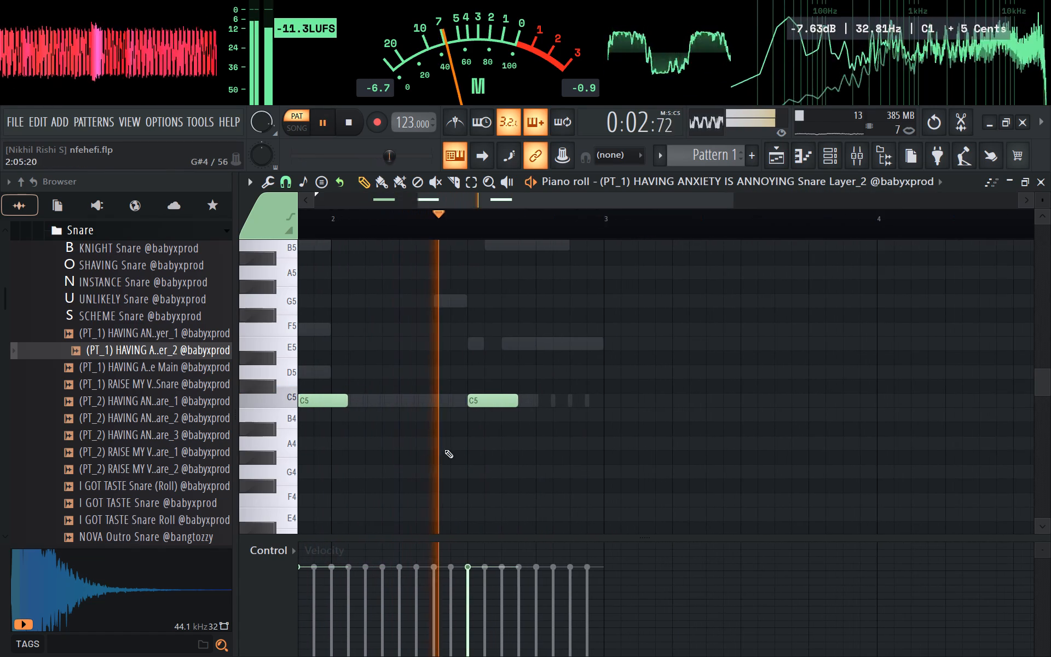
pyautogui.keyDown('ctrl'); pyautogui.scroll(-2, 578, 424); pyautogui.keyUp('ctrl')
pyautogui.keyDown('ctrl'); pyautogui.scroll(-4, 648, 347); pyautogui.keyUp('ctrl')
pyautogui.click(822, 161)
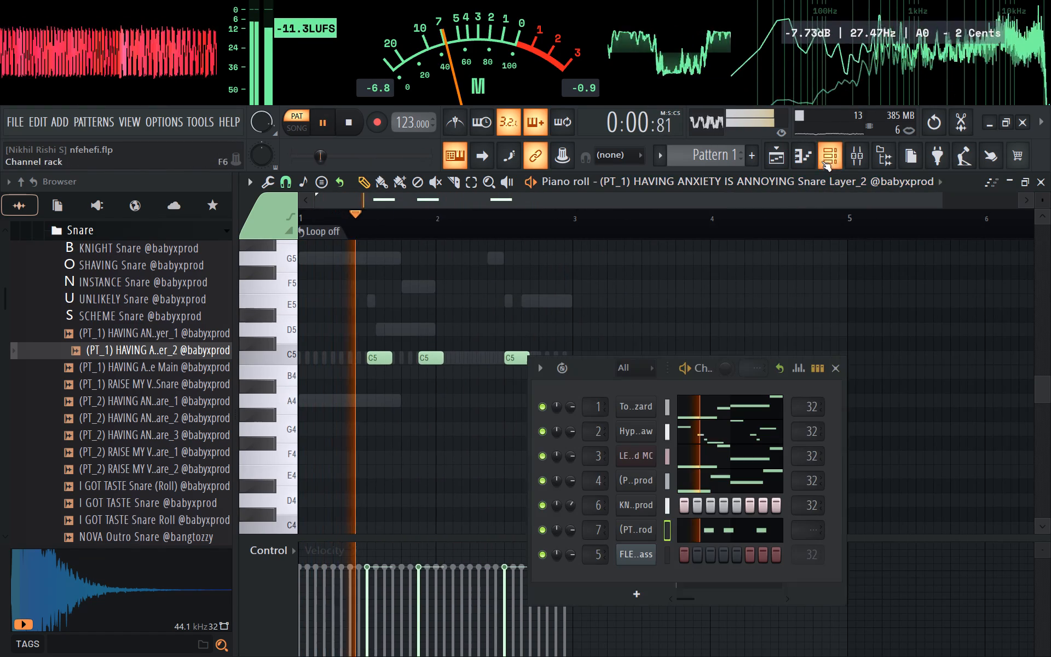
pyautogui.click(177, 337)
pyautogui.click(177, 337)
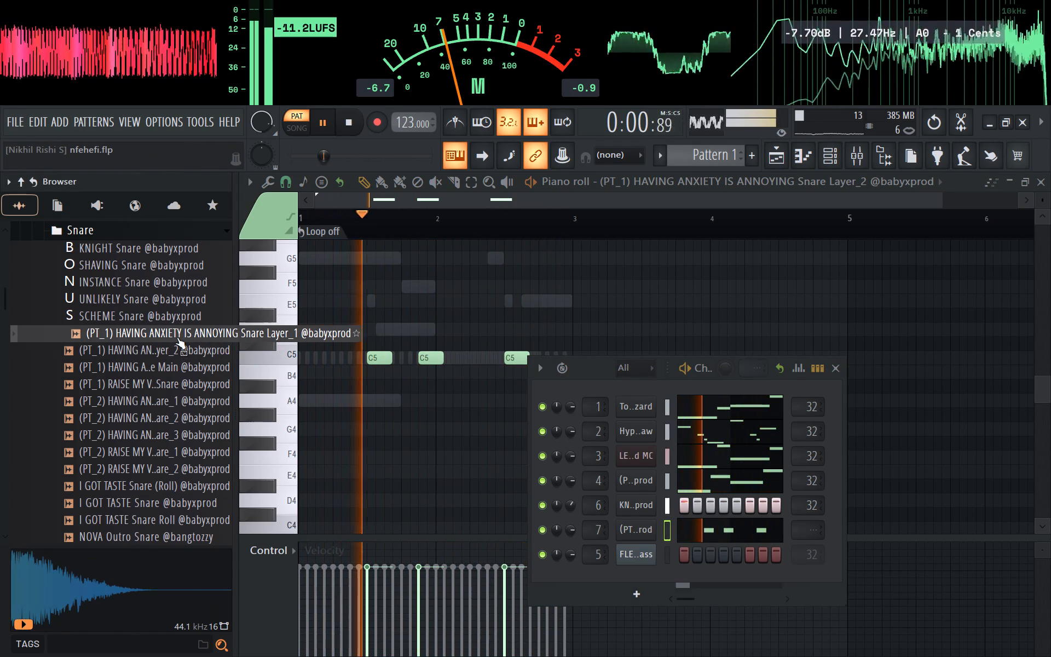
pyautogui.moveTo(177, 337); pyautogui.dragTo(632, 545)
# Route the Snare Layer_1 channel to mixer track 8 and set it to cut itself.
pyautogui.moveTo(604, 545); pyautogui.dragTo(604, 546)
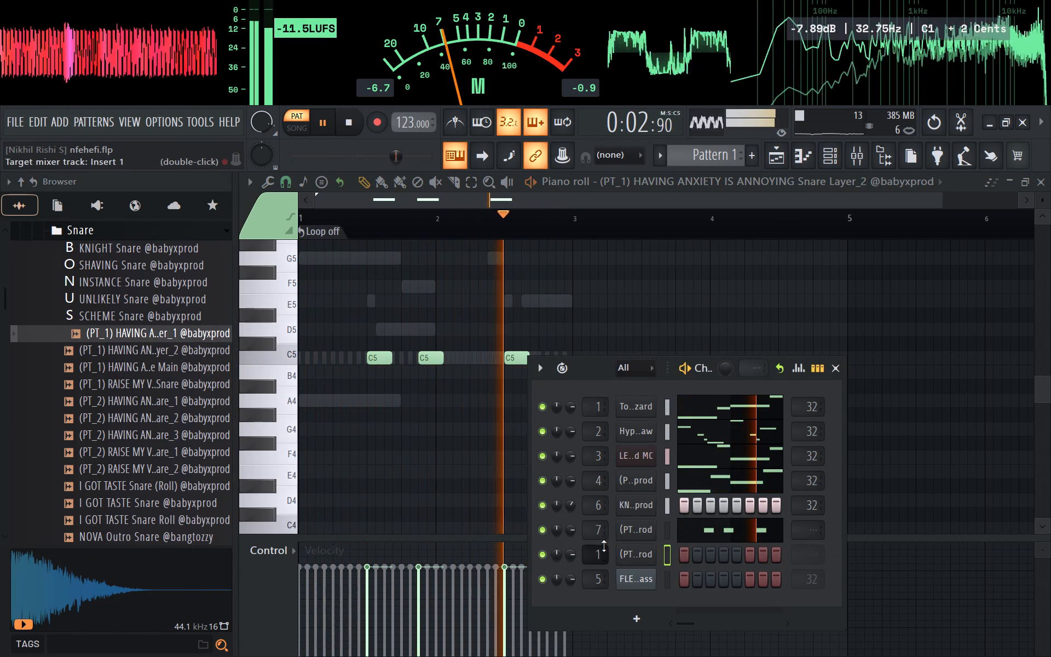
pyautogui.moveTo(604, 546); pyautogui.dragTo(610, 536)
pyautogui.moveTo(603, 558); pyautogui.dragTo(608, 527)
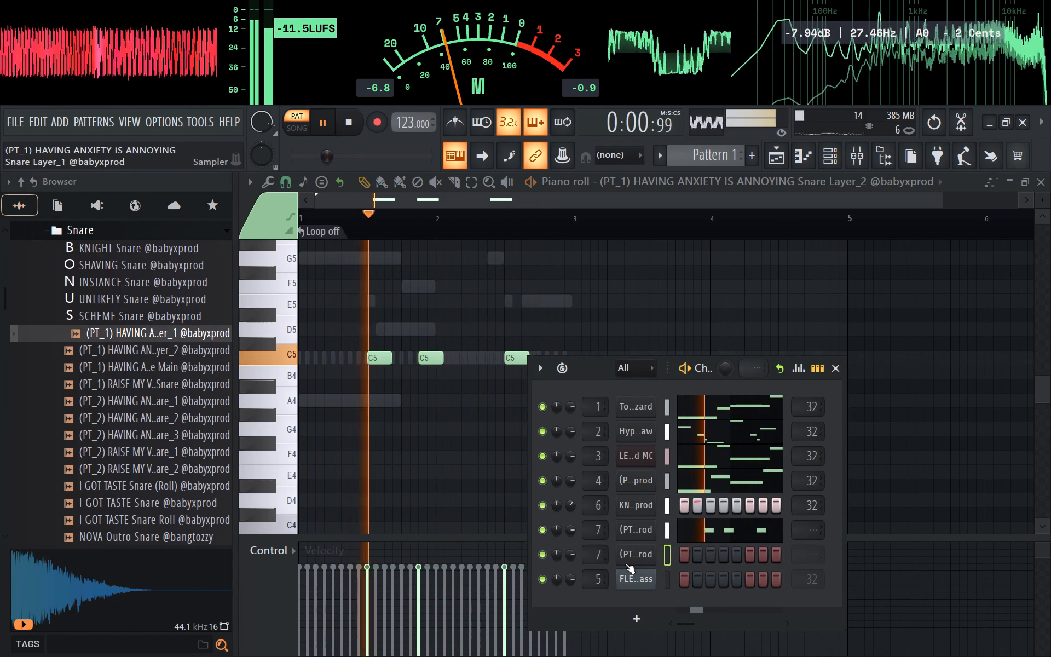
pyautogui.moveTo(604, 554); pyautogui.dragTo(609, 550)
pyautogui.rightClick(625, 551)
pyautogui.click(717, 532)
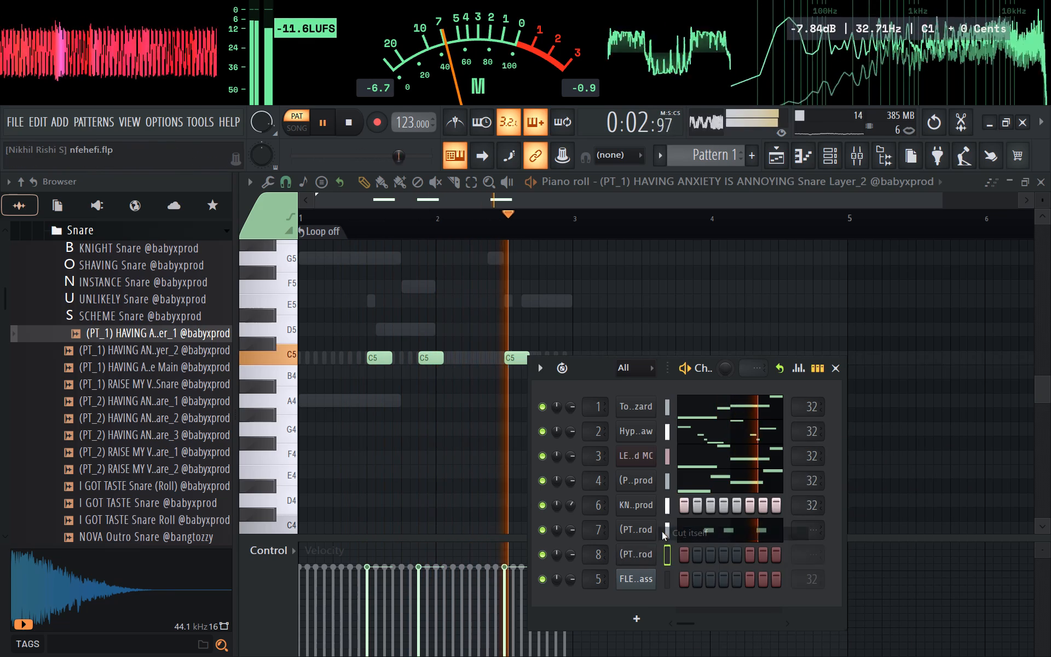
# Draw a C5 note for Snare Layer_1 late in bar 2, shortened to one step at step 14.
pyautogui.press('space')
pyautogui.press('space')
pyautogui.rightClick(653, 552)
pyautogui.click(691, 431)
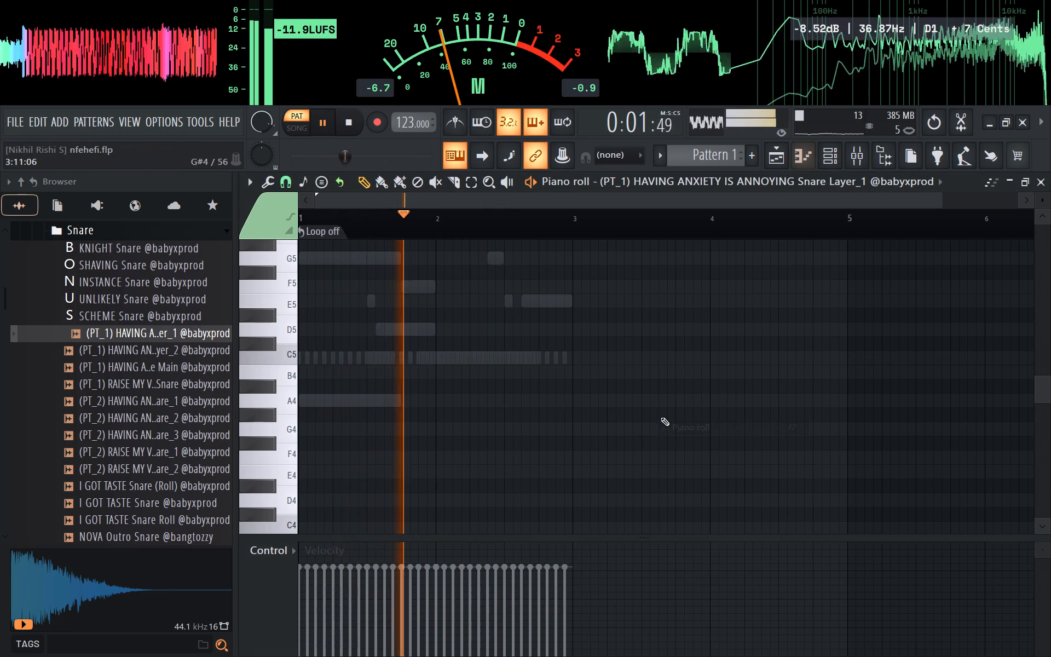
pyautogui.keyDown('ctrl'); pyautogui.scroll(2, 467, 390); pyautogui.keyUp('ctrl')
pyautogui.click(577, 355)
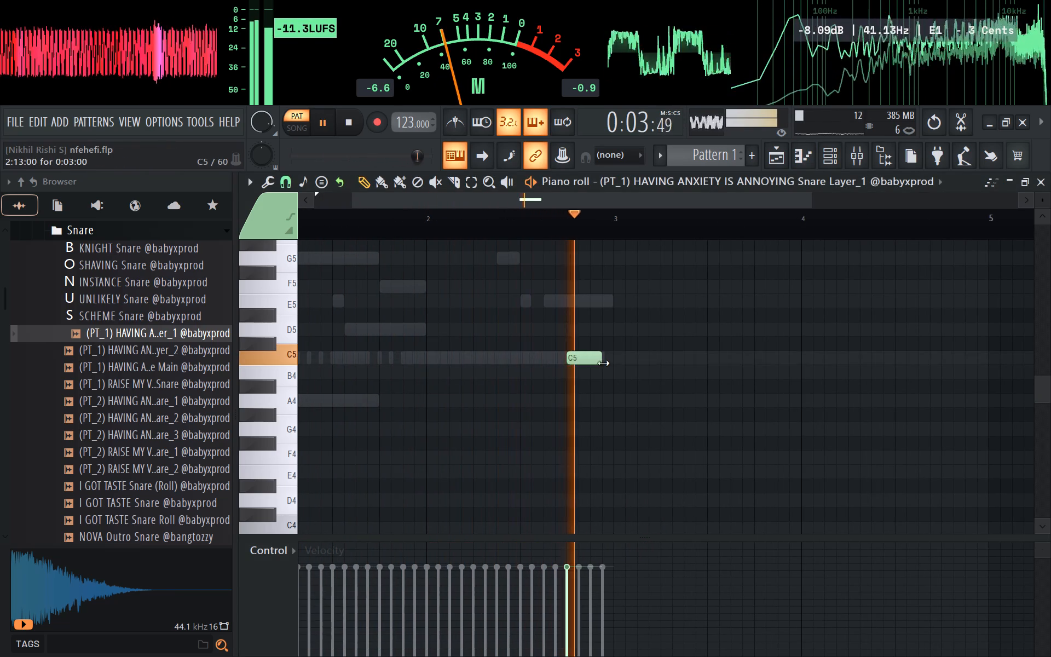
pyautogui.press('space')
pyautogui.moveTo(584, 364); pyautogui.dragTo(607, 360)
pyautogui.press('space')
pyautogui.moveTo(622, 360); pyautogui.dragTo(609, 364)
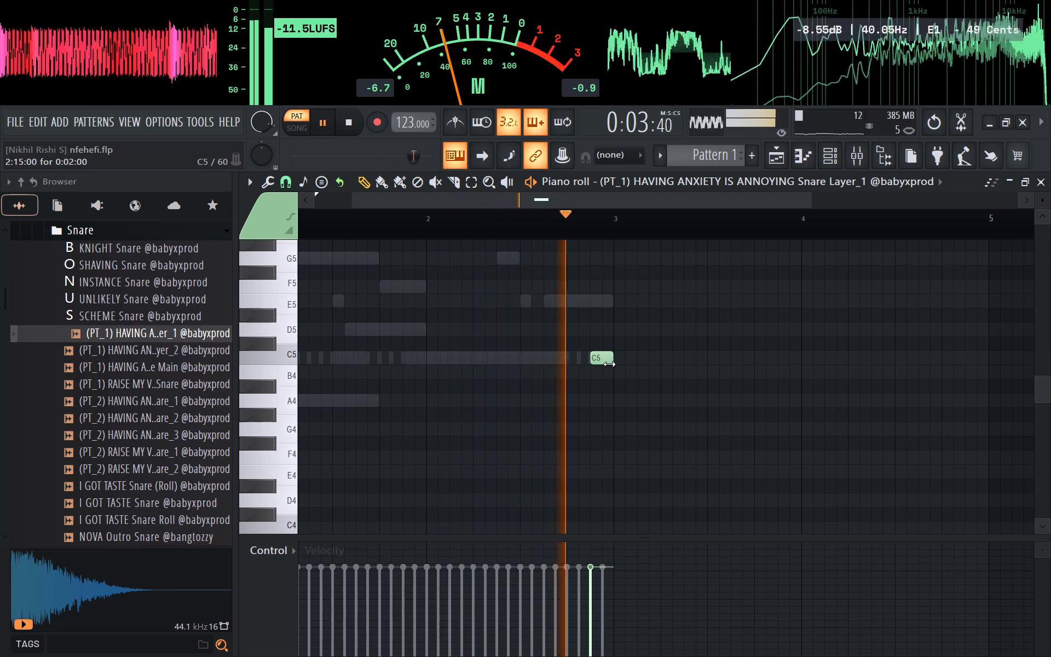
pyautogui.keyDown('ctrl'); pyautogui.scroll(-3, 546, 380); pyautogui.keyUp('ctrl')
pyautogui.press('space')
pyautogui.keyDown('ctrl'); pyautogui.scroll(4, 550, 362); pyautogui.keyUp('ctrl')
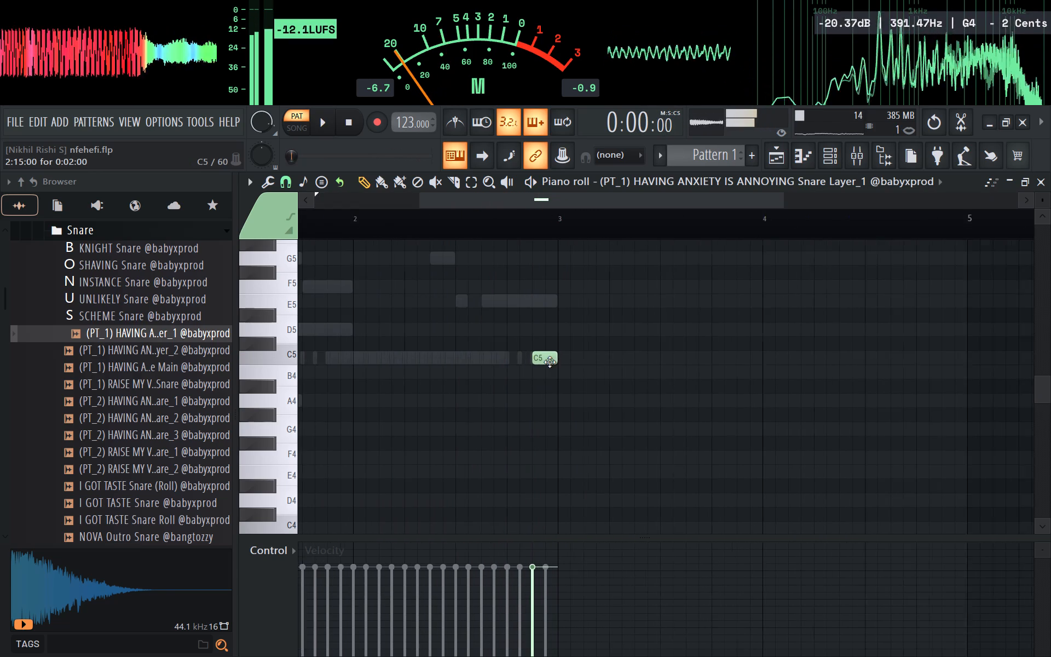
pyautogui.moveTo(543, 362); pyautogui.dragTo(538, 362)
pyautogui.press('space')
pyautogui.moveTo(557, 359); pyautogui.dragTo(546, 362)
pyautogui.moveTo(536, 360); pyautogui.dragTo(526, 361)
pyautogui.press('space')
# Move the Snare Layer_1 note to step 11 of bar 2 and add a matching C5 note at step 15.
pyautogui.keyDown('ctrl'); pyautogui.scroll(-4, 491, 321); pyautogui.keyUp('ctrl')
pyautogui.click(399, 232)
pyautogui.press('space')
pyautogui.keyDown('ctrl'); pyautogui.scroll(3, 409, 281); pyautogui.keyUp('ctrl')
pyautogui.keyDown('ctrl'); pyautogui.scroll(2, 510, 341); pyautogui.keyUp('ctrl')
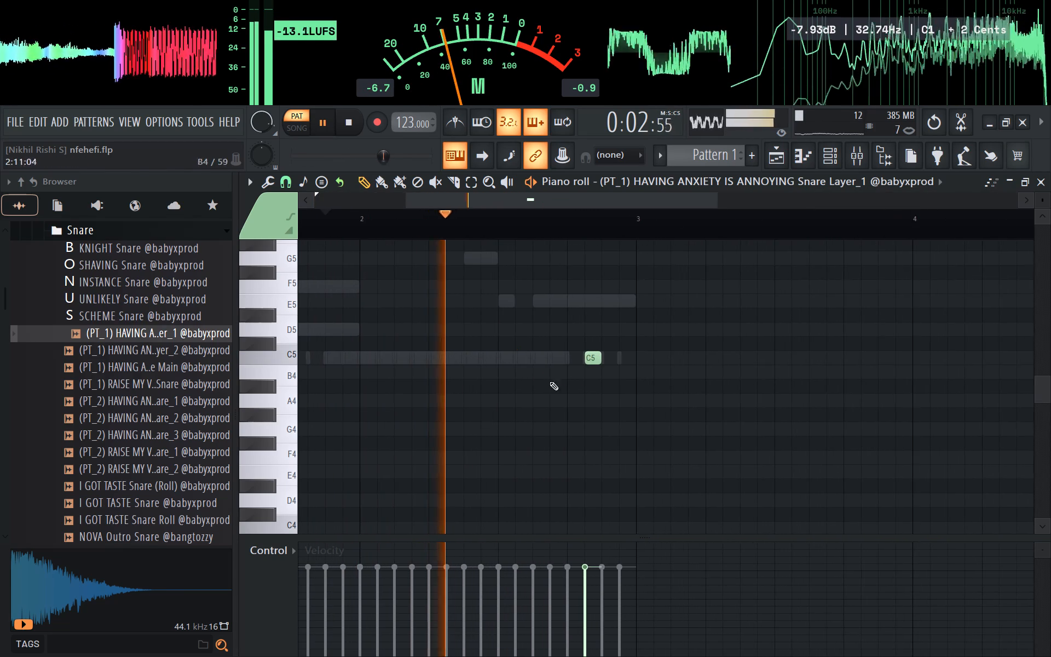
pyautogui.keyDown('ctrl'); pyautogui.scroll(1, 582, 385); pyautogui.keyUp('ctrl')
pyautogui.press('space')
pyautogui.moveTo(590, 360); pyautogui.dragTo(534, 356)
pyautogui.press('space')
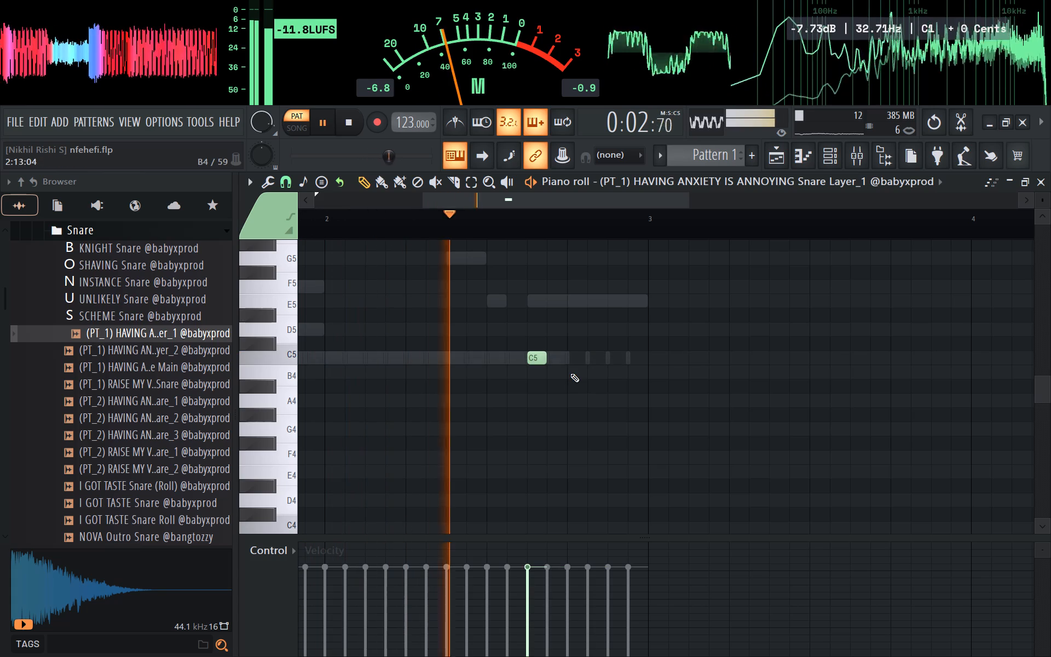
pyautogui.click(606, 358)
pyautogui.moveTo(598, 357); pyautogui.dragTo(619, 351)
pyautogui.press('space')
pyautogui.press('space')
pyautogui.keyDown('ctrl'); pyautogui.scroll(-3, 619, 350); pyautogui.keyUp('ctrl')
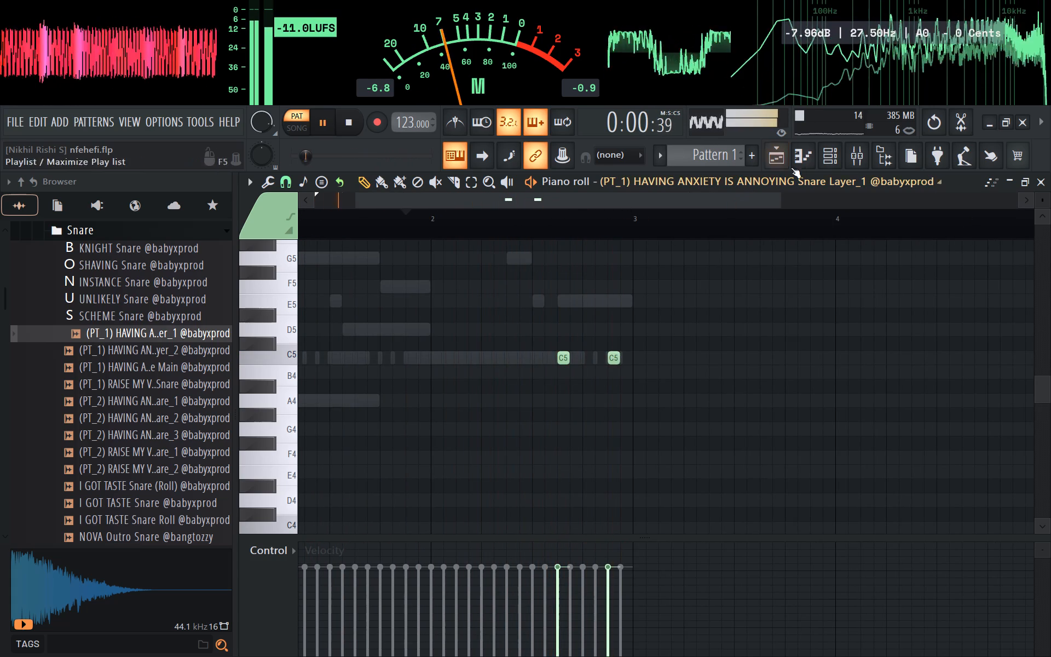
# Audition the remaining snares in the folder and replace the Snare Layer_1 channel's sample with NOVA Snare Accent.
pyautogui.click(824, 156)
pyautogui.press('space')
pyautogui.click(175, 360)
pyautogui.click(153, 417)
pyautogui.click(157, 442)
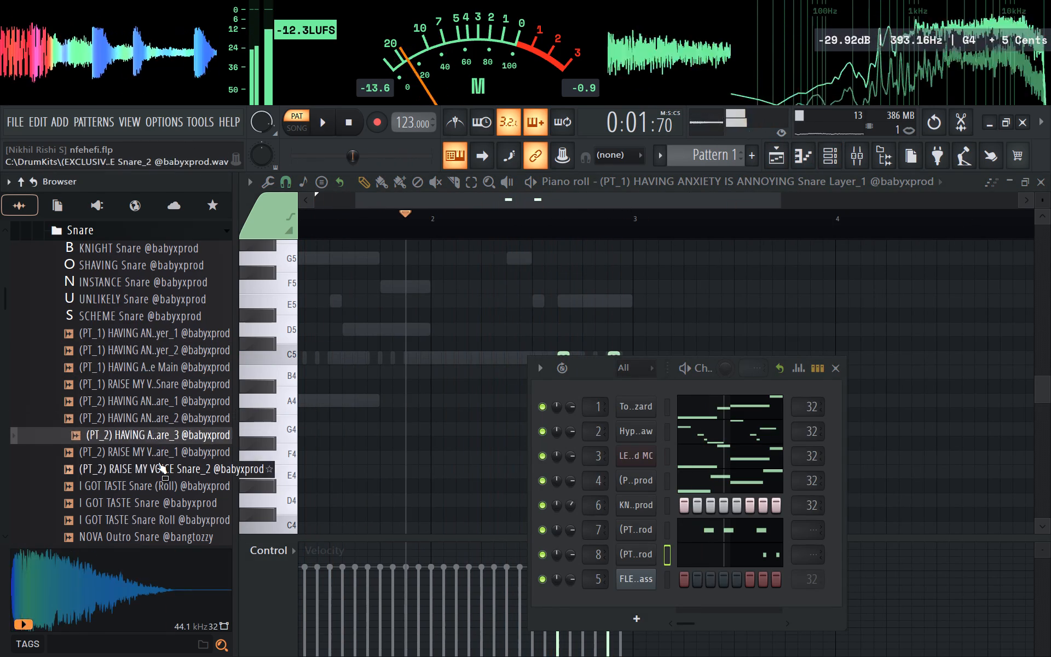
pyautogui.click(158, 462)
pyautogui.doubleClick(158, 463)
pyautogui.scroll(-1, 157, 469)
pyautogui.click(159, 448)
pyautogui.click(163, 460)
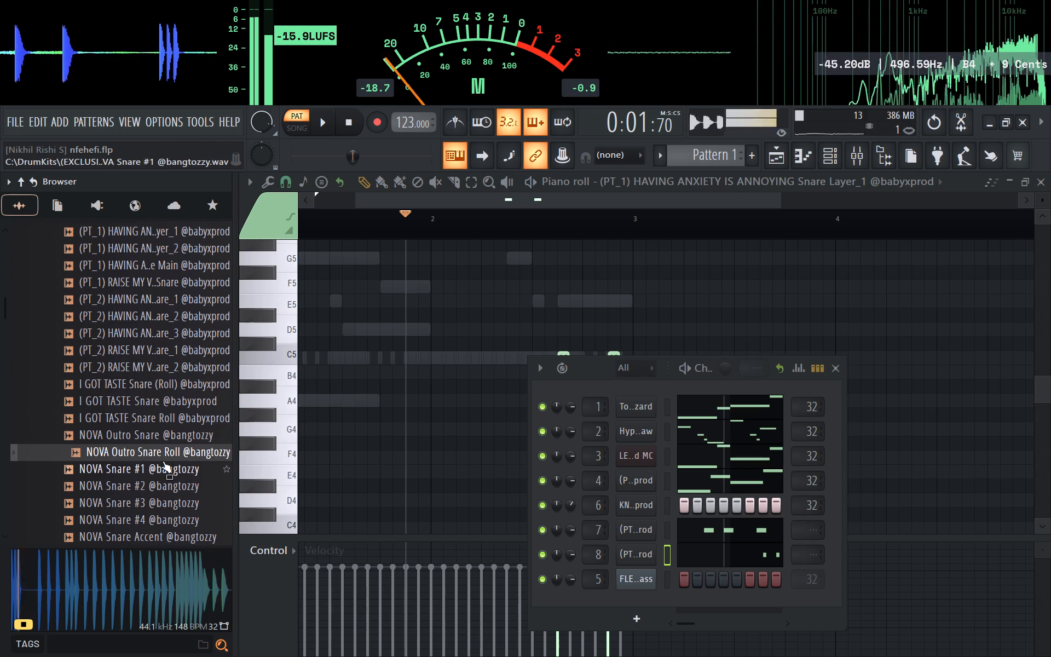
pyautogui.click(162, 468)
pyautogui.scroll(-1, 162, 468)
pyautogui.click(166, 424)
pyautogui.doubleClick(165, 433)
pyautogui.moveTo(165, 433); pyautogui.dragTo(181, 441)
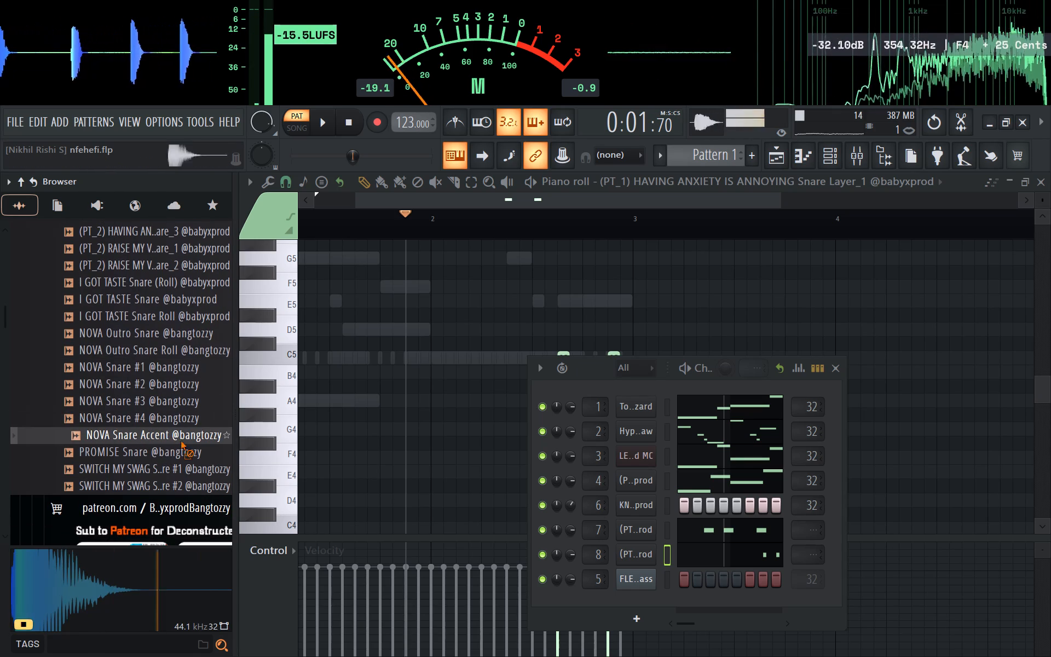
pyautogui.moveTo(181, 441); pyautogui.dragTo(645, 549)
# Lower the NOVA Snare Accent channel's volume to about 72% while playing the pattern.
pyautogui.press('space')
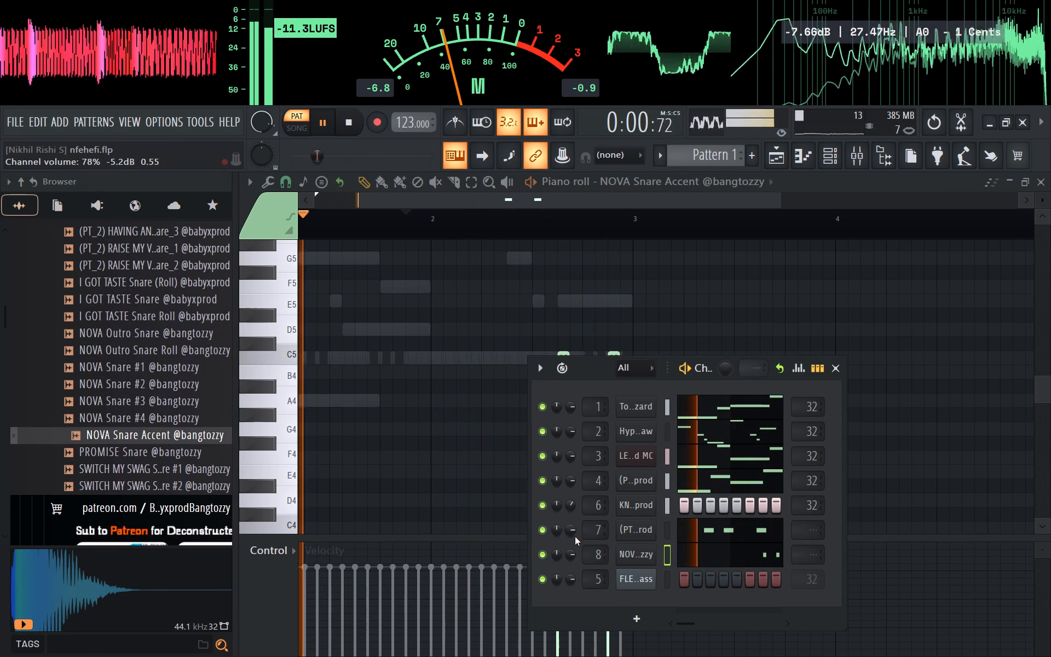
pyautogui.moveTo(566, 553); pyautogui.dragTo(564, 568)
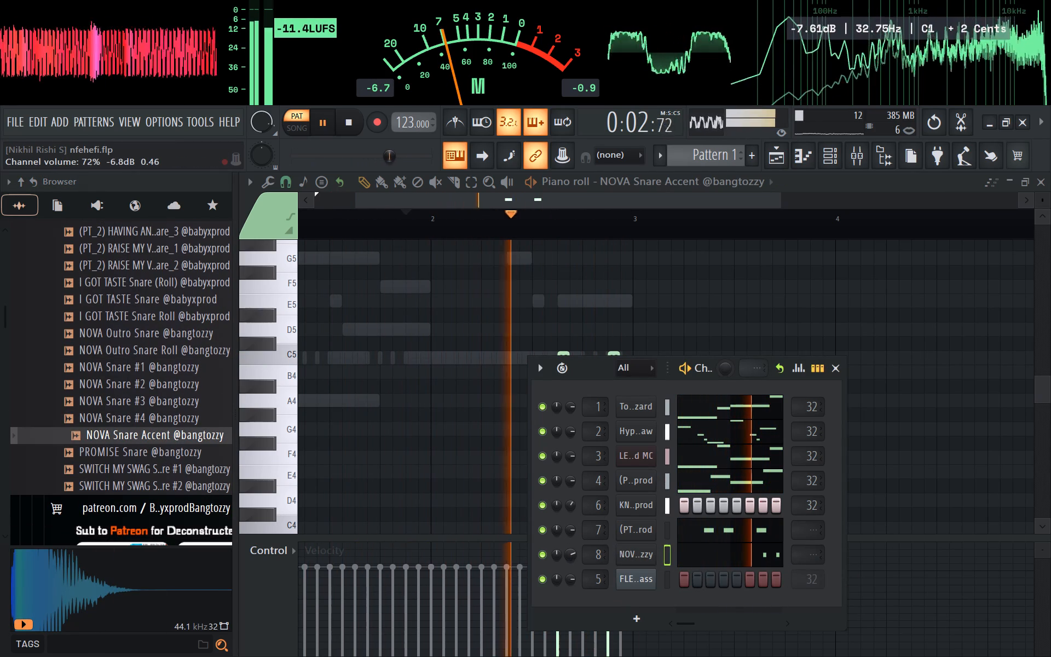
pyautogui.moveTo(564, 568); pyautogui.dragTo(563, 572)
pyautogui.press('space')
# Audition PROMISE Snare and replace the NOVA Snare Accent channel's sample with it.
pyautogui.click(131, 447)
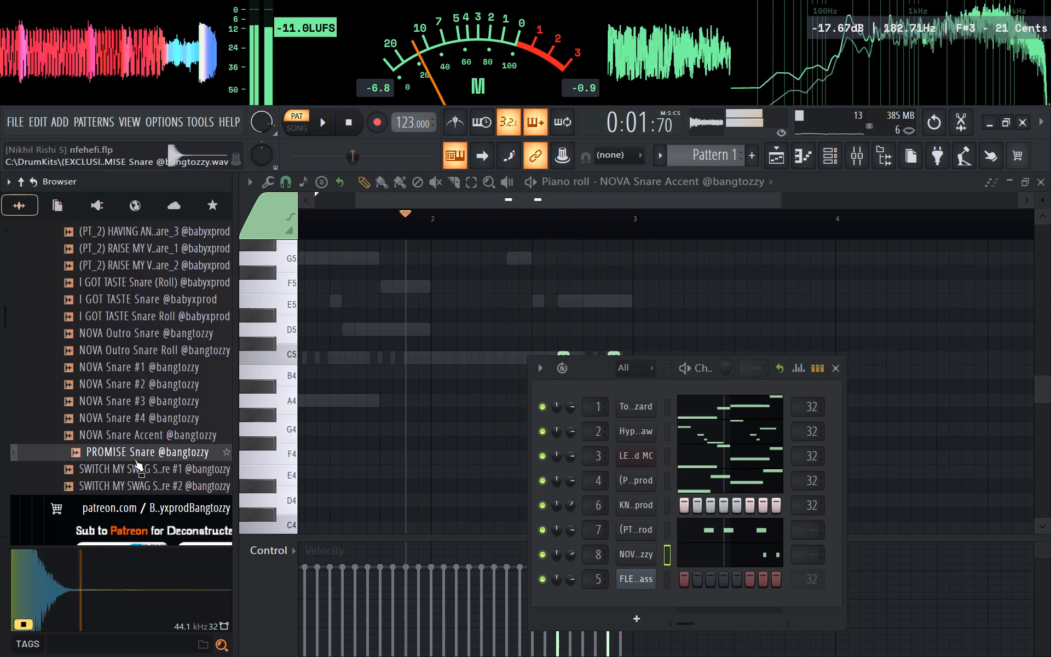
pyautogui.click(137, 466)
pyautogui.click(137, 466)
pyautogui.click(143, 455)
pyautogui.moveTo(144, 454); pyautogui.dragTo(628, 547)
# Fine-tune the PROMISE Snare channel's volume while playing the pattern.
pyautogui.press('space')
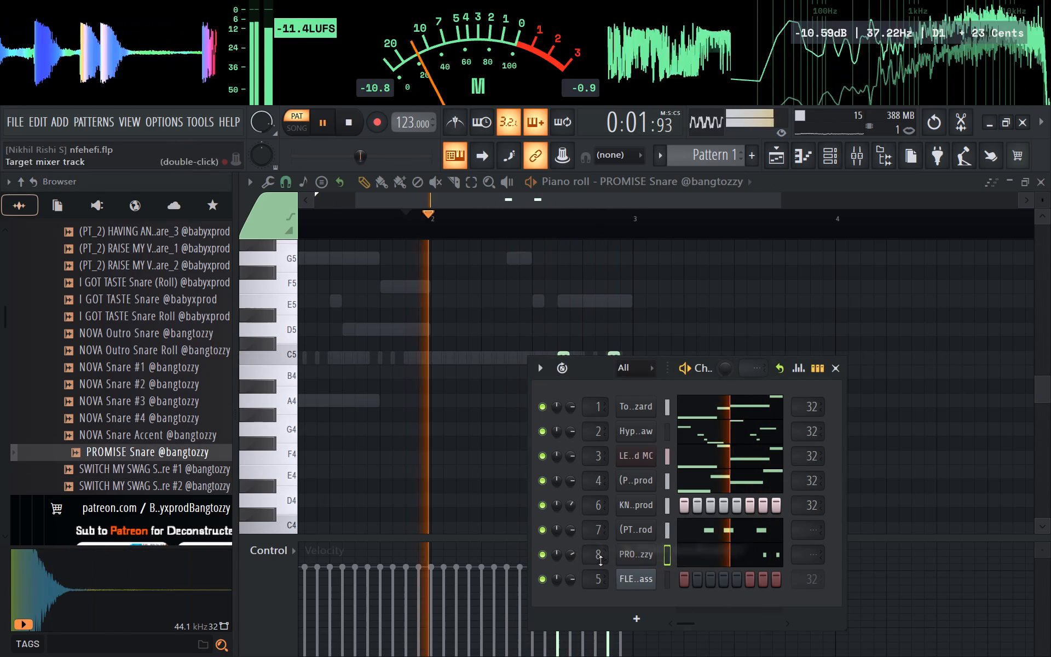
pyautogui.moveTo(567, 554); pyautogui.dragTo(567, 568)
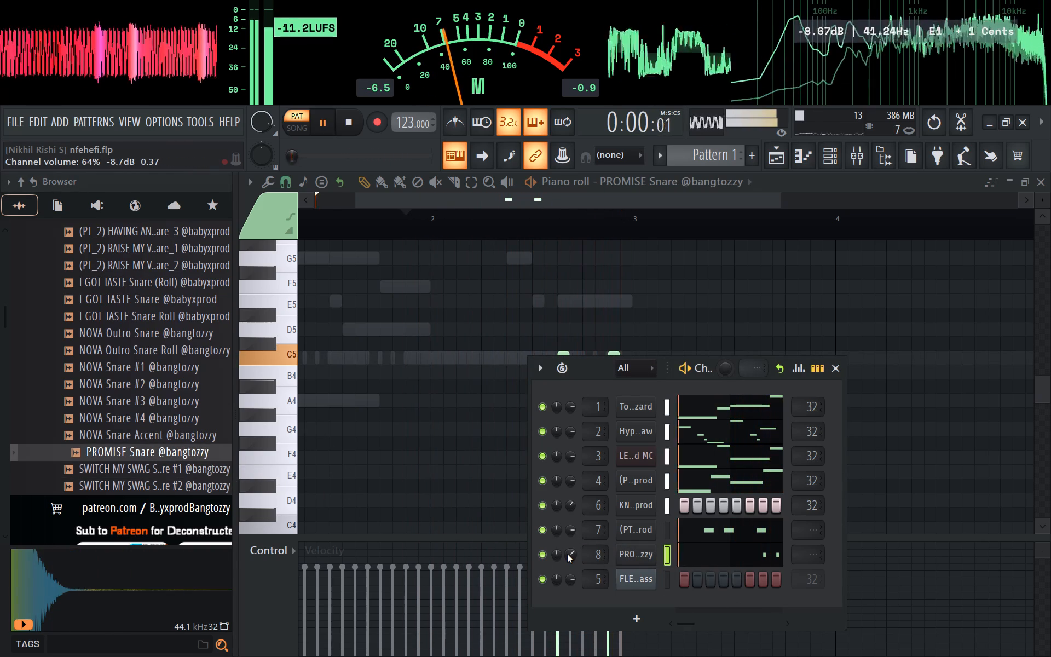
pyautogui.moveTo(568, 550); pyautogui.dragTo(564, 573)
pyautogui.moveTo(568, 550); pyautogui.dragTo(567, 556)
pyautogui.moveTo(568, 550); pyautogui.dragTo(576, 544)
pyautogui.press('space')
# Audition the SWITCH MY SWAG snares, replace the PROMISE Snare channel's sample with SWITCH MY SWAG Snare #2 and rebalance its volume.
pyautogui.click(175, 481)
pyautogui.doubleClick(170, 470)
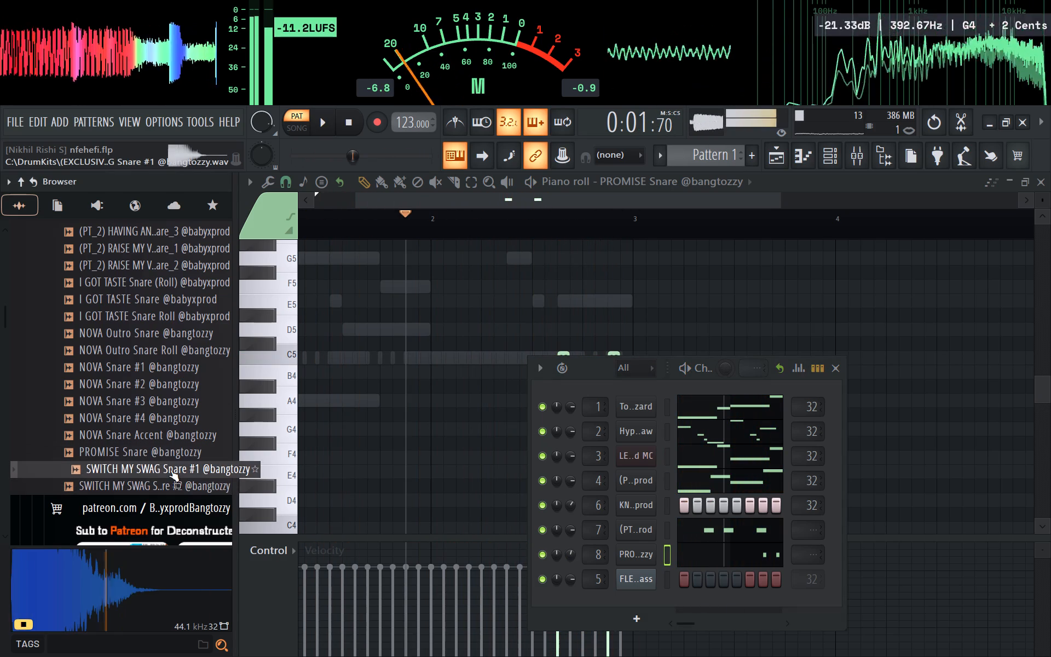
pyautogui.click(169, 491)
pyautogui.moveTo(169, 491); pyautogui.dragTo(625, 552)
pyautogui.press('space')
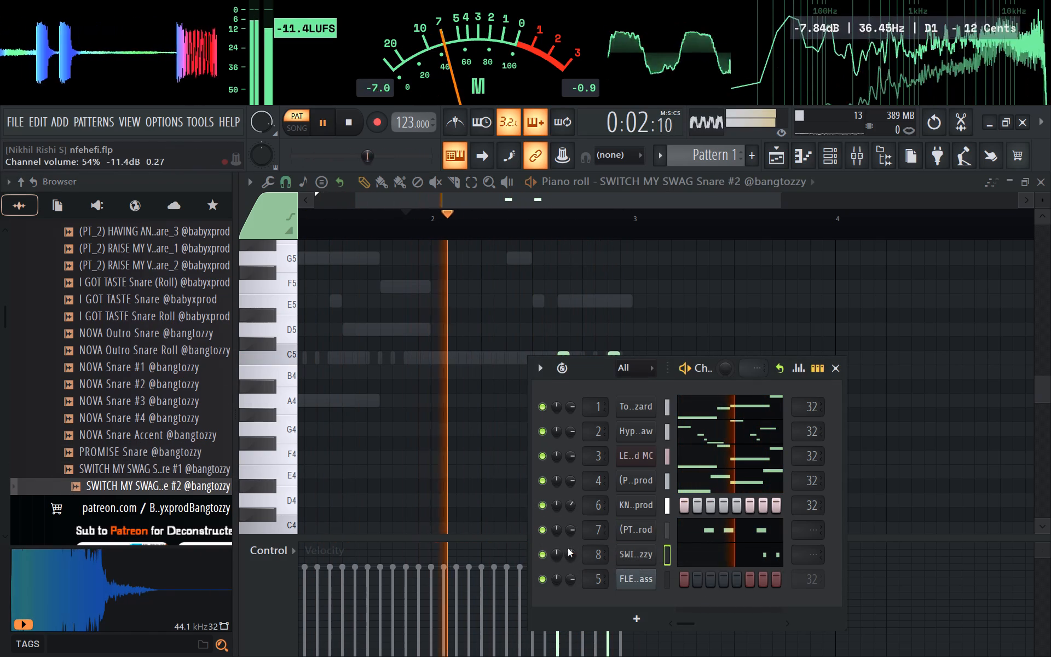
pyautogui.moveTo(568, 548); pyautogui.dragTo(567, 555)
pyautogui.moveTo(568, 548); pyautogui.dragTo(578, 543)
# Audition other snares and replace the SWITCH MY SWAG Snare #2 channel's sample with (PT_1) HAVING ANXIETY IS ANNOYING Snare Layer_1.
pyautogui.scroll(1, 192, 427)
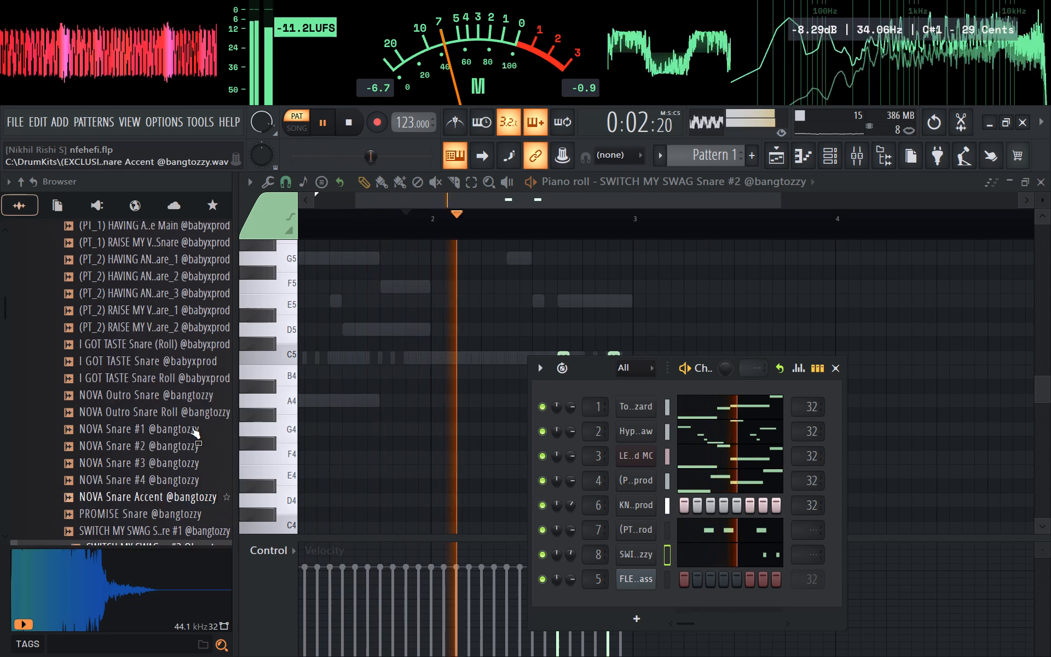
pyautogui.scroll(1, 172, 417)
pyautogui.click(151, 330)
pyautogui.click(170, 391)
pyautogui.press('space')
pyautogui.click(171, 339)
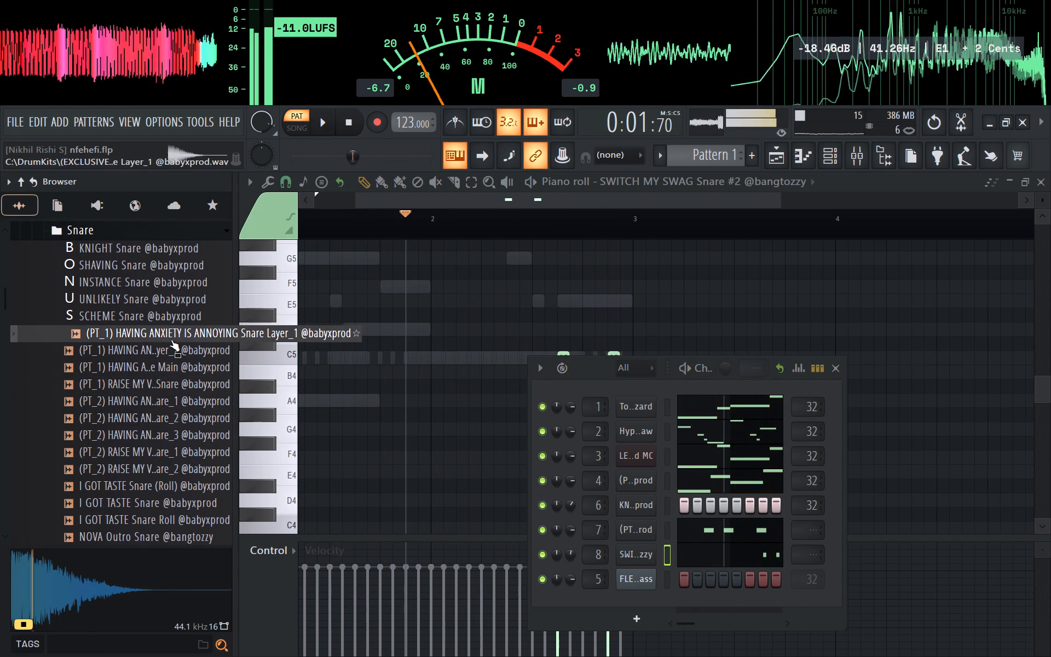
pyautogui.moveTo(171, 339); pyautogui.dragTo(638, 547)
pyautogui.press('space')
# Adjust the Snare Layer_1 channel's volume by ear while repeatedly playing the pattern.
pyautogui.moveTo(568, 551); pyautogui.dragTo(578, 545)
pyautogui.moveTo(568, 551); pyautogui.dragTo(583, 544)
pyautogui.press('space')
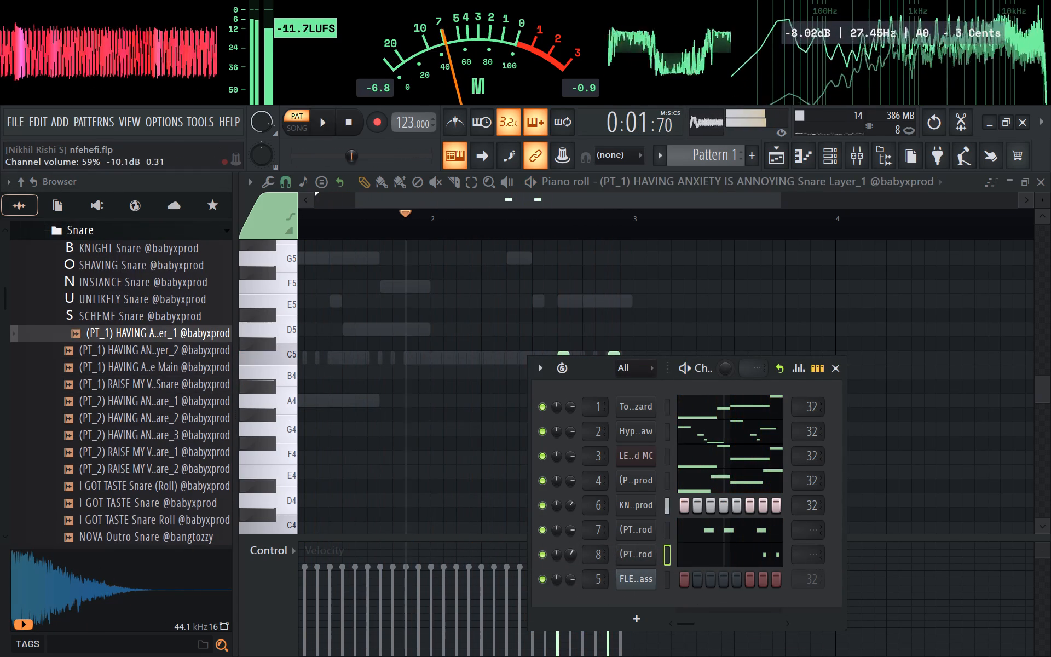
pyautogui.moveTo(583, 544); pyautogui.dragTo(608, 528)
pyautogui.press('space')
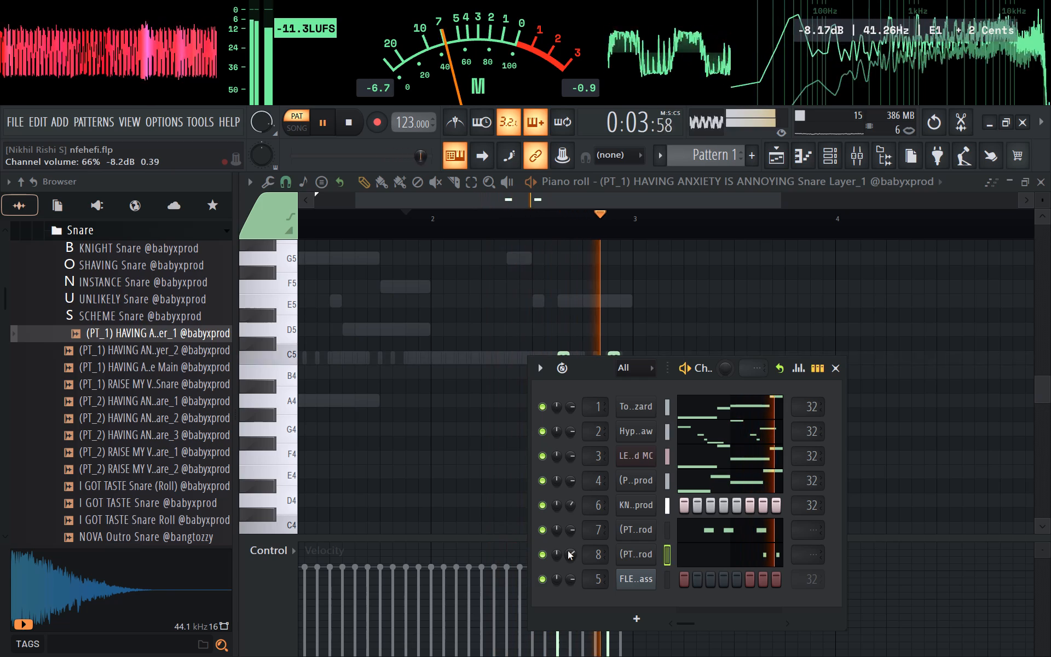
pyautogui.moveTo(568, 551); pyautogui.dragTo(584, 542)
pyautogui.press('space')
pyautogui.rightClick(568, 551)
pyautogui.click(581, 418)
pyautogui.press('space')
pyautogui.press('space')
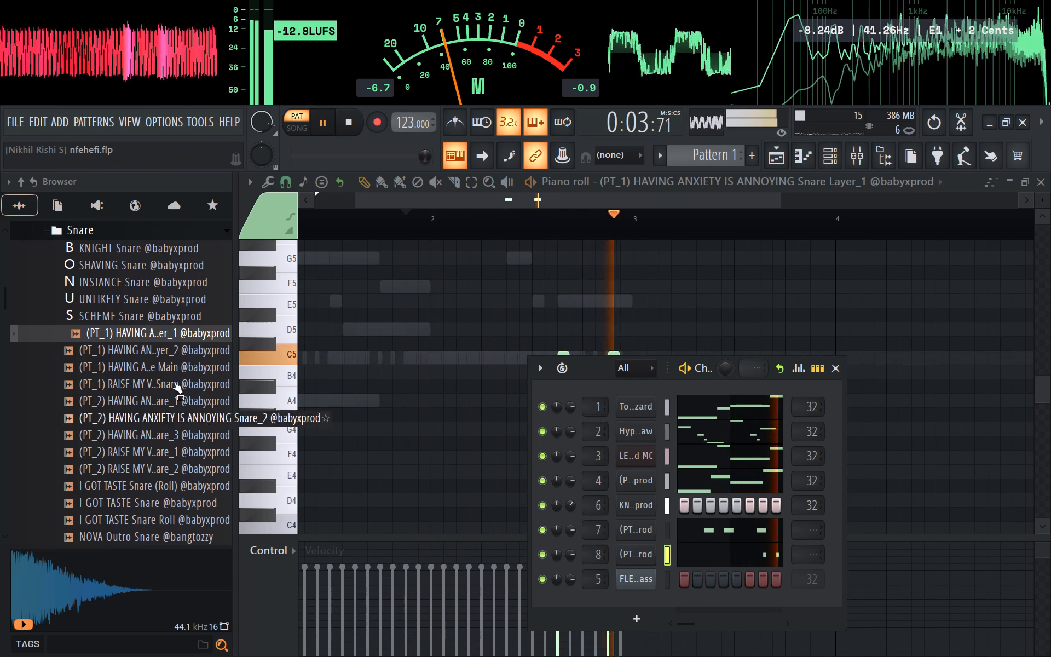
# Audition samples in the drum kit's Clap folder against the playing pattern, and leave the Snare, Clap and Hat folders collapsed.
pyautogui.scroll(2, 123, 330)
pyautogui.click(122, 433)
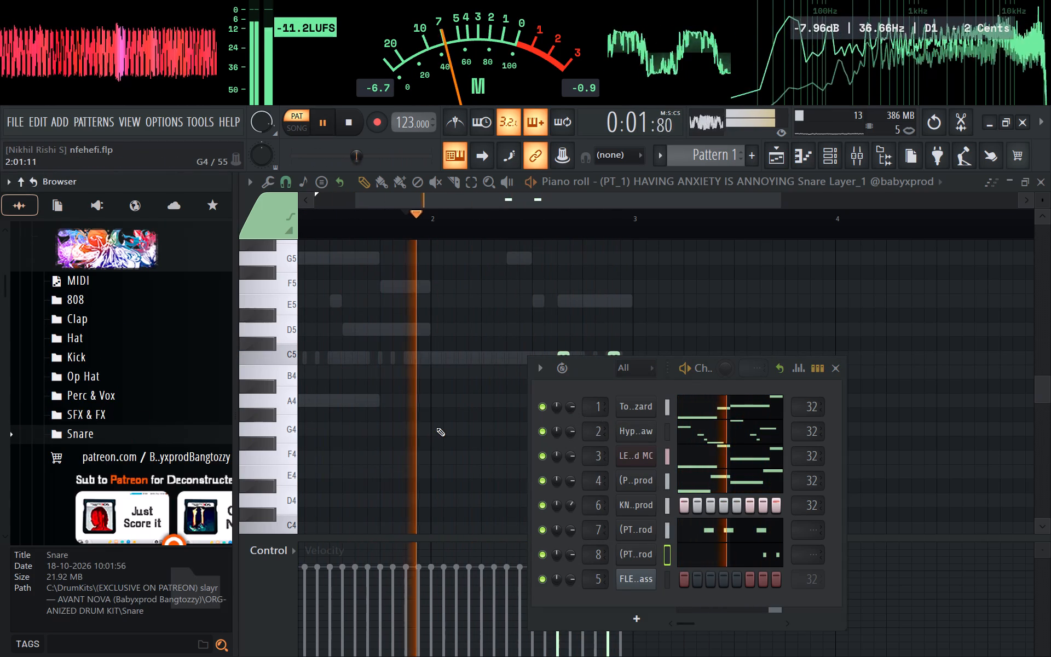
pyautogui.scroll(1, 190, 440)
pyautogui.scroll(-1, 191, 441)
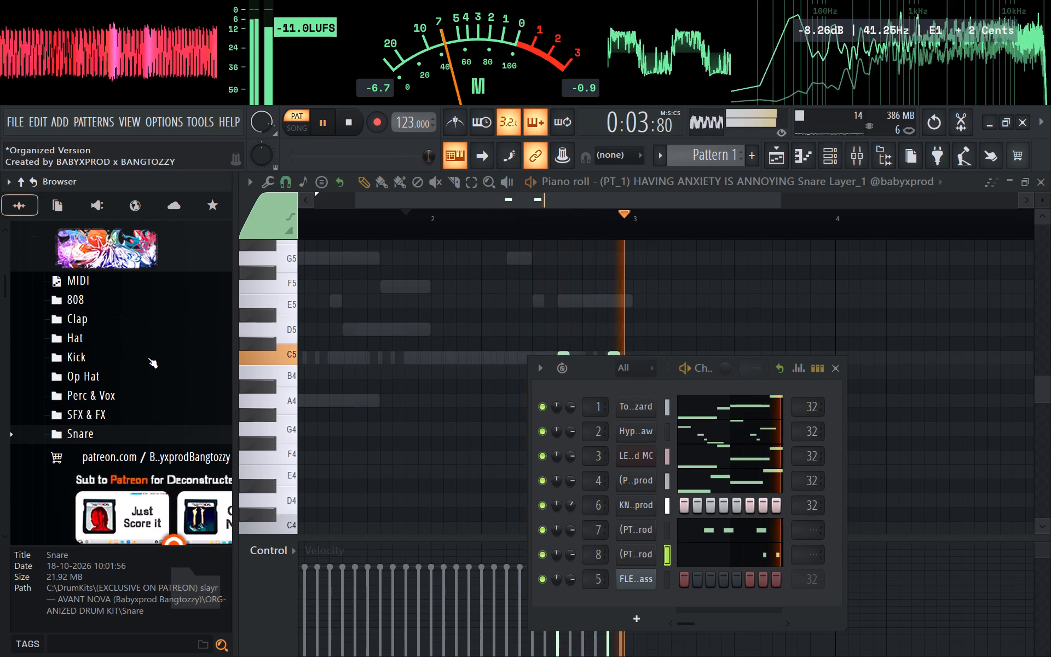
pyautogui.click(140, 337)
pyautogui.click(139, 341)
pyautogui.click(119, 288)
pyautogui.click(119, 326)
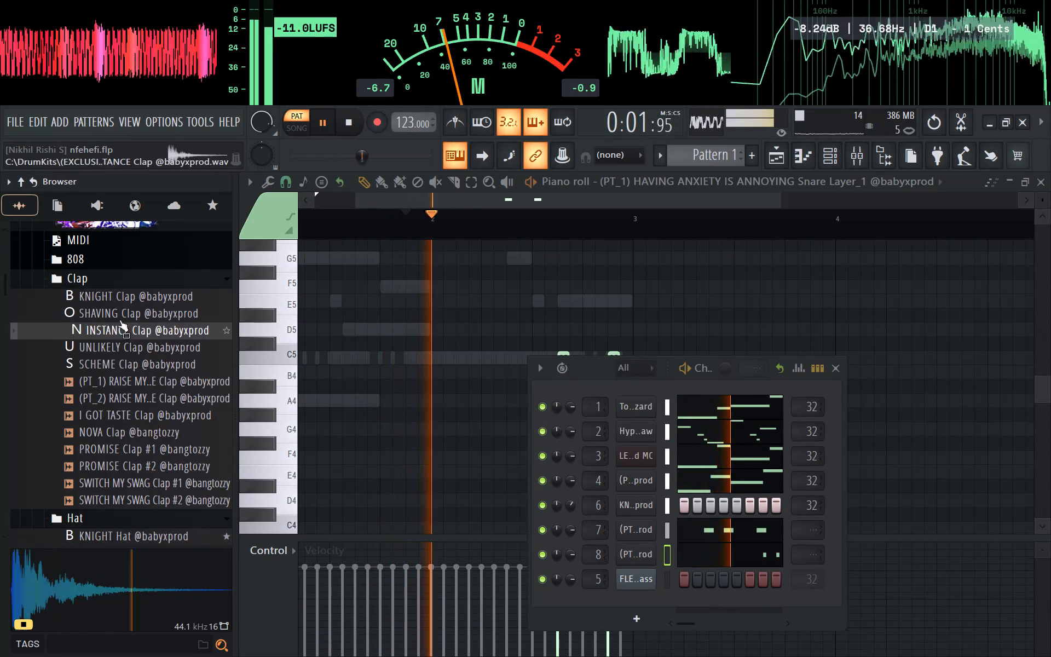
pyautogui.click(122, 301)
pyautogui.moveTo(155, 413); pyautogui.dragTo(157, 421)
pyautogui.click(157, 468)
pyautogui.click(141, 440)
pyautogui.tripleClick(137, 413)
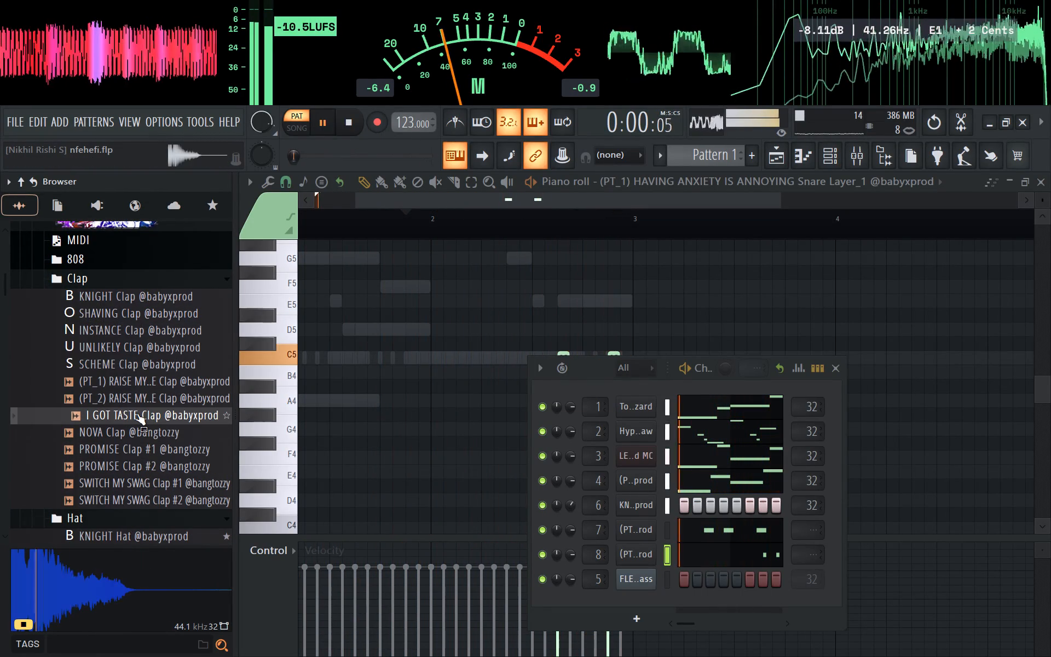
pyautogui.click(138, 399)
pyautogui.click(140, 383)
pyautogui.click(118, 286)
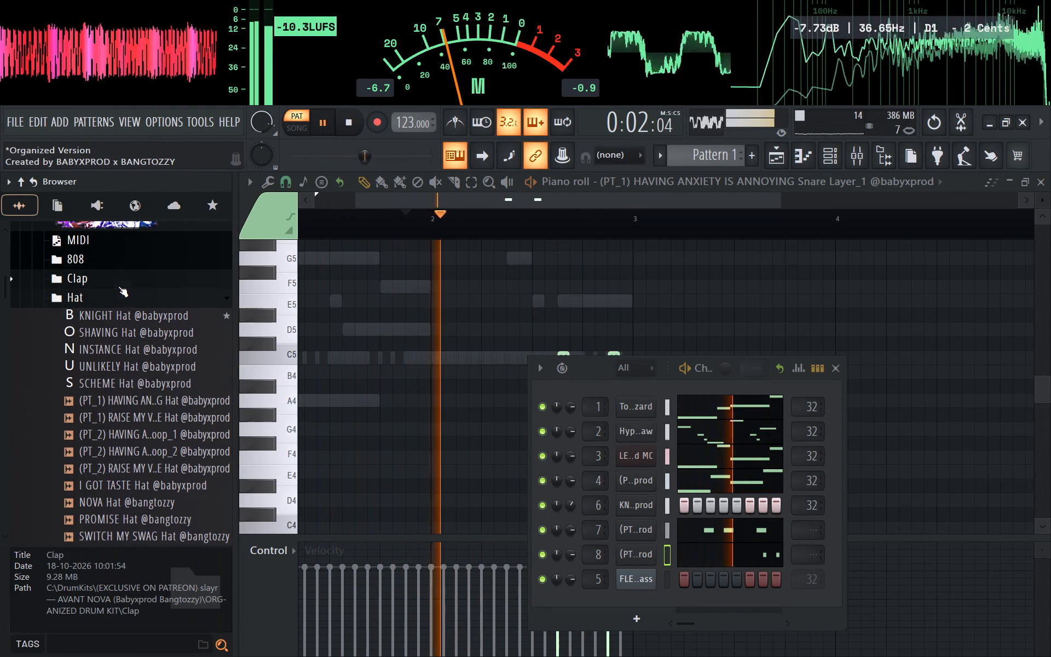
pyautogui.click(120, 302)
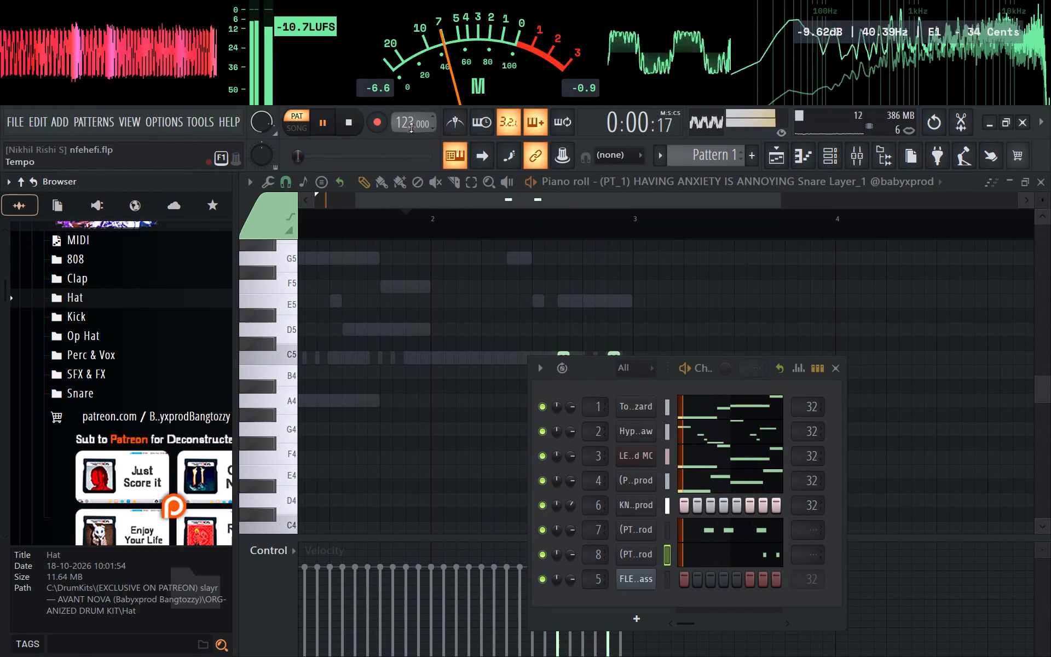
pyautogui.click(411, 125)
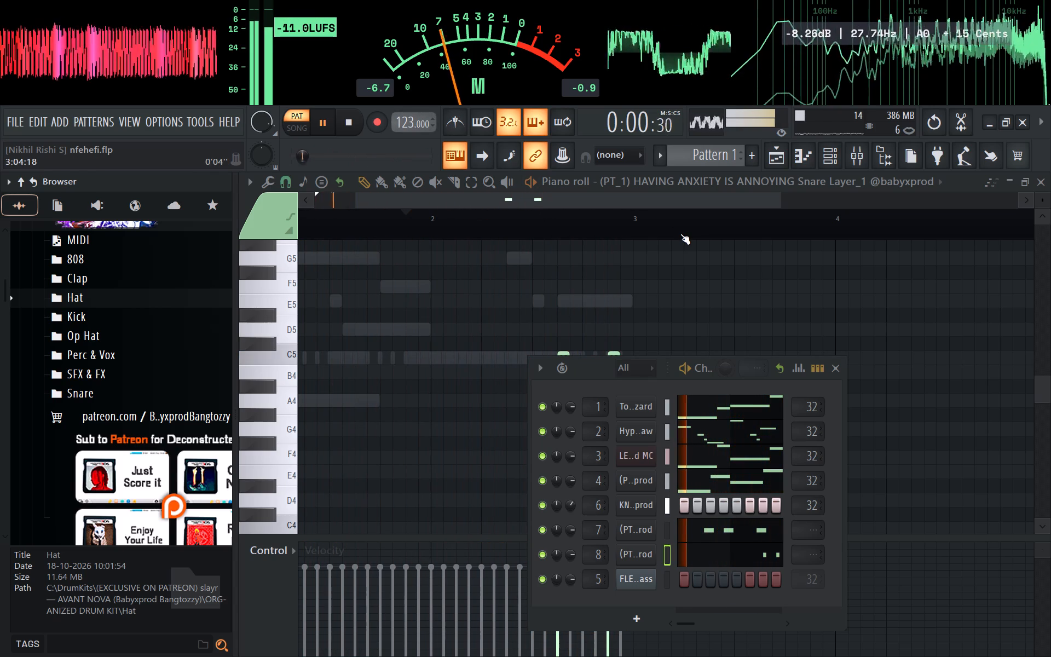
# Save the project.
pyautogui.hotkey('ctrl', 's')
pyautogui.hotkey('ctrl', 's')
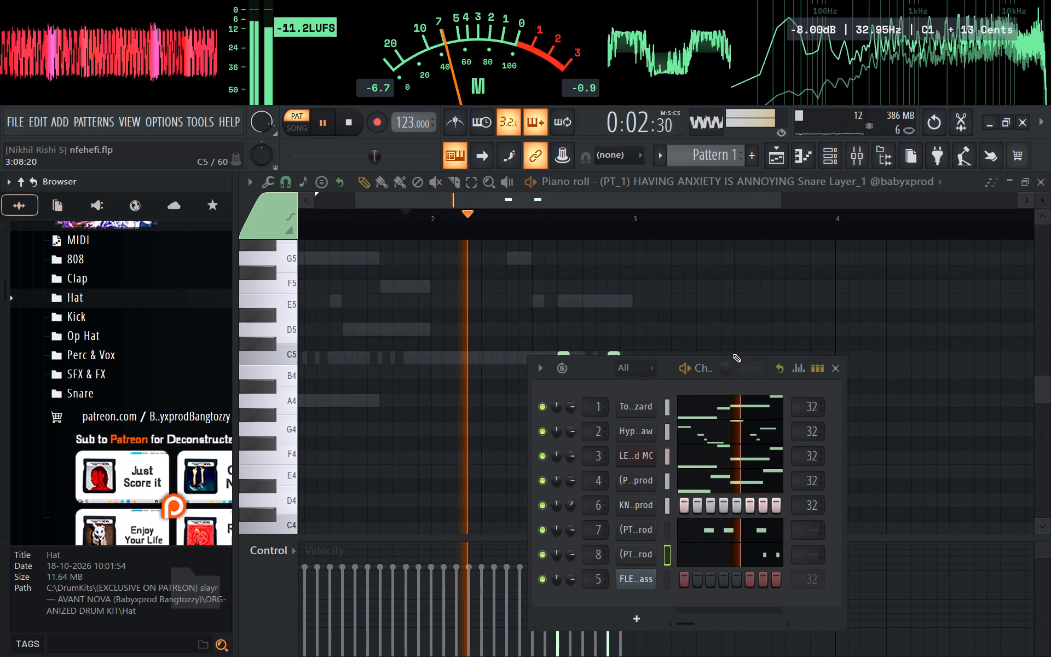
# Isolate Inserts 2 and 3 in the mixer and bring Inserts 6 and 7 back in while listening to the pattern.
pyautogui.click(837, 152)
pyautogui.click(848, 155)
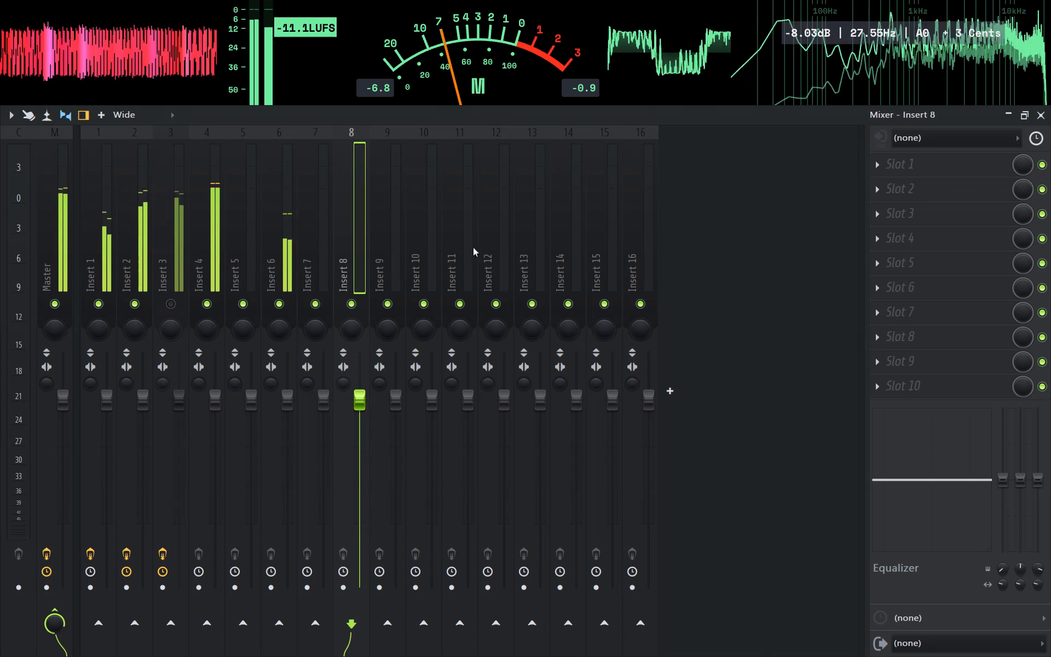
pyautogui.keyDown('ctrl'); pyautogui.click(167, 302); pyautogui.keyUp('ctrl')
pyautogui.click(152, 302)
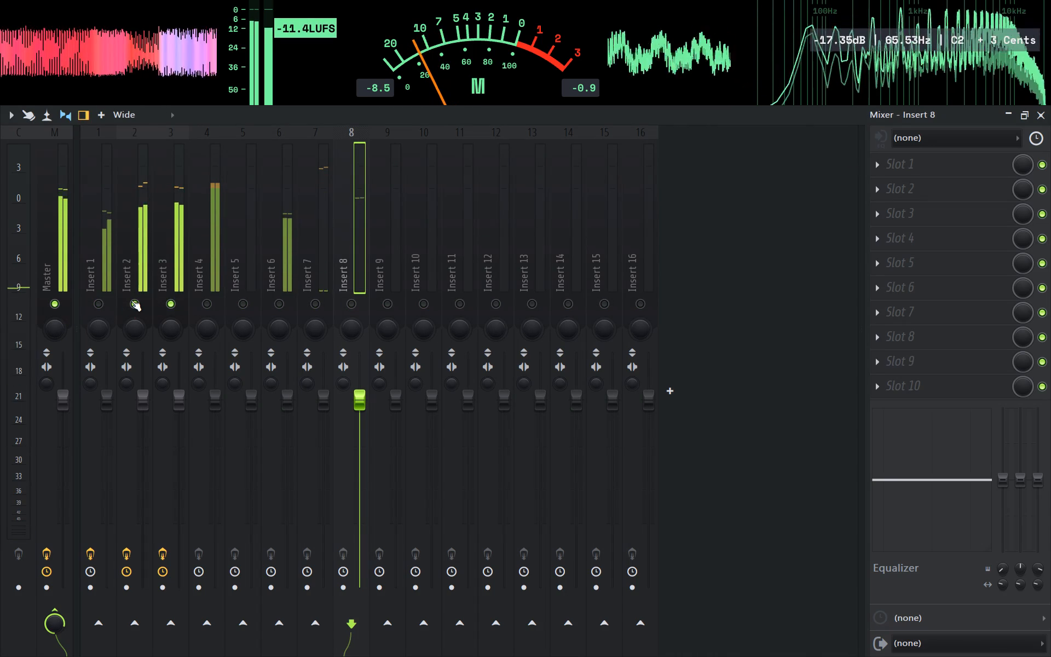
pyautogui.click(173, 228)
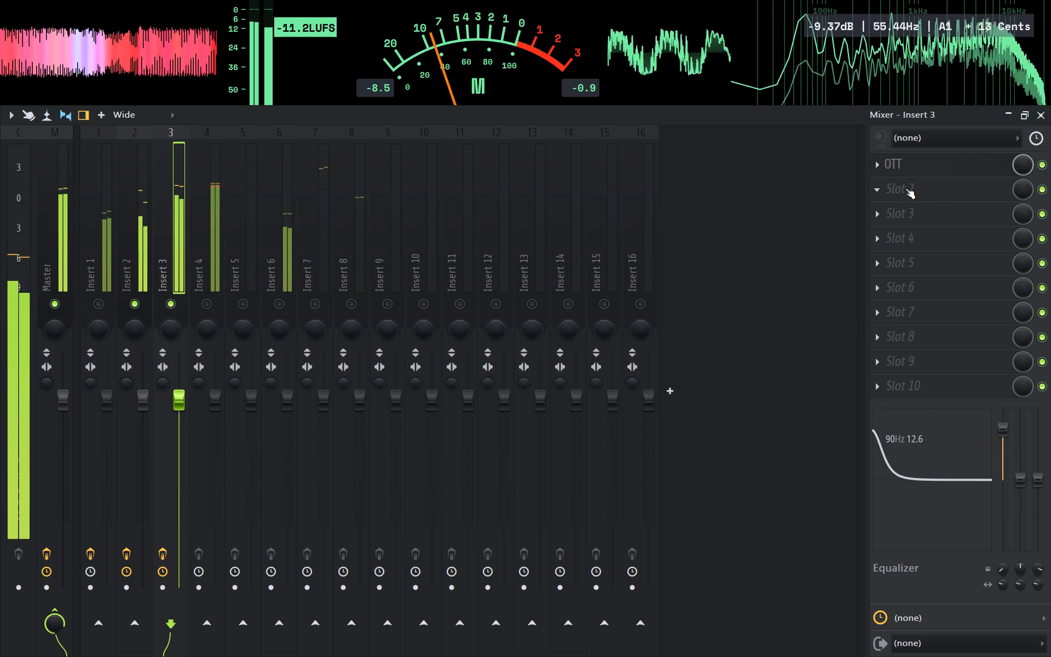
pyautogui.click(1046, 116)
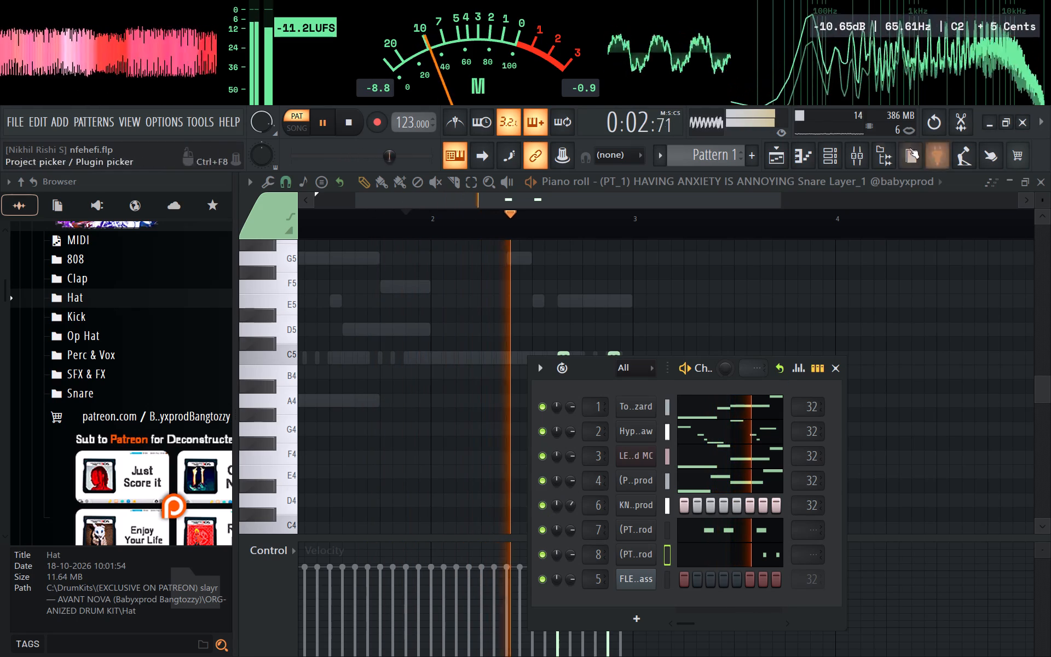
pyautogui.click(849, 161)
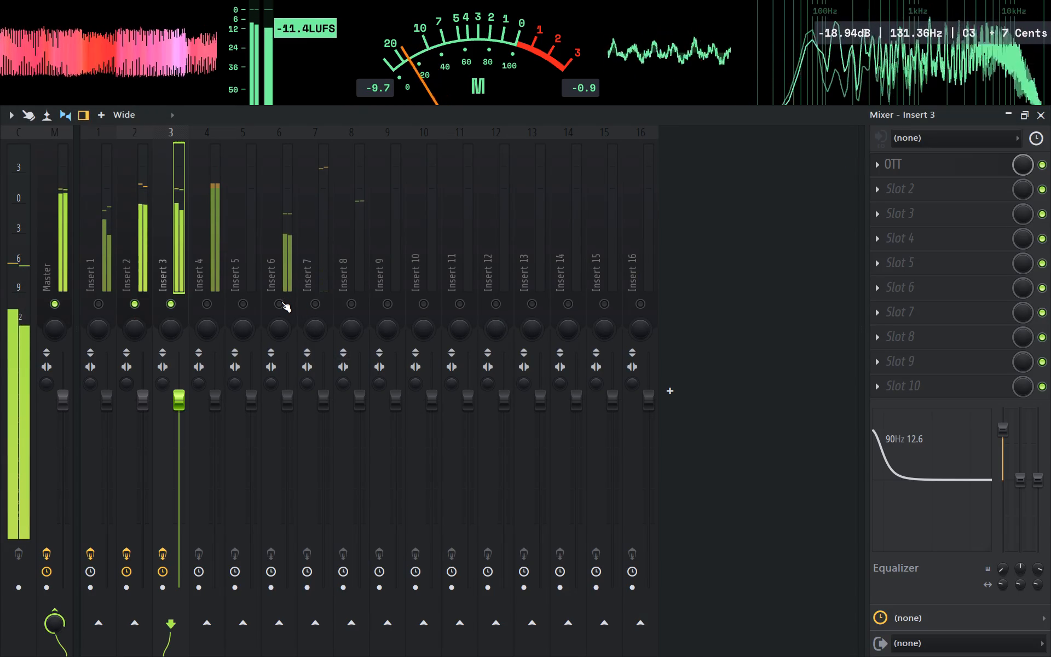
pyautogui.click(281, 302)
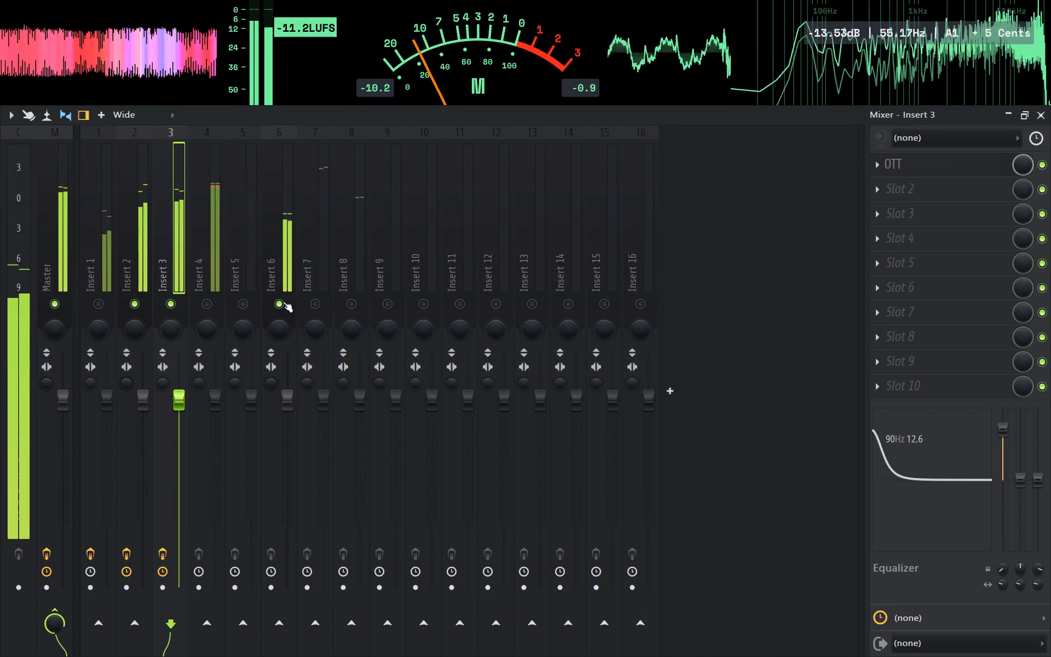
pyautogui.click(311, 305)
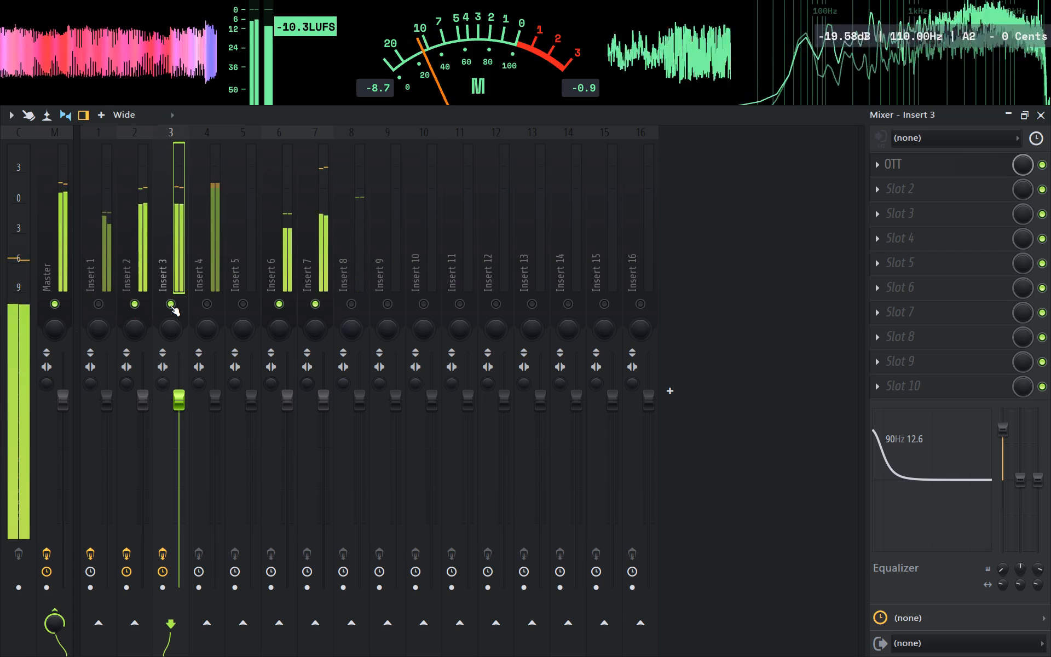
# Re-enable the other mixer inserts while keeping Insert 3 locked muted, and play the full pattern.
pyautogui.press('space')
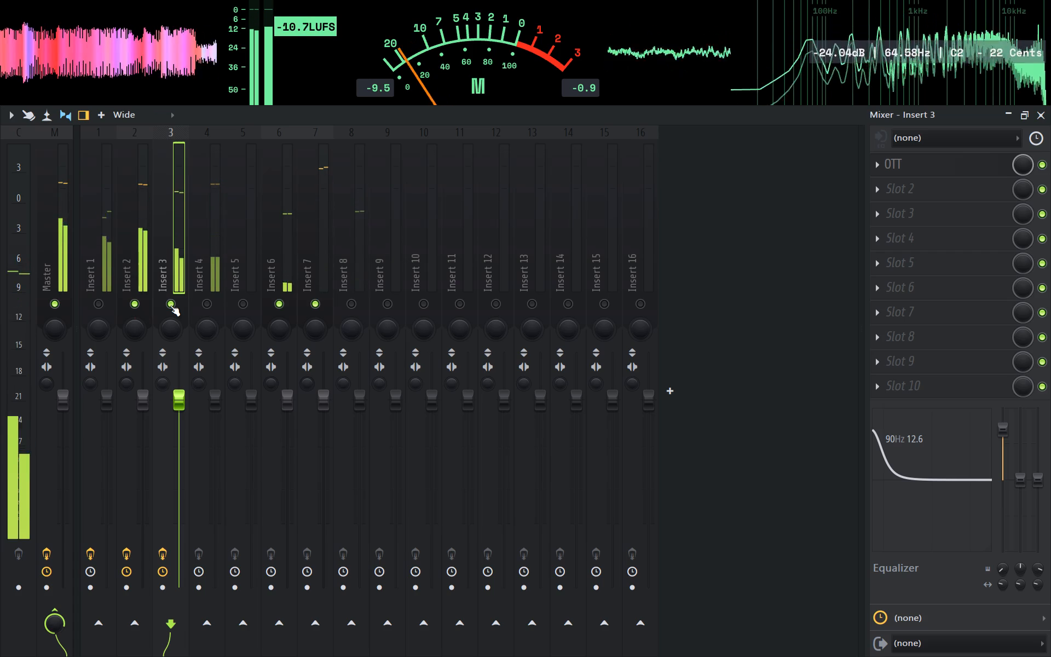
pyautogui.click(170, 306)
pyautogui.keyDown('shift'); pyautogui.click(170, 306); pyautogui.keyUp('shift')
pyautogui.keyDown('ctrl'); pyautogui.doubleClick(170, 306); pyautogui.keyUp('ctrl')
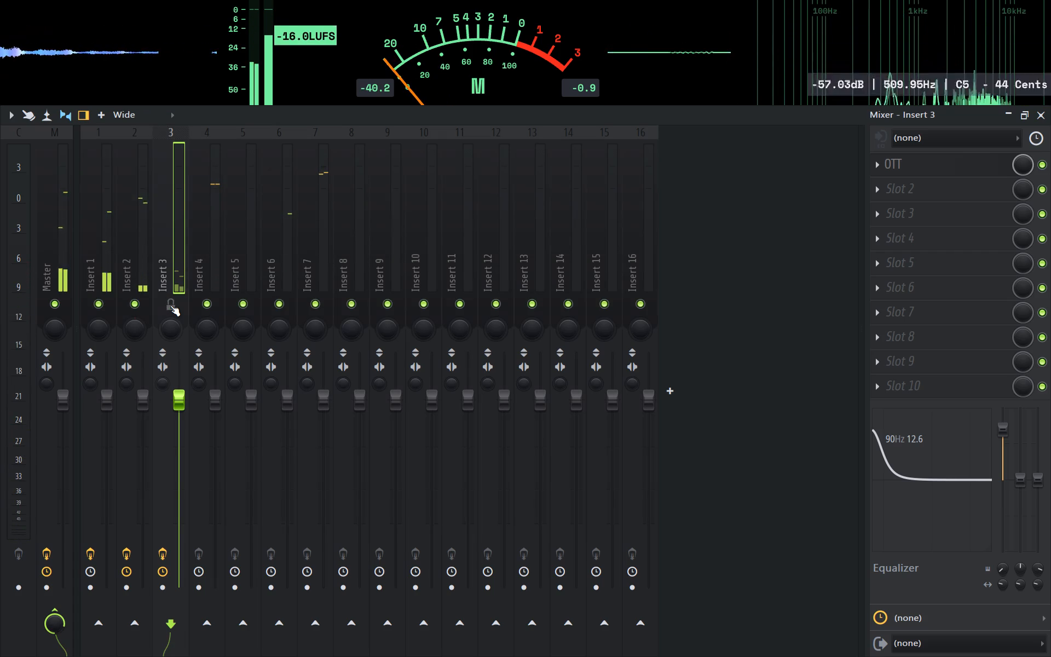
pyautogui.press('space')
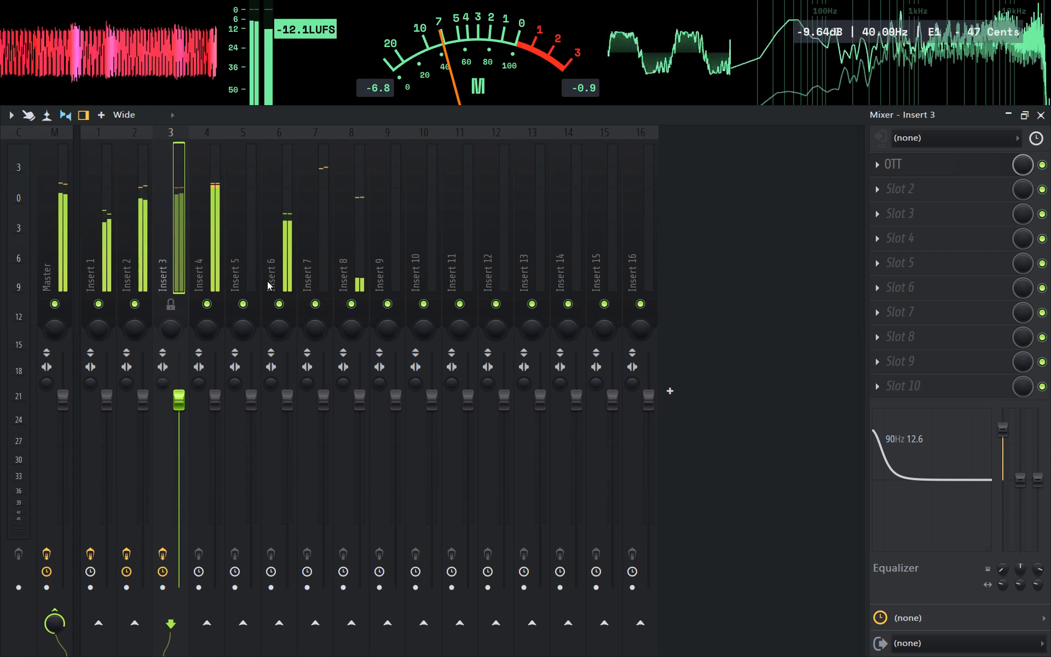
pyautogui.click(1034, 107)
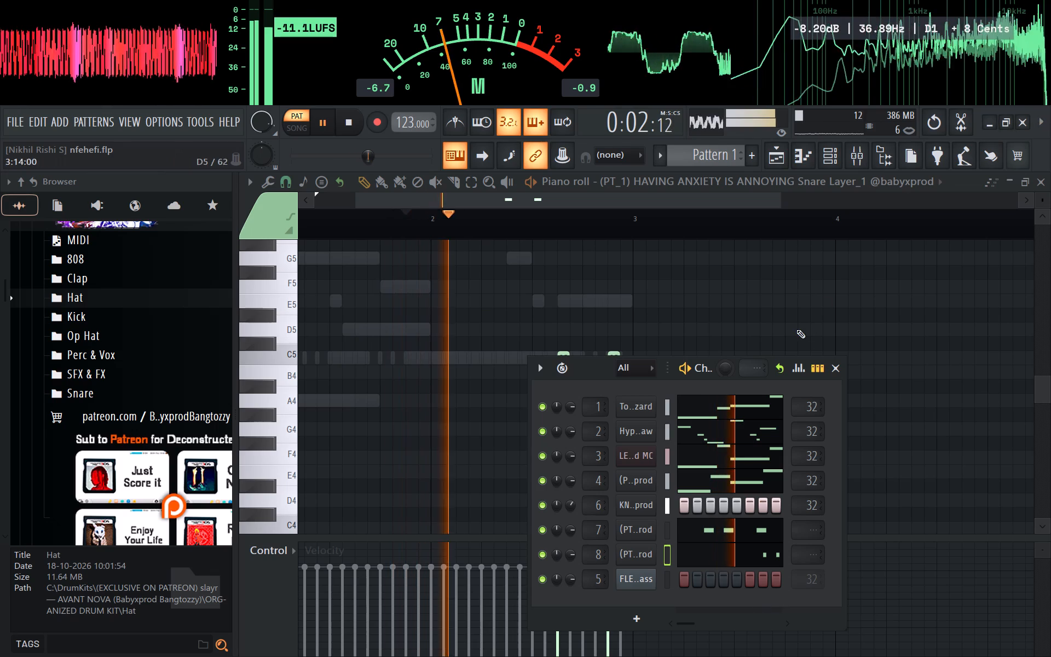
# Open the (PT_2) HAVING ANXIETY IS ANNOYING Bass_2 notes in the piano roll and shorten the opening A4 note to four steps.
pyautogui.press('space')
pyautogui.rightClick(638, 486)
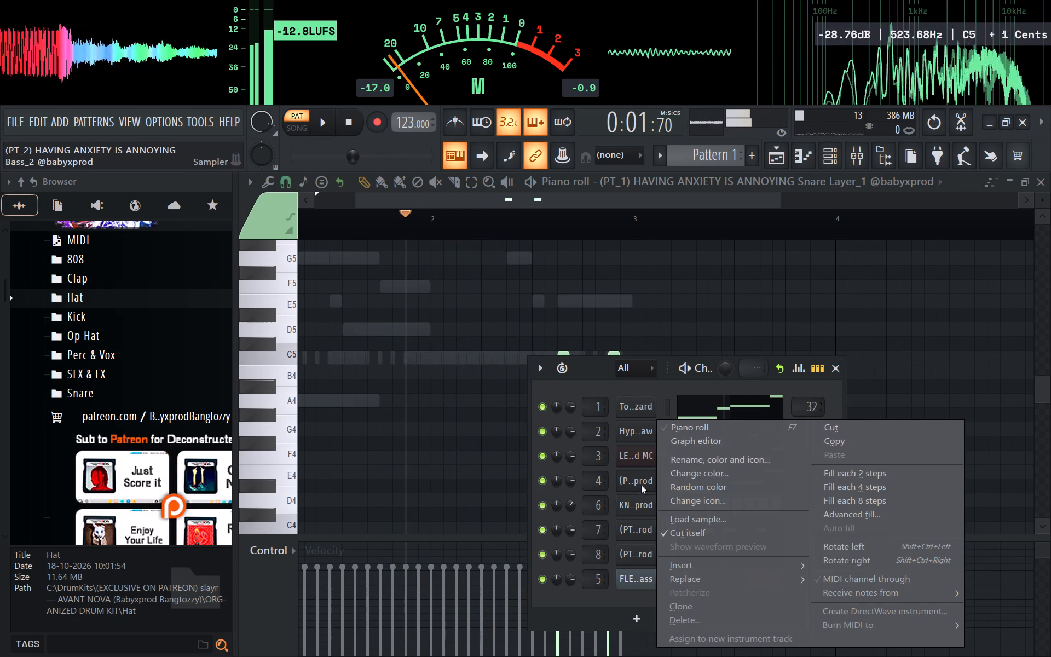
pyautogui.click(682, 434)
pyautogui.moveTo(326, 224); pyautogui.dragTo(300, 223)
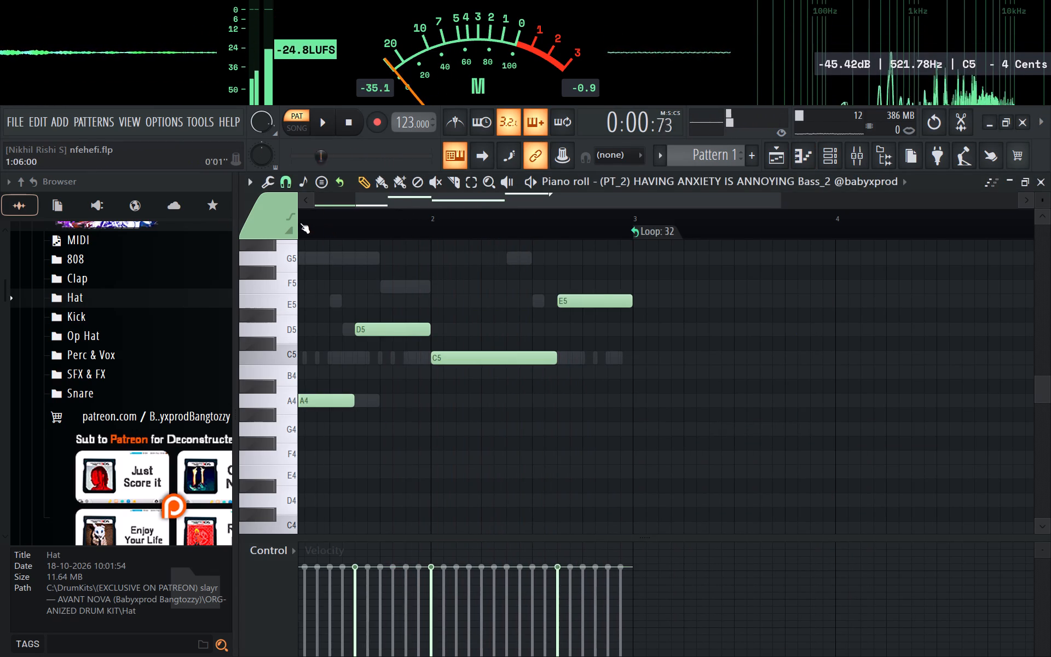
pyautogui.moveTo(300, 223); pyautogui.dragTo(159, 221)
pyautogui.press('space')
pyautogui.press('space')
pyautogui.moveTo(421, 401); pyautogui.dragTo(348, 403)
pyautogui.press('space')
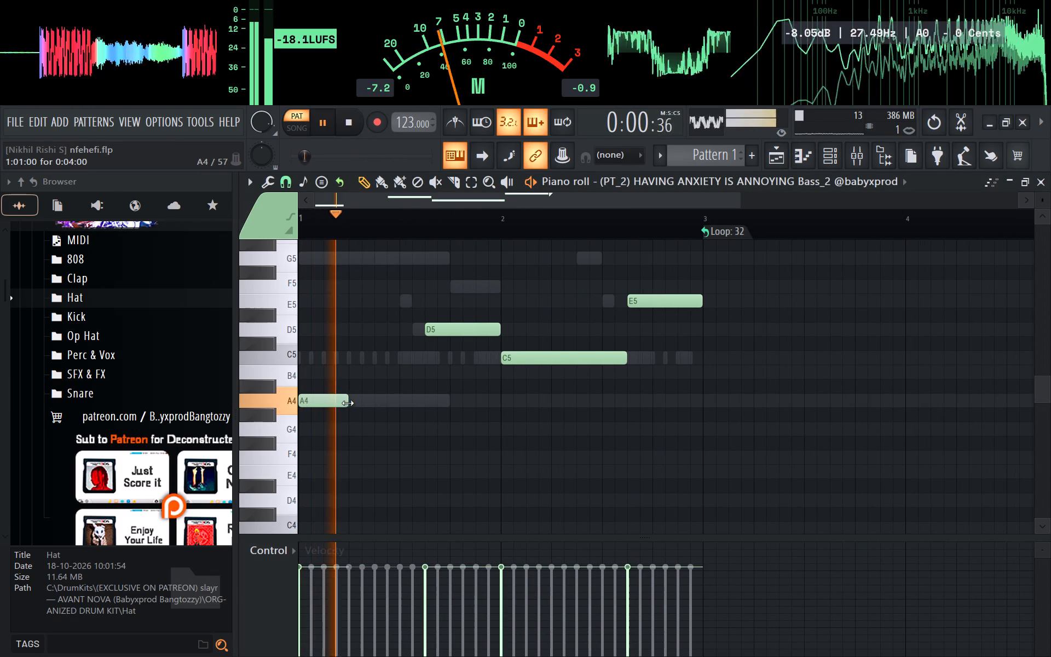
pyautogui.moveTo(348, 403); pyautogui.dragTo(349, 403)
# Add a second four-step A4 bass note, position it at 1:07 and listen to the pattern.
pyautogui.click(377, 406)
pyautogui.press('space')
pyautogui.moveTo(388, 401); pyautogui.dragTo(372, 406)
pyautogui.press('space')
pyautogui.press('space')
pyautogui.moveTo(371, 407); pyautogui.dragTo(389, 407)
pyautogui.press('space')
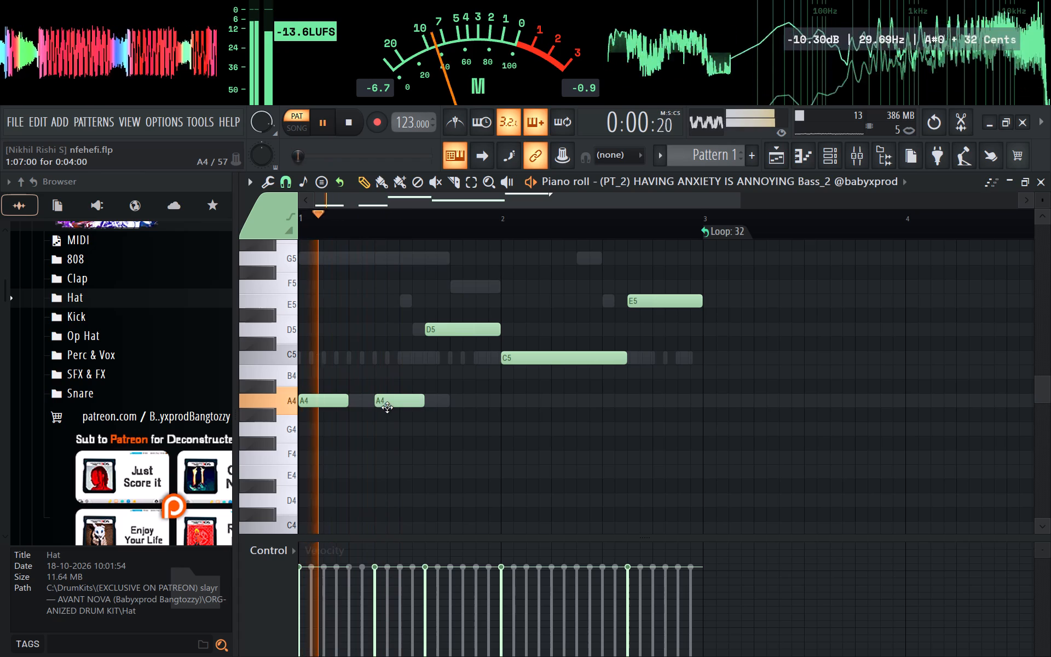
# Lengthen the opening A4 bass note to six steps and replay the pattern.
pyautogui.moveTo(347, 406); pyautogui.dragTo(368, 404)
pyautogui.press('space')
pyautogui.press('space')
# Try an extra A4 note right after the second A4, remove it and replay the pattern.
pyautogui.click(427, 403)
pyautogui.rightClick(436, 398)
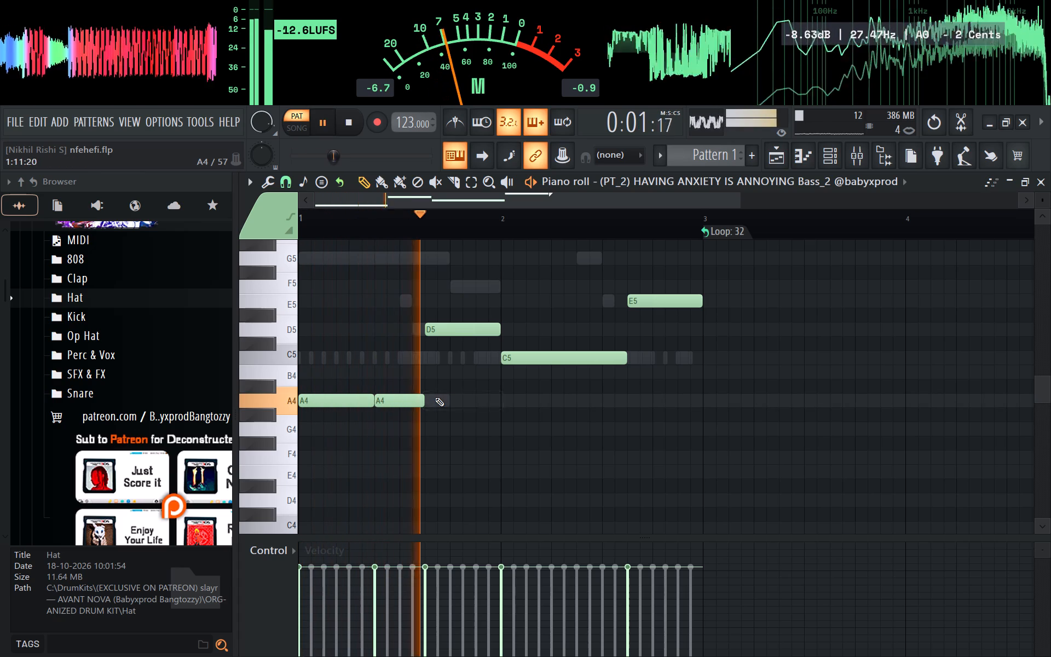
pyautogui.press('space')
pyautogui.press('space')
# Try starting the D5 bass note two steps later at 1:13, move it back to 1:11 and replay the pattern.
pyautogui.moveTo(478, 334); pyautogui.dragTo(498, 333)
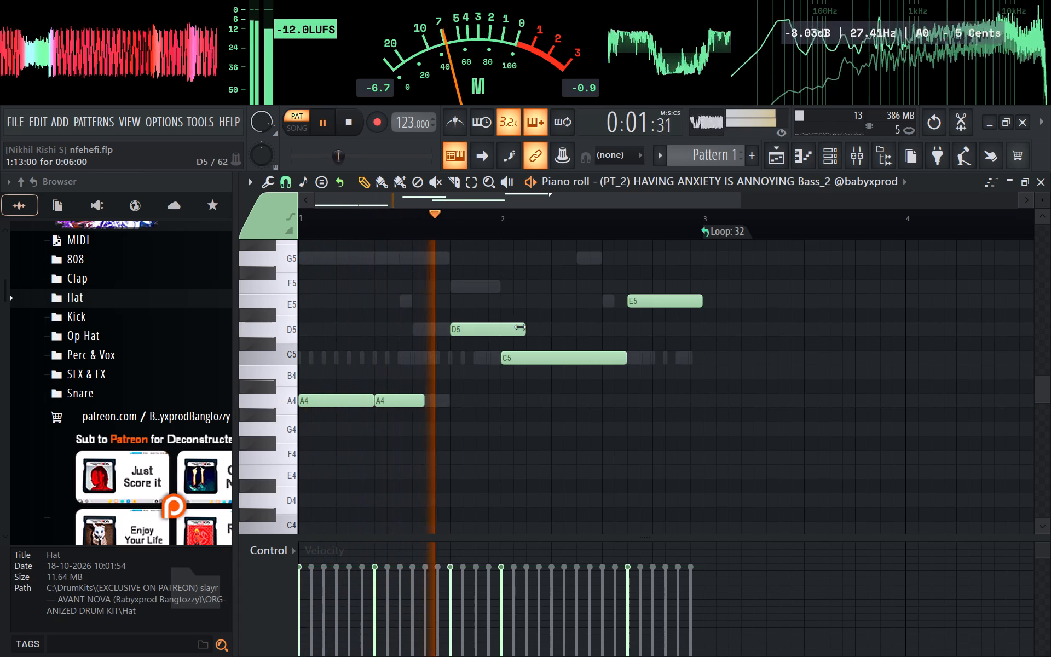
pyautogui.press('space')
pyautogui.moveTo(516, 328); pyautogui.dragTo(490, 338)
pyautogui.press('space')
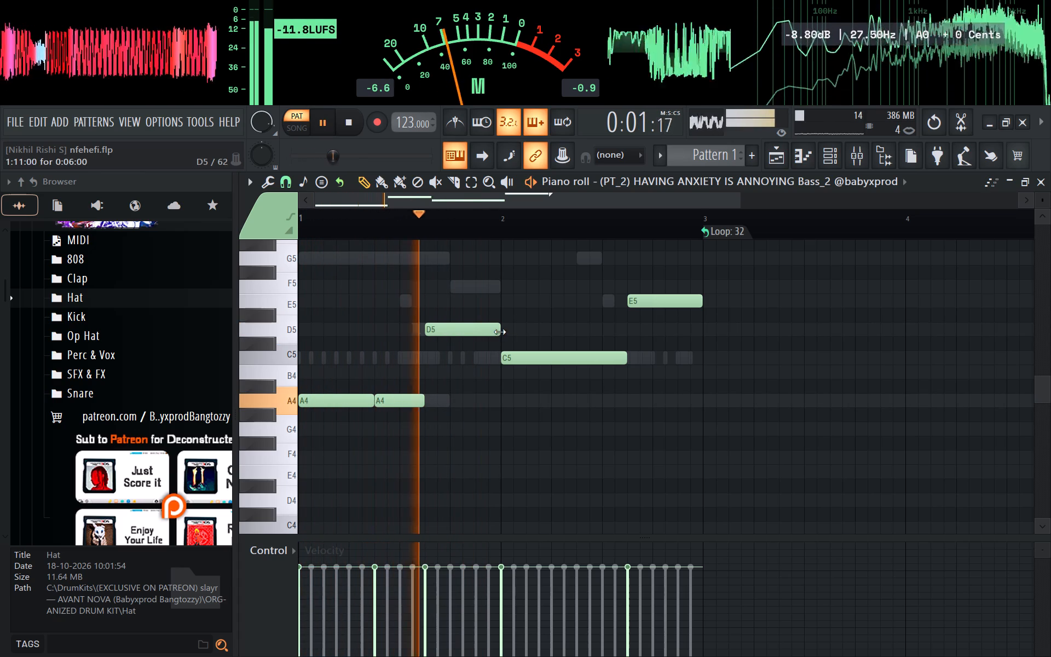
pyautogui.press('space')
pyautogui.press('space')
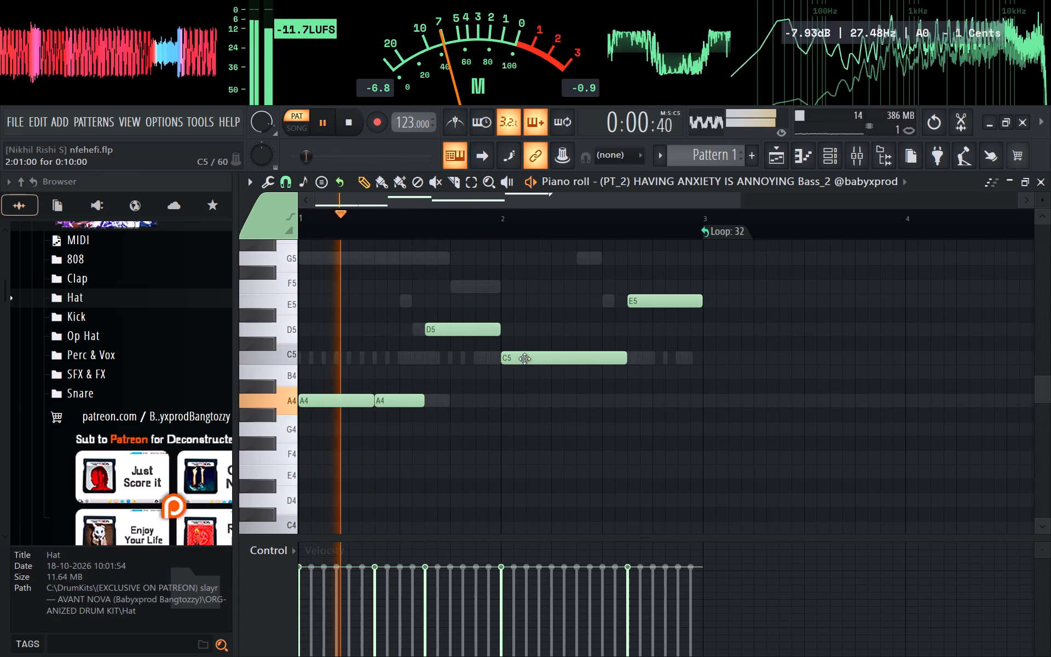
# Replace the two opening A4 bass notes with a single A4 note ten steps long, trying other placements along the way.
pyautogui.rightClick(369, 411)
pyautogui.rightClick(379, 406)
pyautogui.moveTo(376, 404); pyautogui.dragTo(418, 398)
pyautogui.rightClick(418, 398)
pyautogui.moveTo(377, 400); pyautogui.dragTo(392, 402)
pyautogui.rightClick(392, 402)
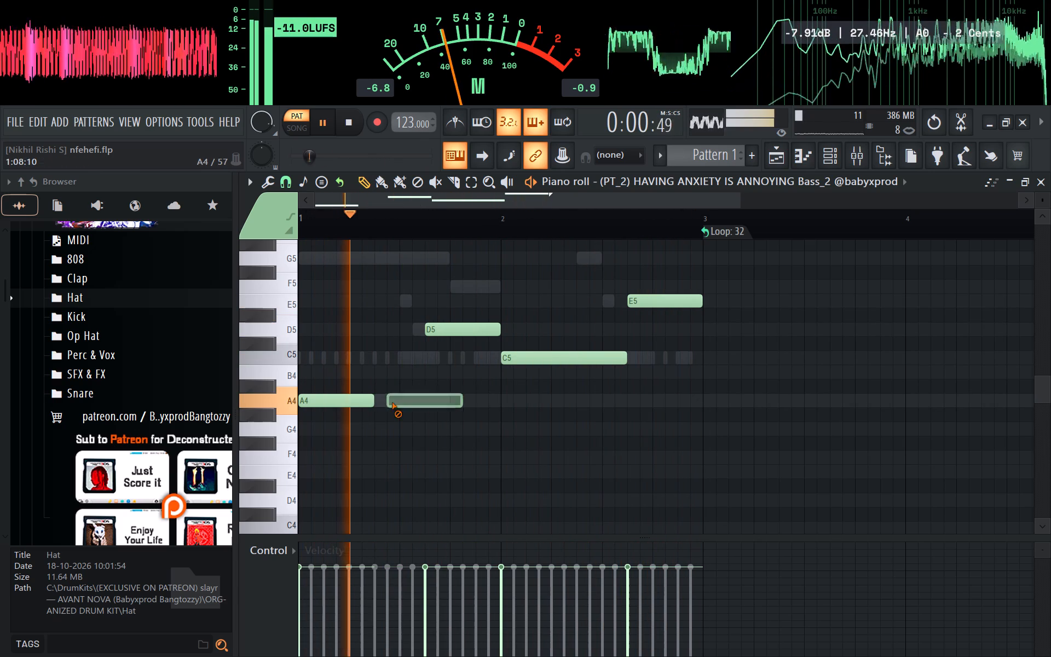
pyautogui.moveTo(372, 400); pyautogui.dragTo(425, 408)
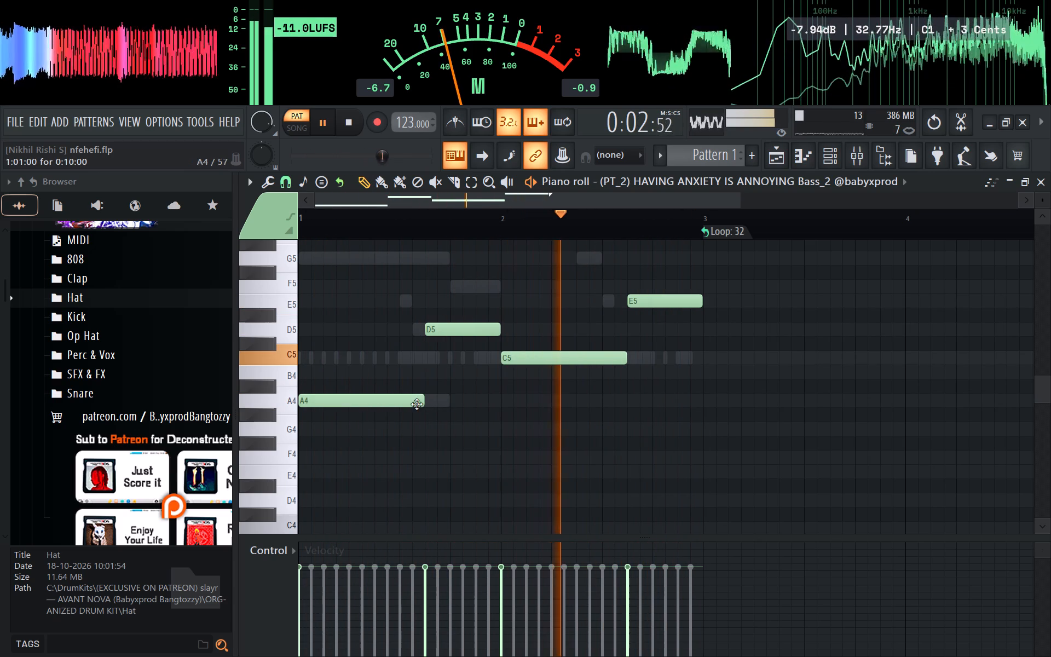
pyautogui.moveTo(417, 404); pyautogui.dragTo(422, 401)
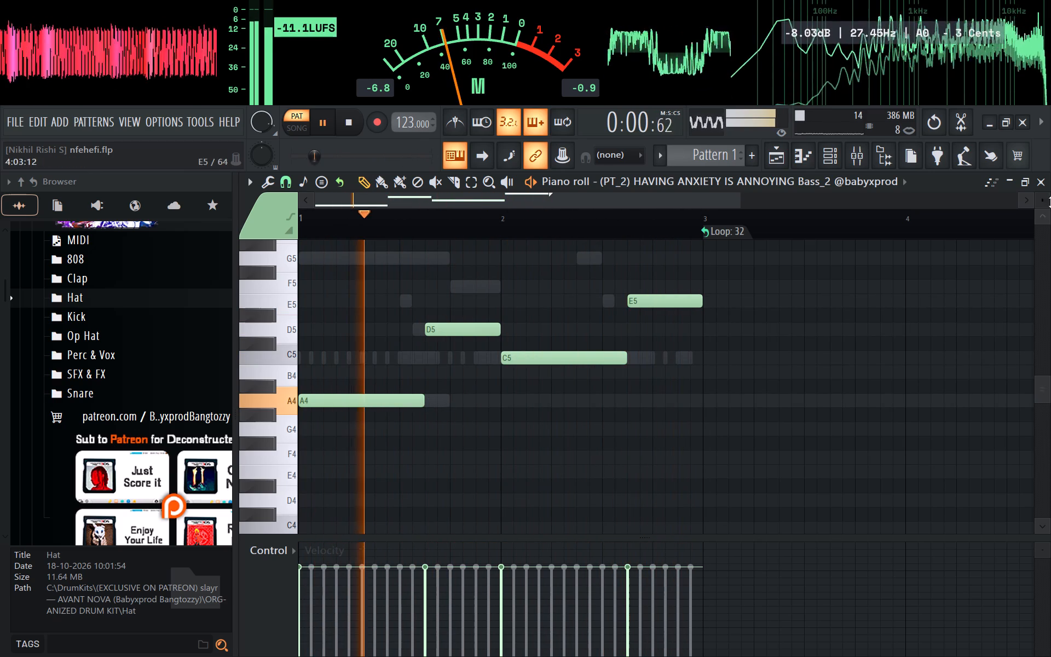
# Leave the bass notes and review the channel rack and mixer while the pattern replays.
pyautogui.click(1040, 175)
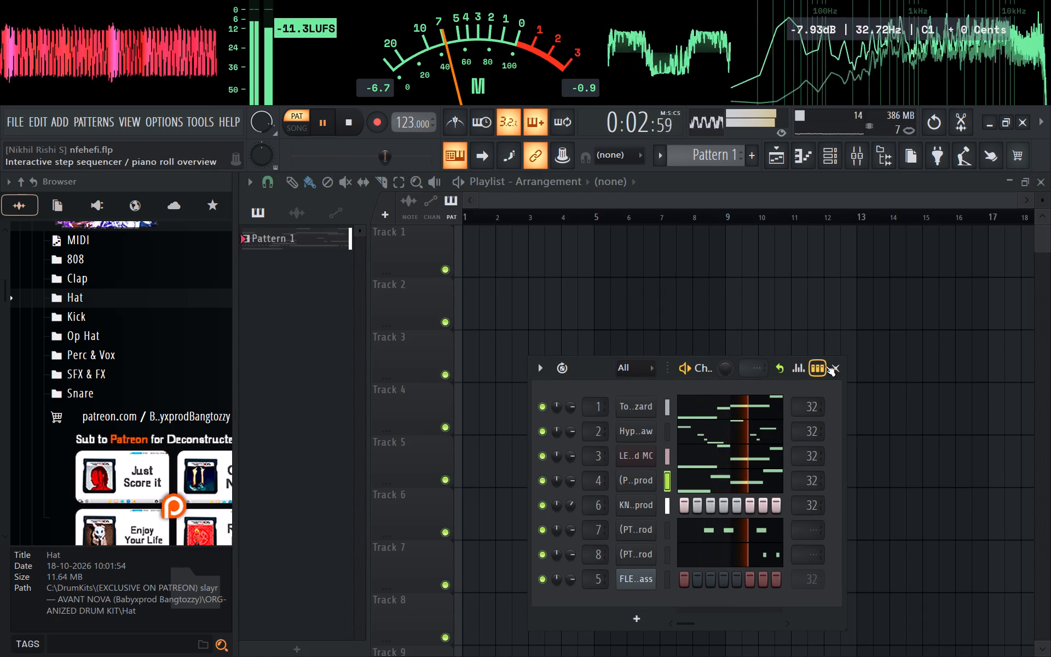
pyautogui.click(827, 377)
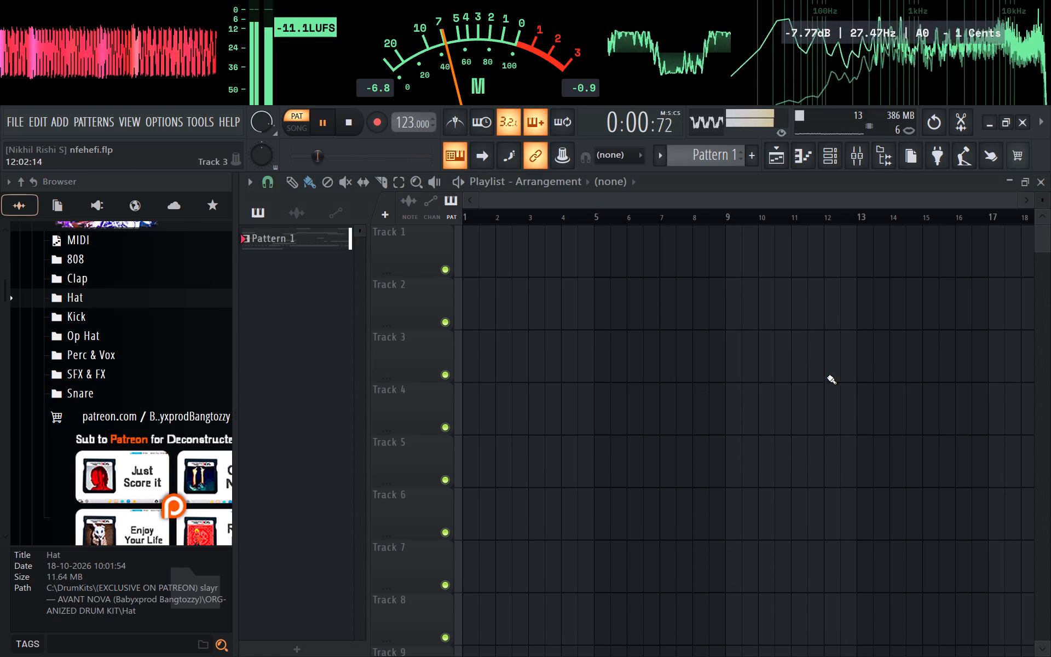
pyautogui.click(835, 159)
pyautogui.click(854, 165)
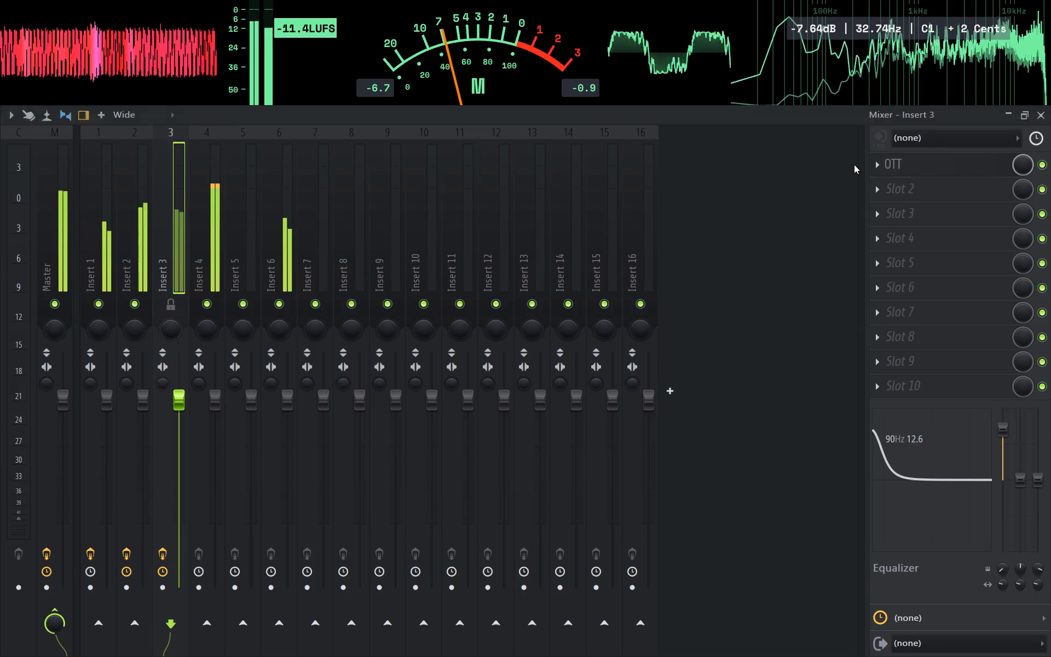
pyautogui.press('space')
pyautogui.click(1043, 115)
pyautogui.press('space')
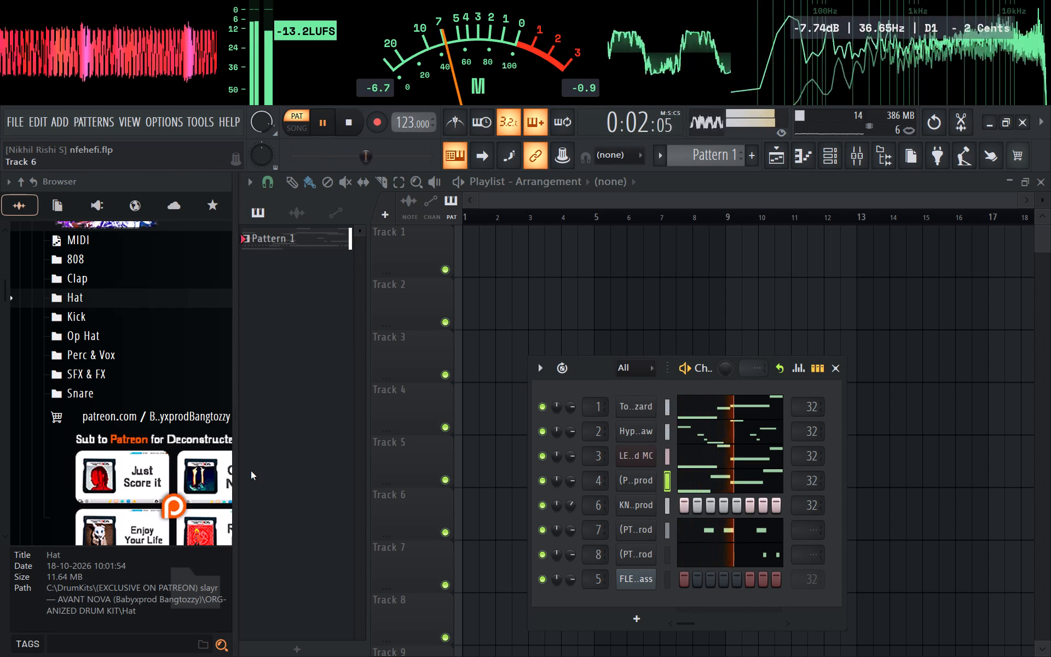
pyautogui.press('space')
pyautogui.press('space')
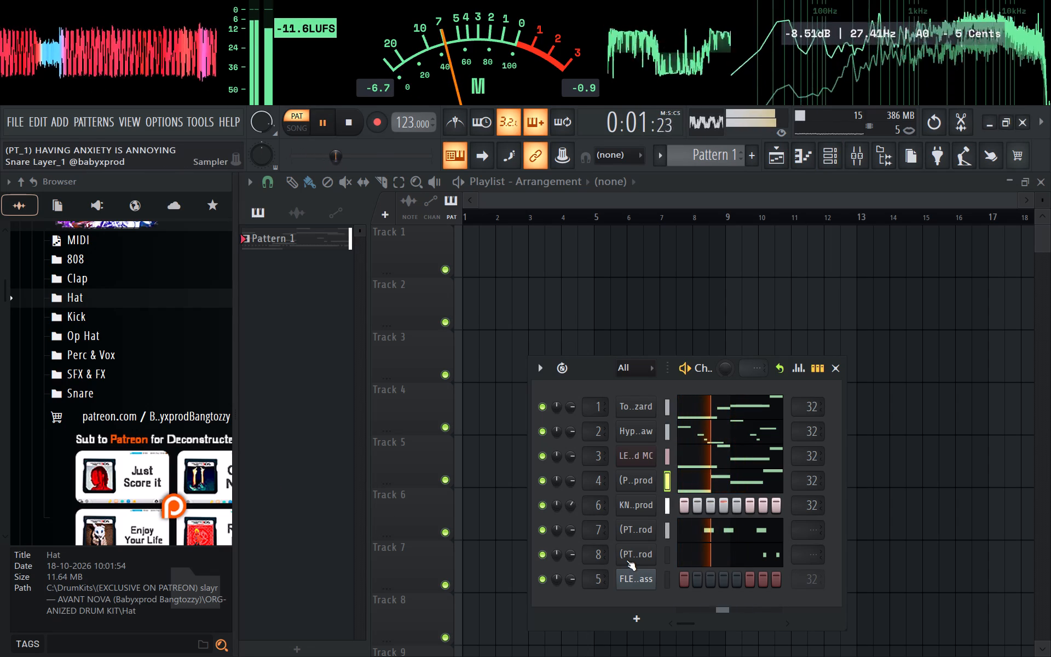
# Examine the Snare Layer_2 notes in the piano roll, close it and replay the pattern.
pyautogui.press('space')
pyautogui.rightClick(639, 531)
pyautogui.click(697, 425)
pyautogui.press('space')
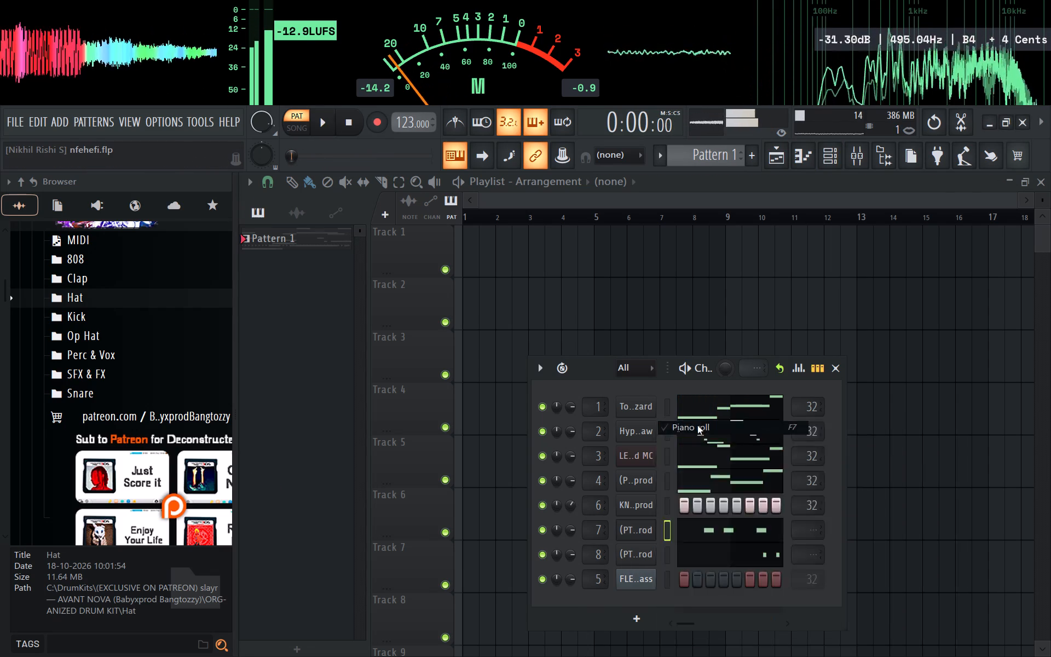
pyautogui.click(446, 392)
pyautogui.press('space')
pyautogui.rightClick(523, 389)
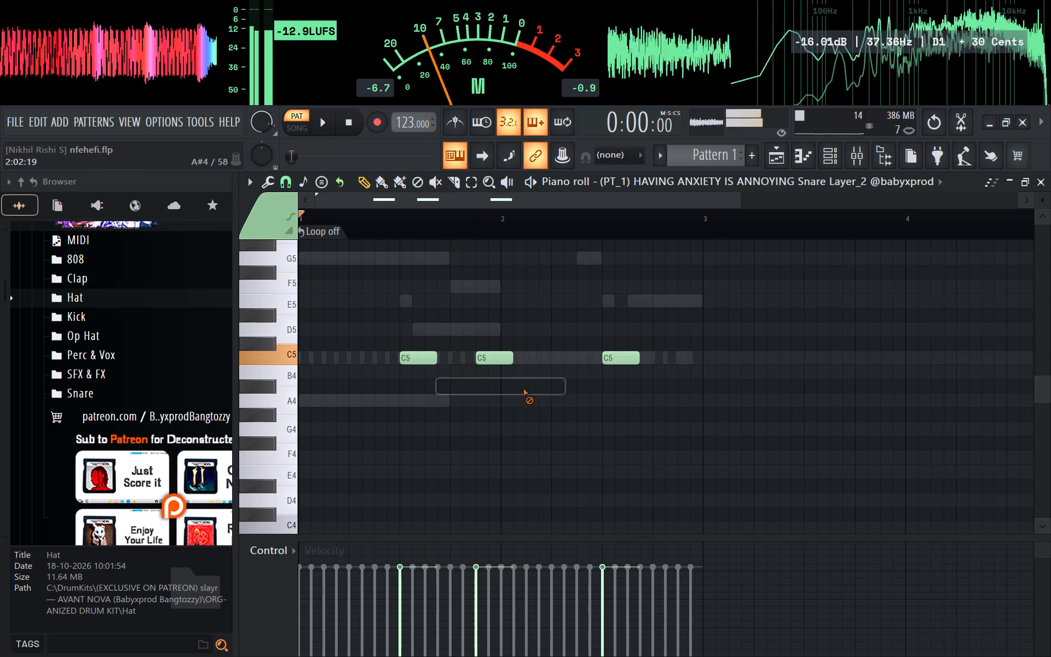
pyautogui.press('space')
pyautogui.click(1040, 180)
pyautogui.press('space')
pyautogui.press('space')
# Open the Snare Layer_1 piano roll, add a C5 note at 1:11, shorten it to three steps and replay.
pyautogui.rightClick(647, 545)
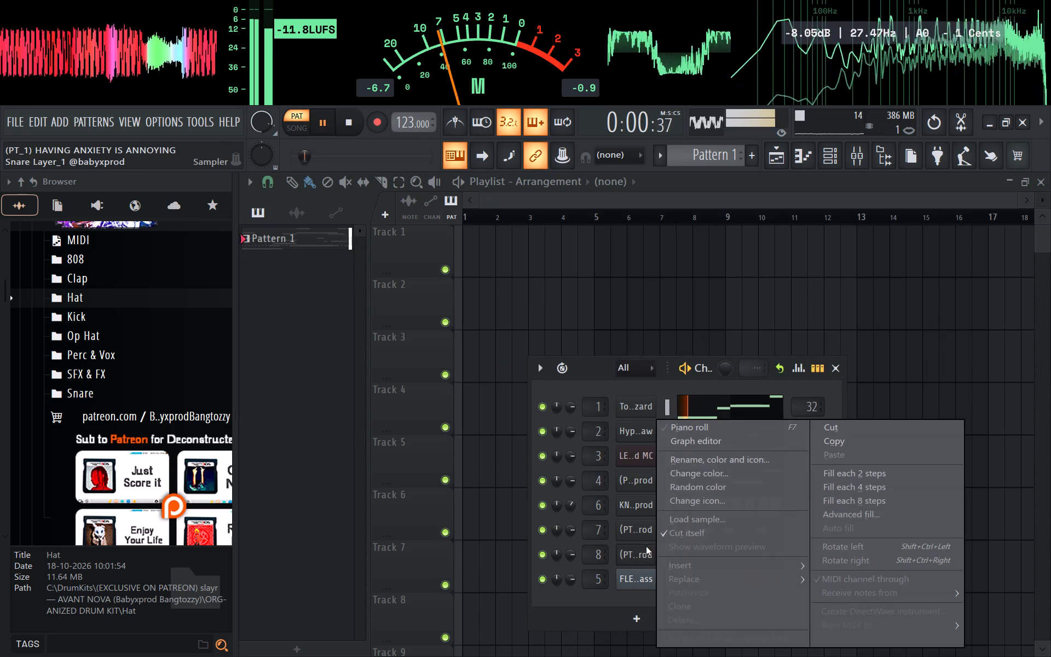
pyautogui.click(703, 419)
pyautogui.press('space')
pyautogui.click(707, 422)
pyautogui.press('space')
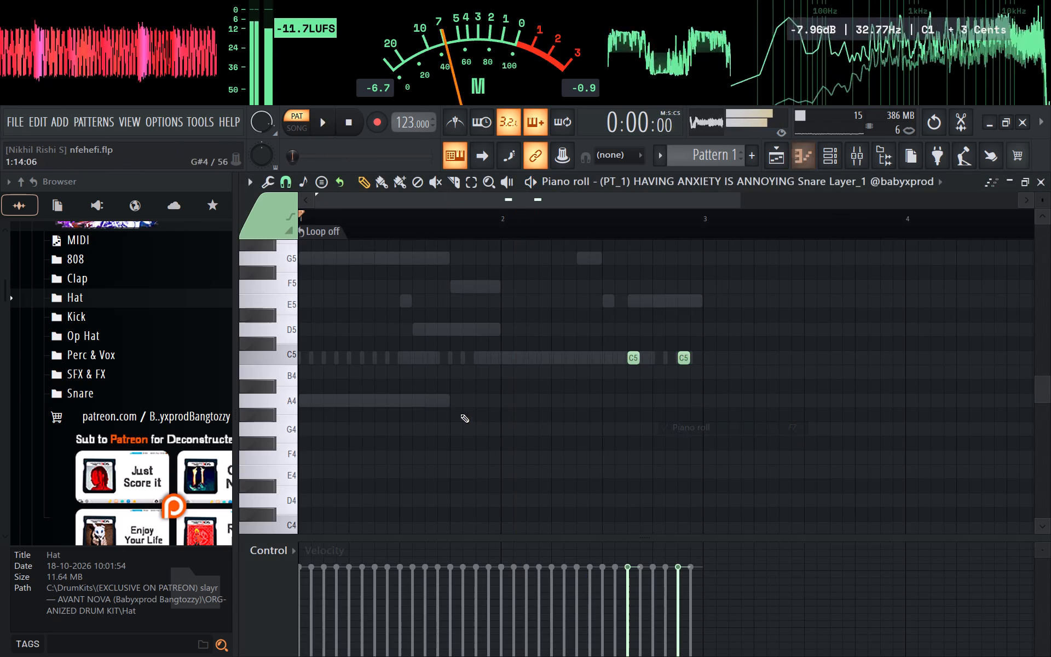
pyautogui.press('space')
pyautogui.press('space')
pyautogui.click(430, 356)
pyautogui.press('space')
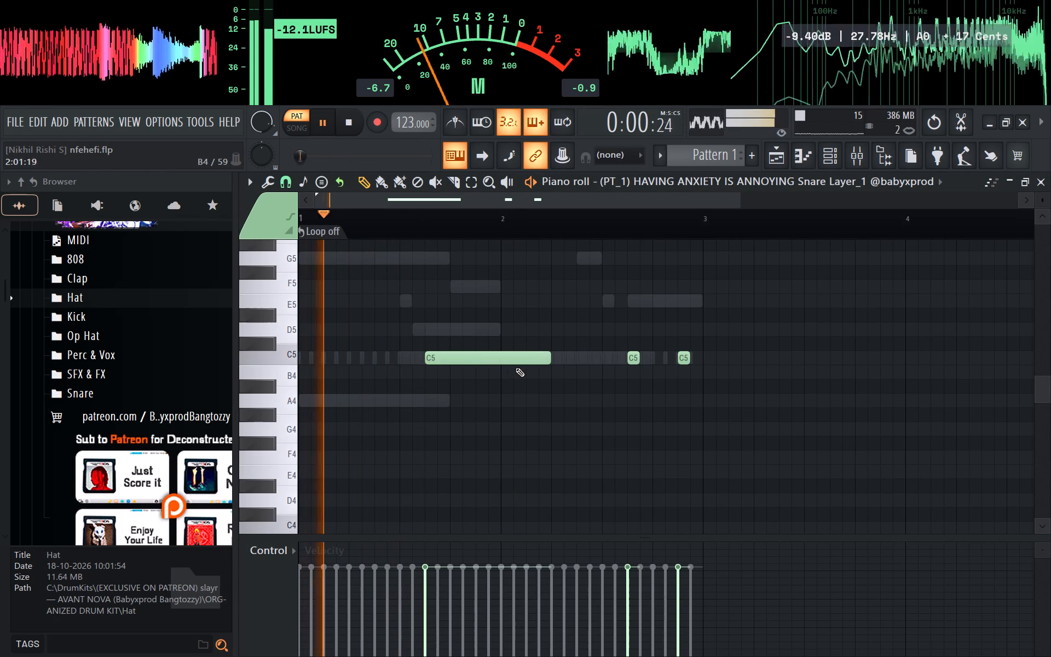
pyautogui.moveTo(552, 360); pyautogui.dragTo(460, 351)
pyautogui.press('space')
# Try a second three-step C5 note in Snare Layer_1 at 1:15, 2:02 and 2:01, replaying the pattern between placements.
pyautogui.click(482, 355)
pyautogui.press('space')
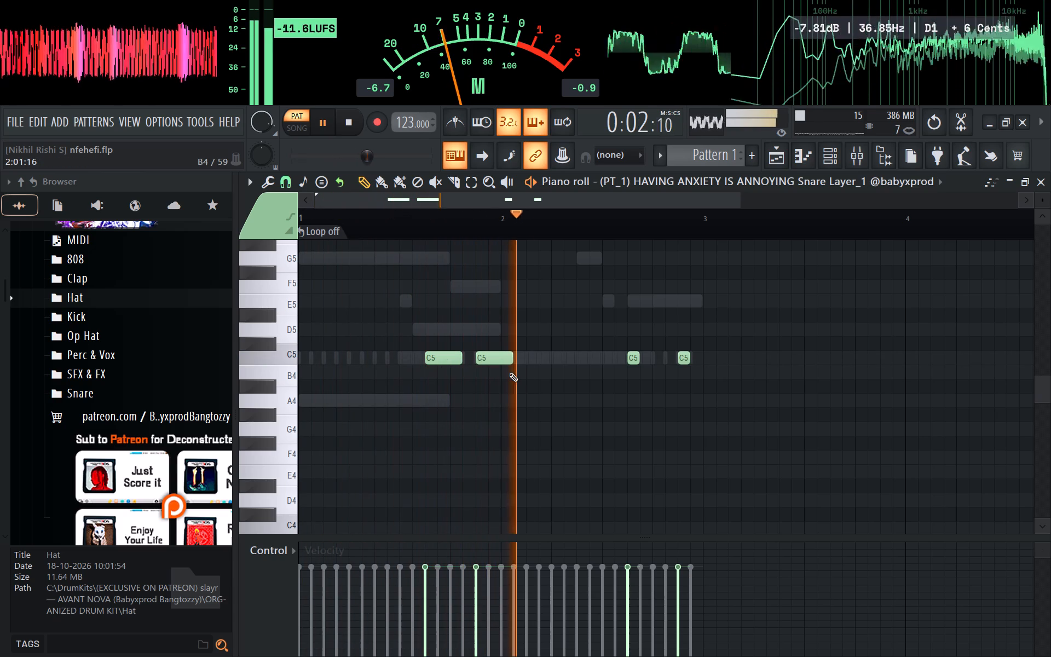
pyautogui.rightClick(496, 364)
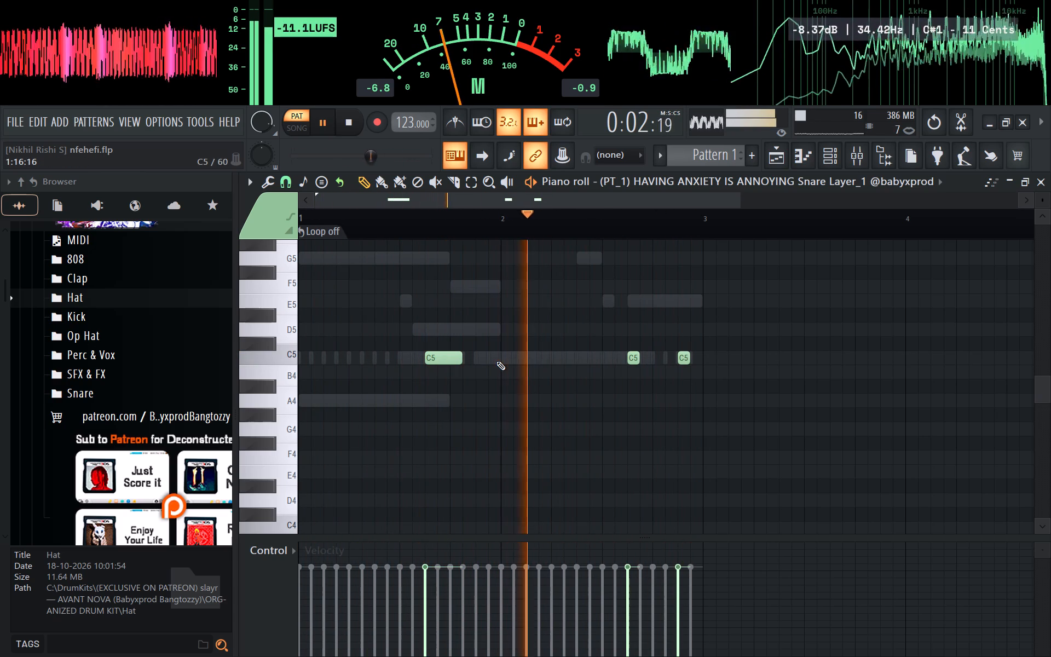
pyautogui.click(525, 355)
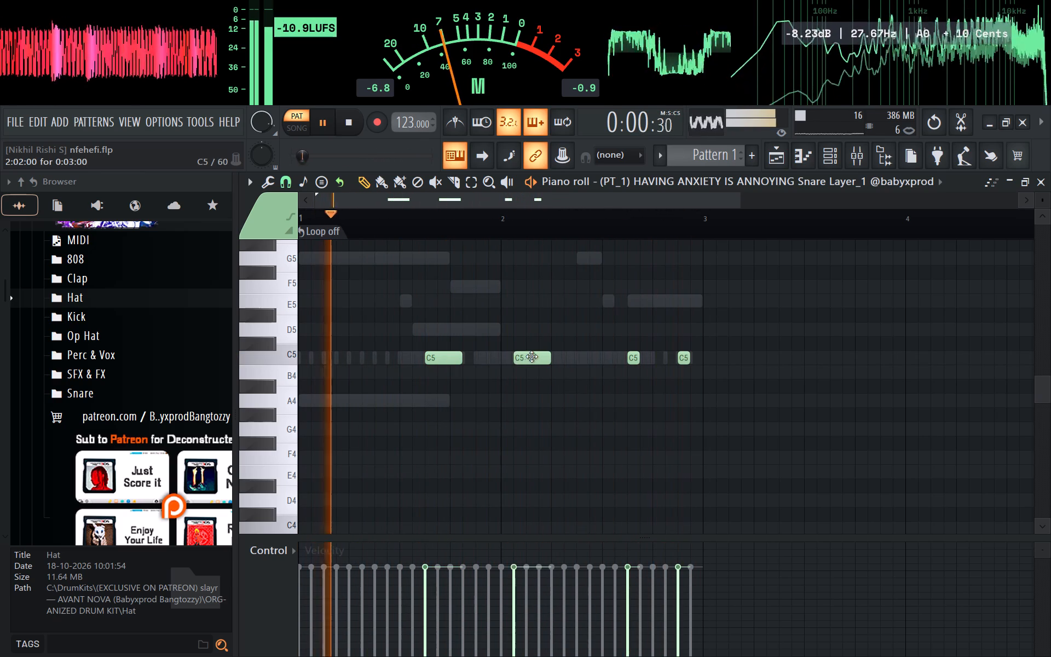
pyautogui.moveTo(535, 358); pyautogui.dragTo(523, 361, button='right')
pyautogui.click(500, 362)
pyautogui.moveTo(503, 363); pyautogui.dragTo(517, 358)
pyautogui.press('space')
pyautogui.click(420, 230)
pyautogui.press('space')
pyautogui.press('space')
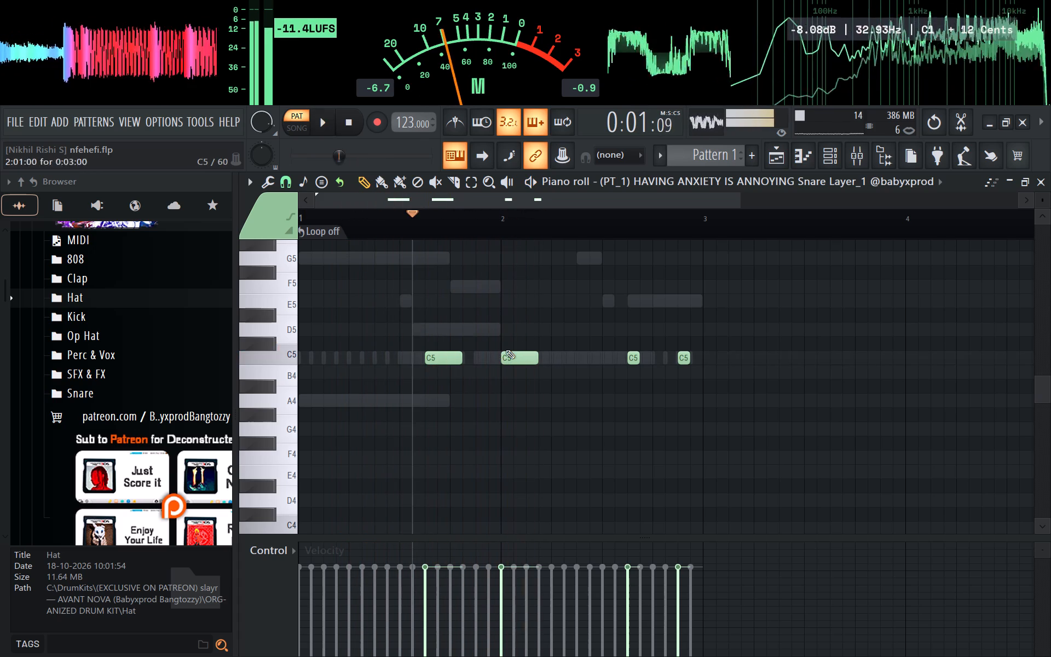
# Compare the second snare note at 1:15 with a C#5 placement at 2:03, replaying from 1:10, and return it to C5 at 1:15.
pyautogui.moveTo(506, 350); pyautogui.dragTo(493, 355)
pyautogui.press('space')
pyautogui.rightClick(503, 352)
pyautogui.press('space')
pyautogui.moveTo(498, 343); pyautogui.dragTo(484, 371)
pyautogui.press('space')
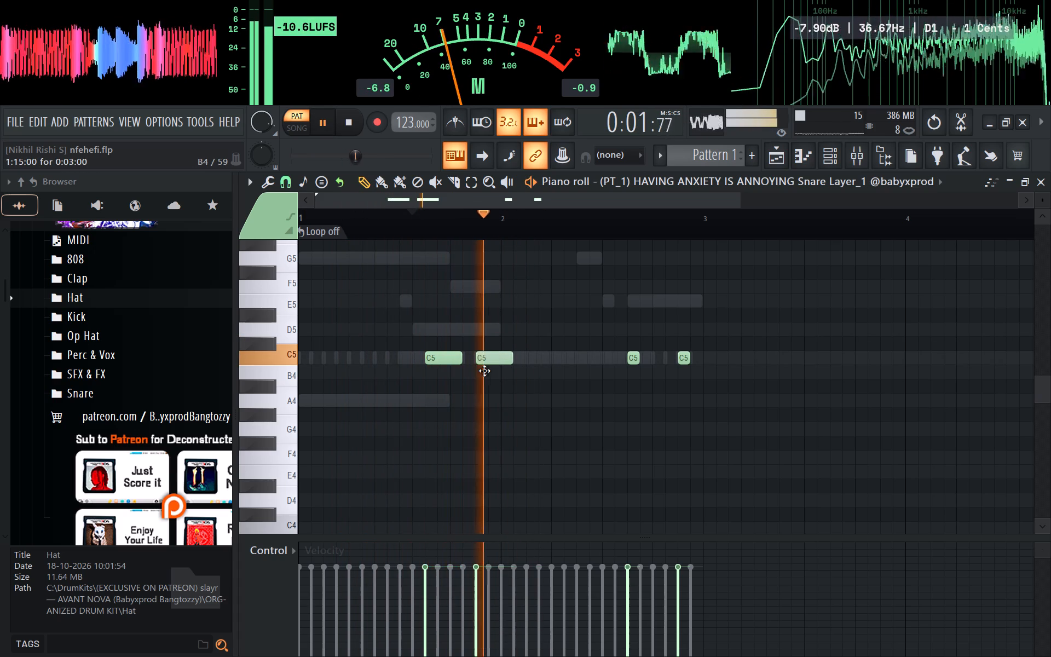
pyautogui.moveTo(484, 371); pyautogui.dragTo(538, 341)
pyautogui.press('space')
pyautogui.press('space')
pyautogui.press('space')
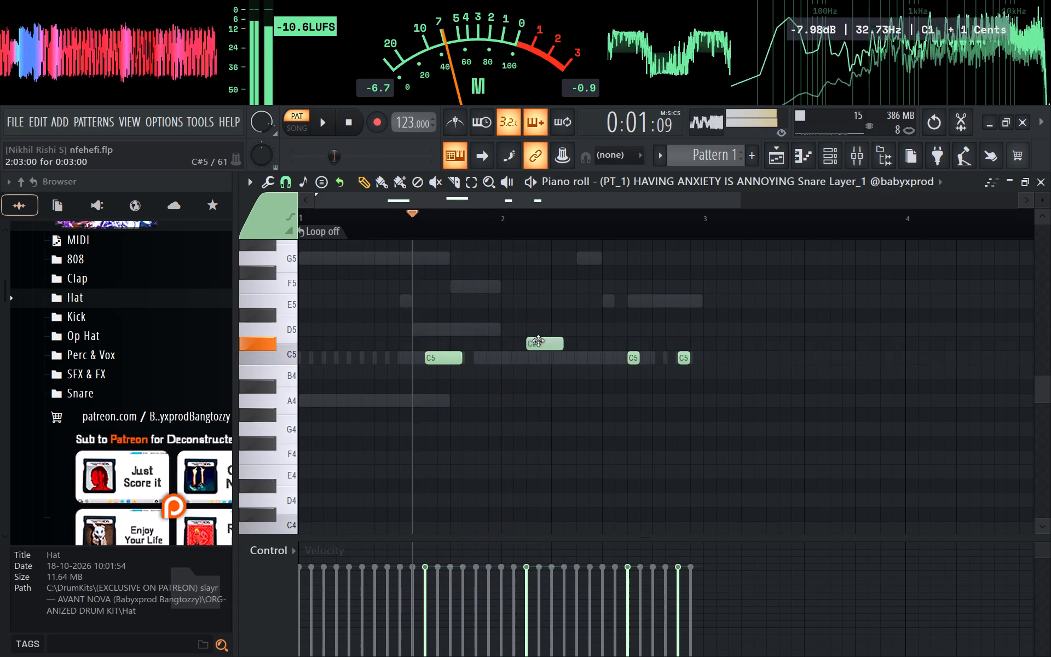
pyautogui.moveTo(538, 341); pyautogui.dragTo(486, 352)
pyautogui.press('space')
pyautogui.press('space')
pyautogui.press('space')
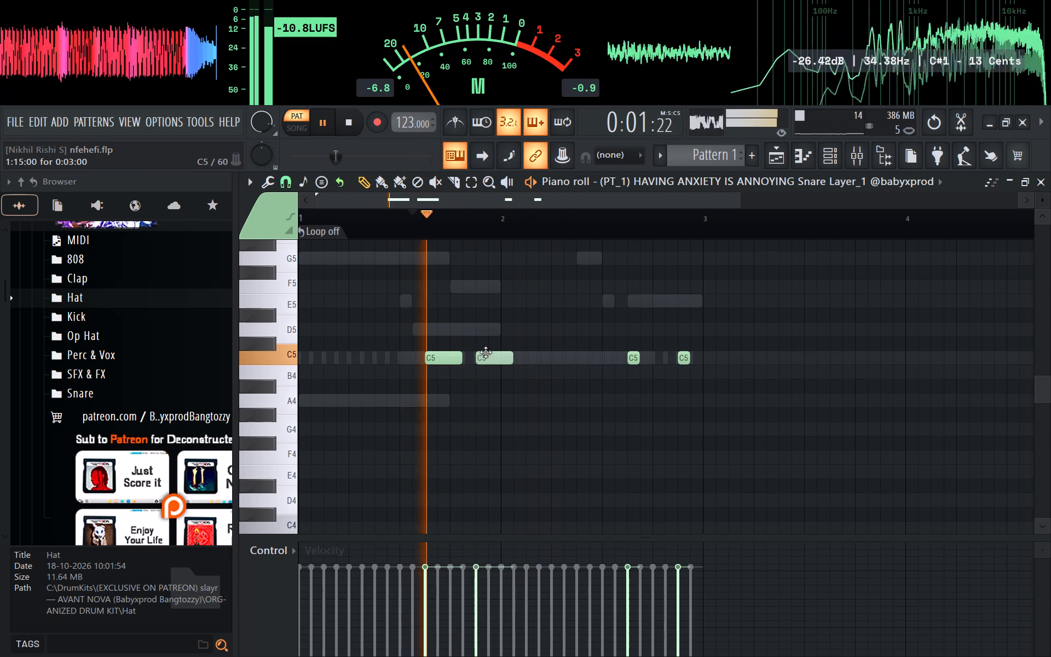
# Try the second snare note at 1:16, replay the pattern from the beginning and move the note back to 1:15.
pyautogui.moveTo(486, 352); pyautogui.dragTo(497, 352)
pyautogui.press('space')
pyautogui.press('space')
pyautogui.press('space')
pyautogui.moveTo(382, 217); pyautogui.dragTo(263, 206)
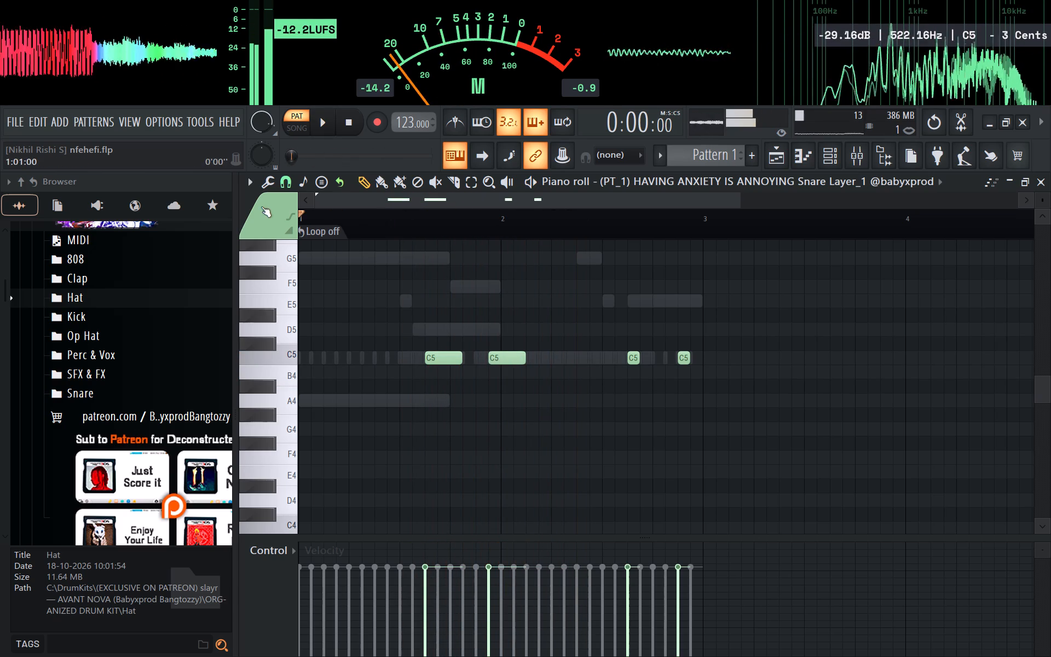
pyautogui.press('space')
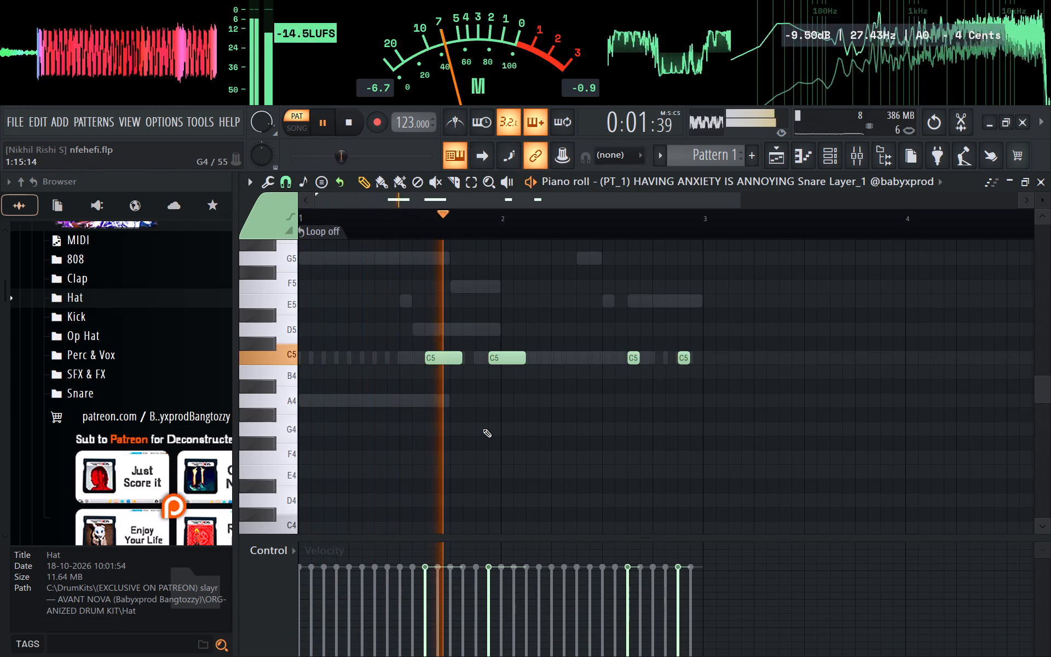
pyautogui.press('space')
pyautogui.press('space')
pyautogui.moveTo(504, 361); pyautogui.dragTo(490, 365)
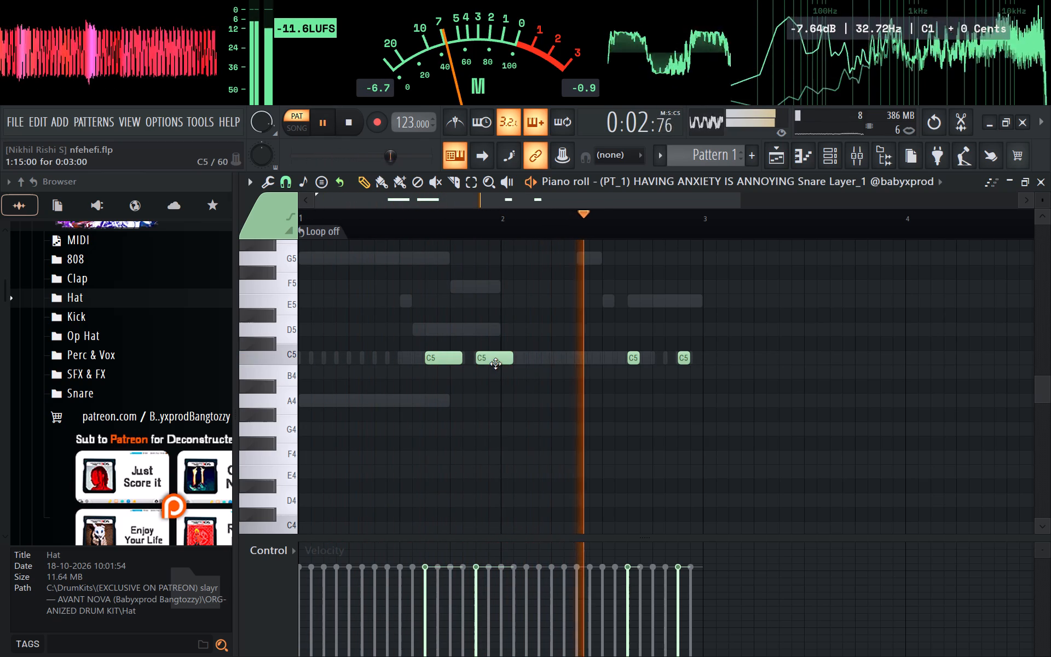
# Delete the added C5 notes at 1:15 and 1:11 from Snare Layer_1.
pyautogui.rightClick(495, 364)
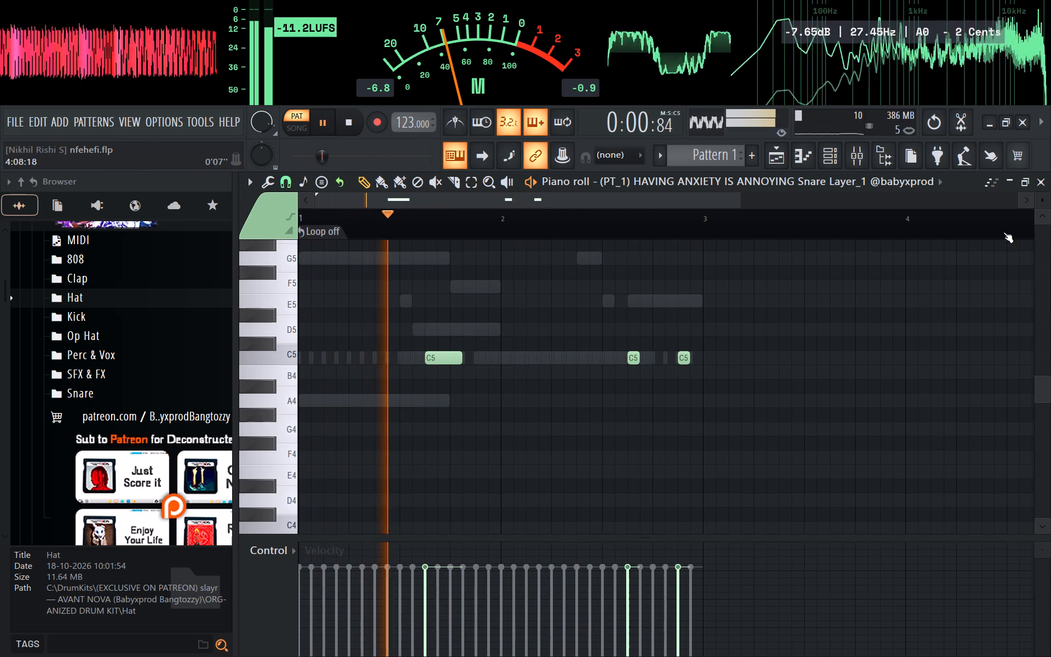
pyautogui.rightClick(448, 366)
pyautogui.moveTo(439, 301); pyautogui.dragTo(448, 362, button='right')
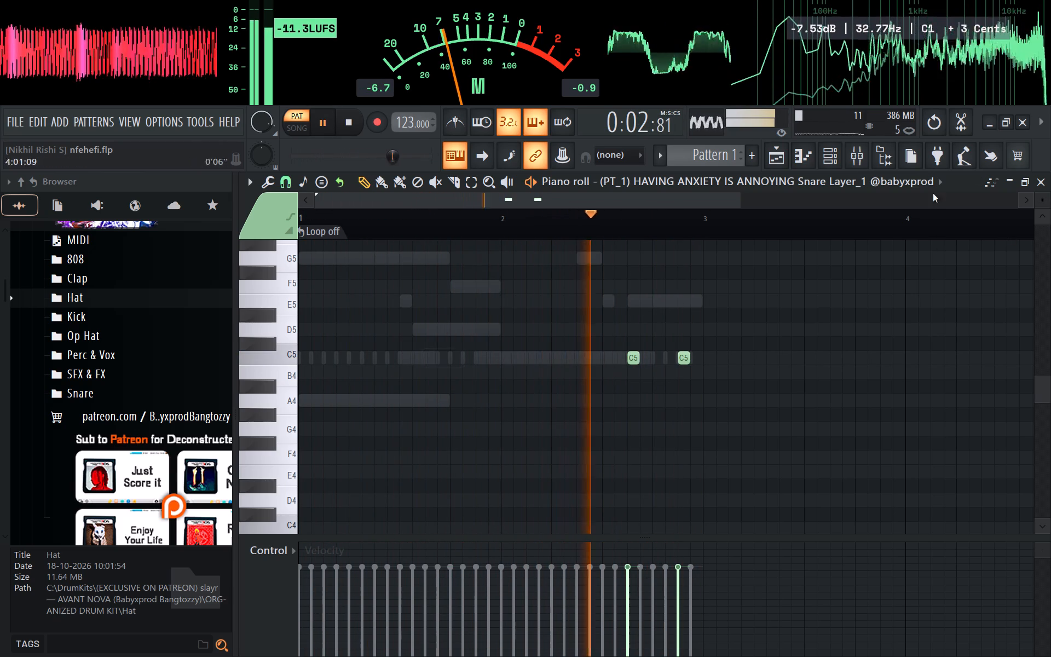
# Return to the channel rack and audition the Kick_2 sample from the Kick folder against the playing pattern.
pyautogui.click(863, 154)
pyautogui.click(1043, 119)
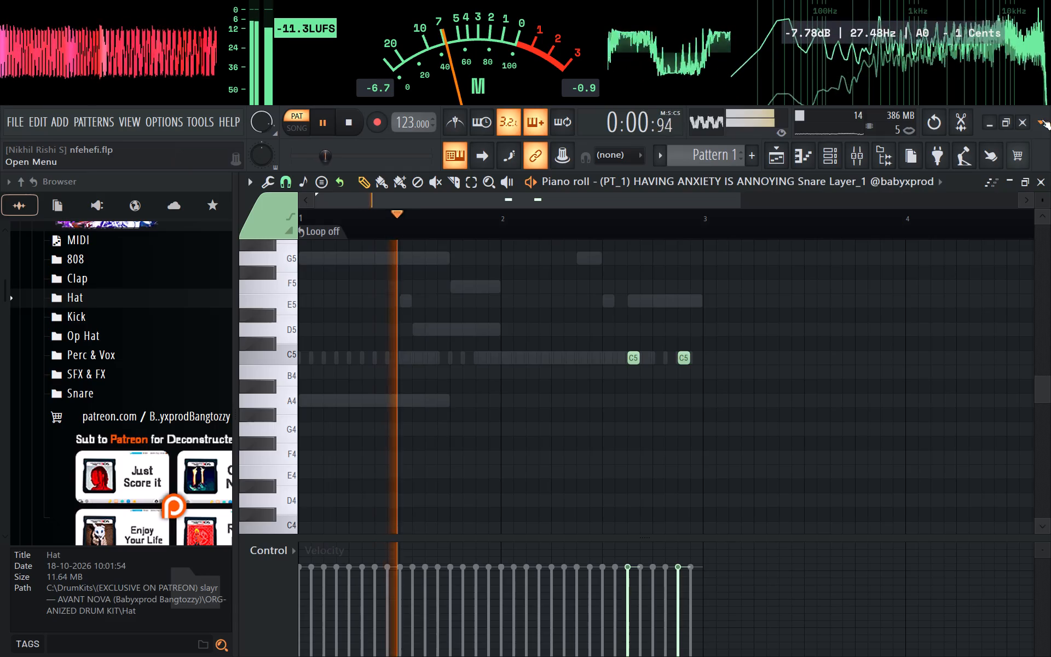
pyautogui.click(828, 150)
pyautogui.press('space')
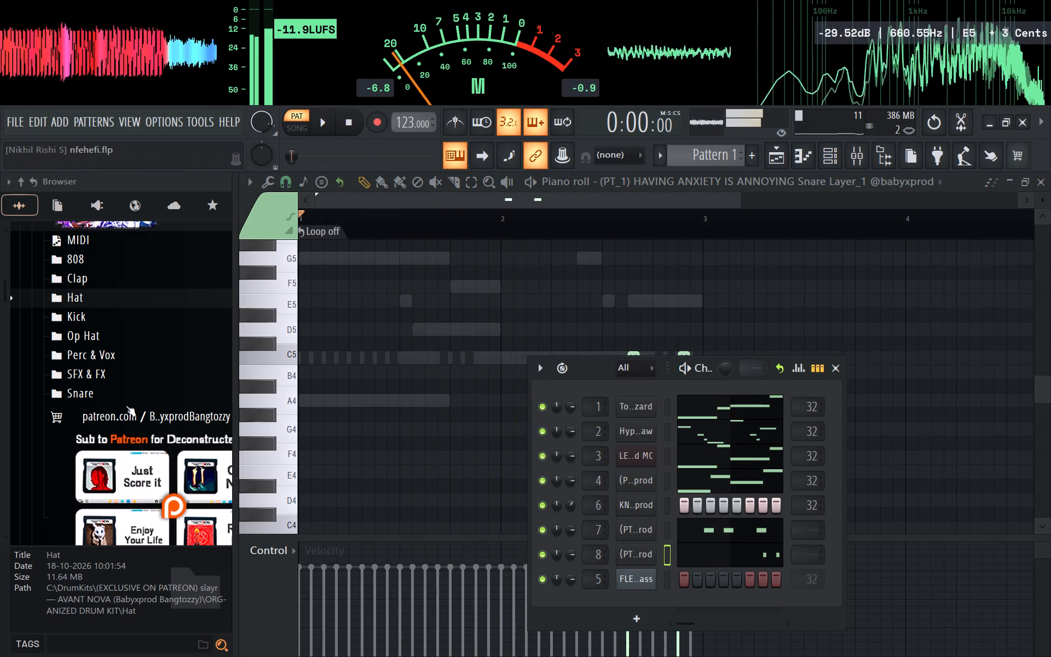
pyautogui.click(111, 313)
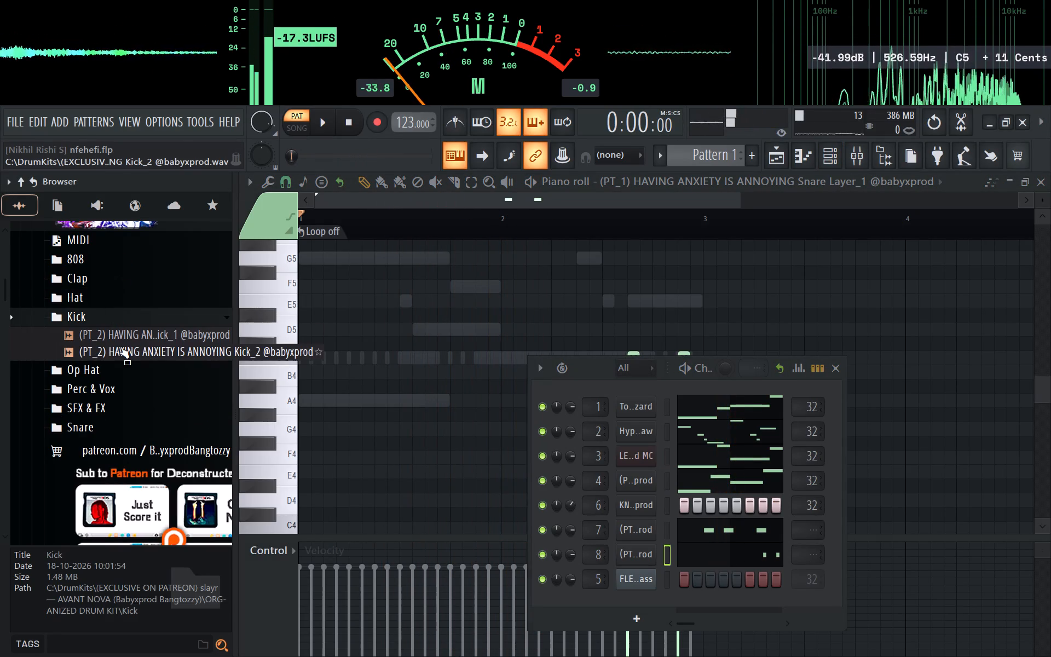
pyautogui.doubleClick(120, 347)
pyautogui.press('space')
pyautogui.click(120, 347)
pyautogui.click(120, 347)
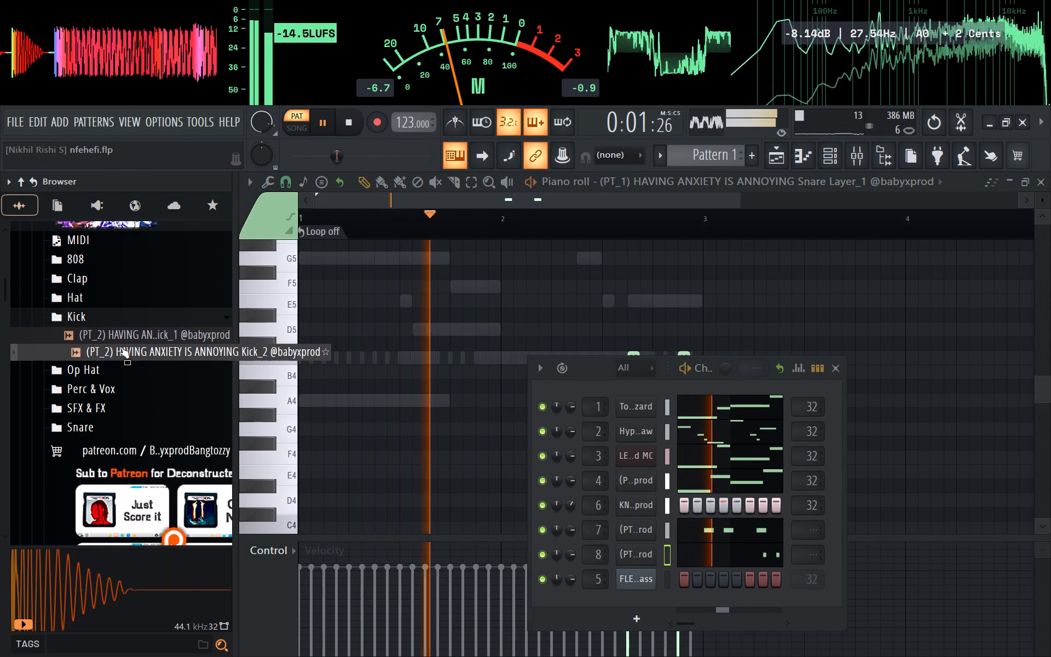
pyautogui.click(120, 347)
pyautogui.click(120, 347)
pyautogui.click(120, 347)
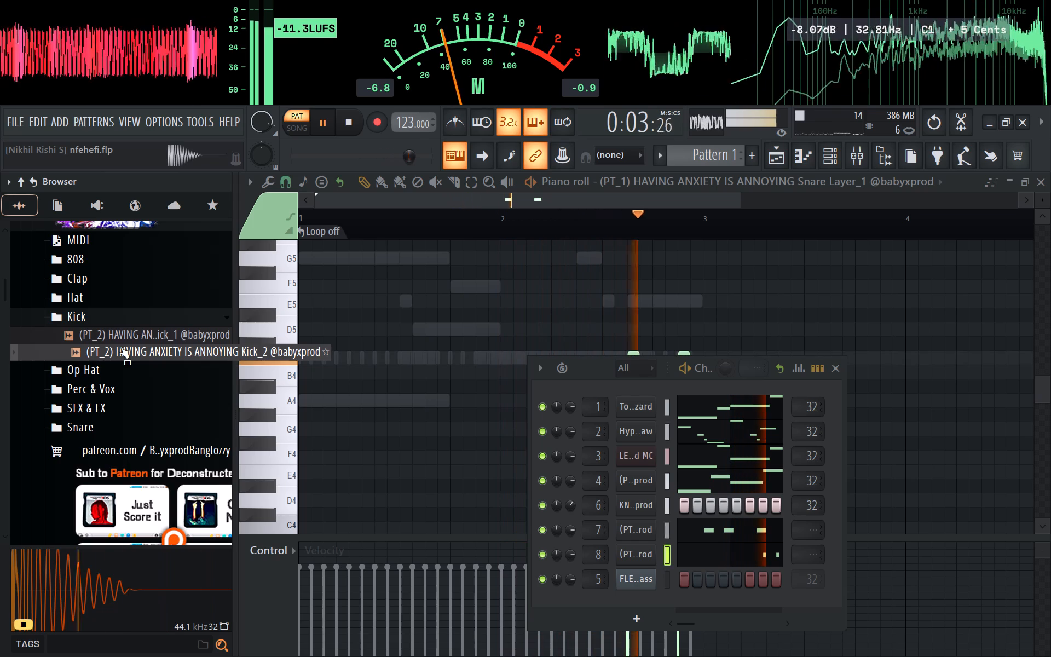
pyautogui.click(120, 347)
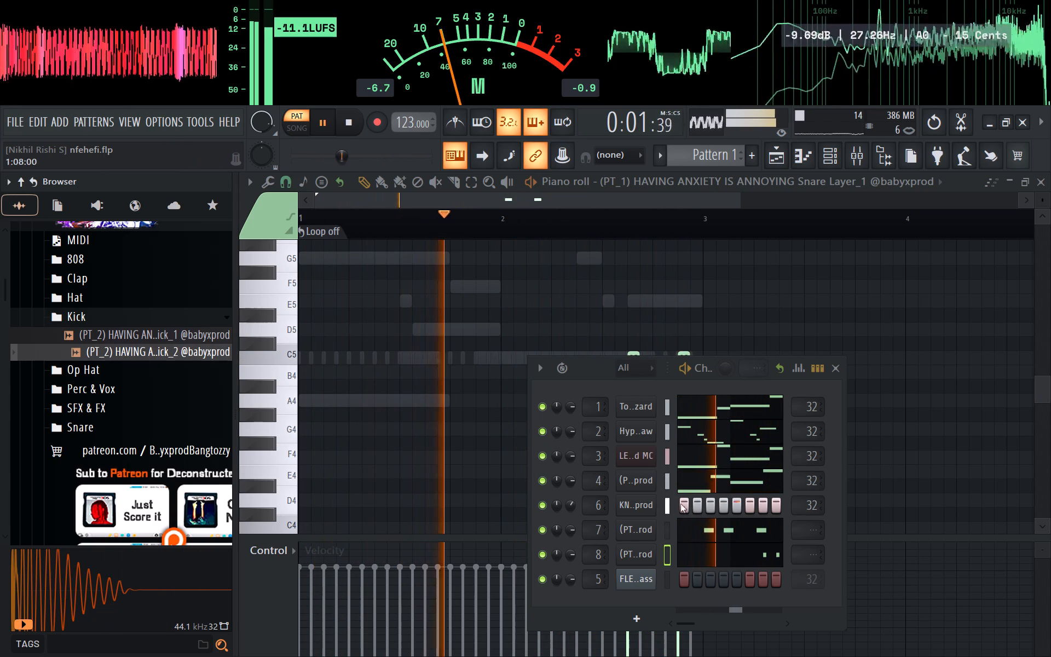
# Open the Bass_2 piano roll and shorten the opening A4 note to six steps.
pyautogui.rightClick(650, 488)
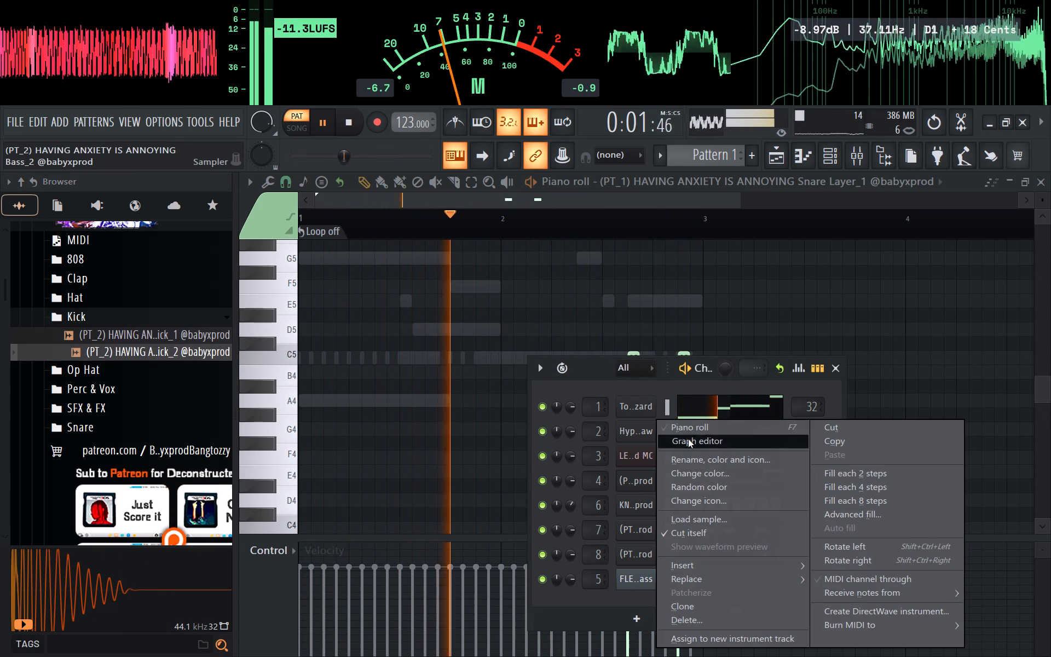
pyautogui.click(686, 427)
pyautogui.press('space')
pyautogui.moveTo(420, 399); pyautogui.dragTo(384, 406)
pyautogui.press('space')
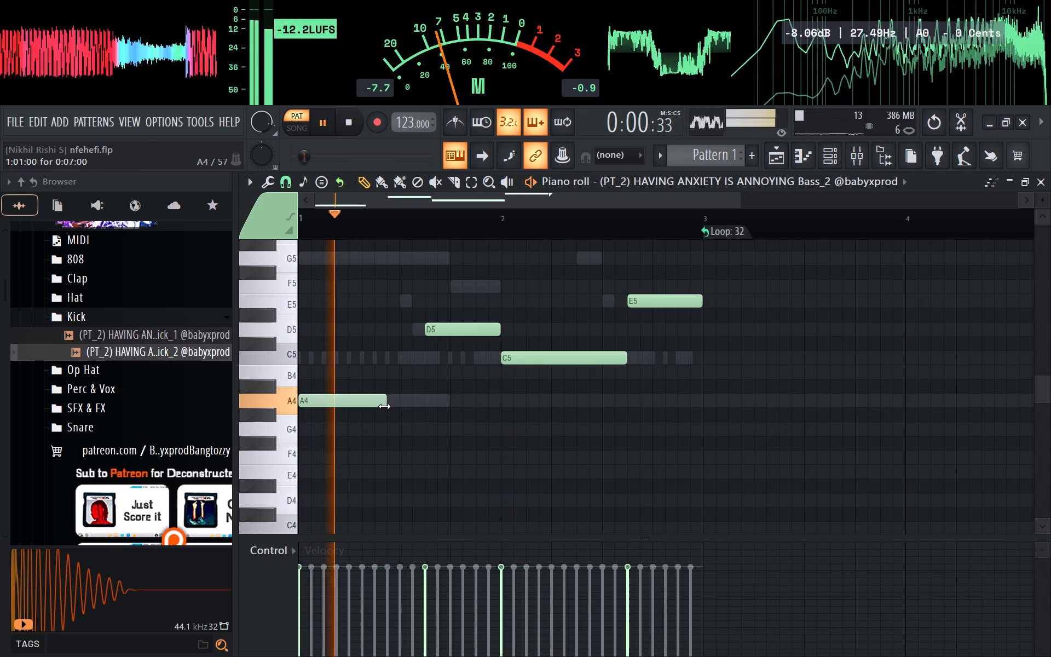
pyautogui.moveTo(384, 406); pyautogui.dragTo(378, 407)
pyautogui.press('space')
pyautogui.moveTo(386, 402); pyautogui.dragTo(376, 404)
pyautogui.press('space')
# Add a second A4 bass note at 1:07, trim it to four steps and replay the pattern.
pyautogui.click(379, 402)
pyautogui.moveTo(445, 401); pyautogui.dragTo(426, 407)
pyautogui.press('space')
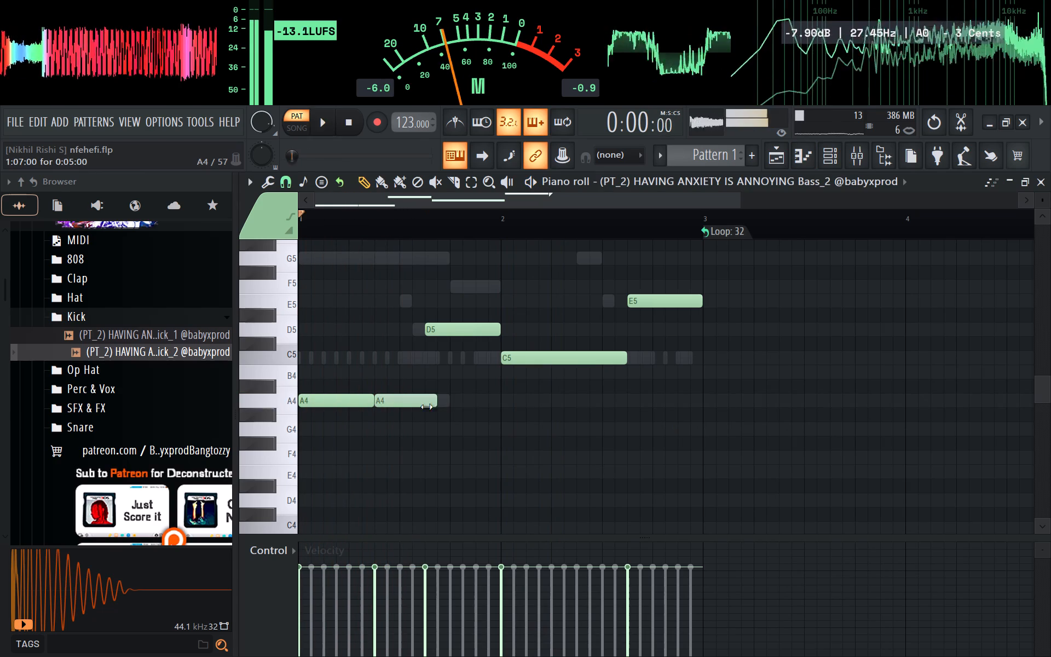
pyautogui.moveTo(426, 407); pyautogui.dragTo(421, 407)
pyautogui.press('space')
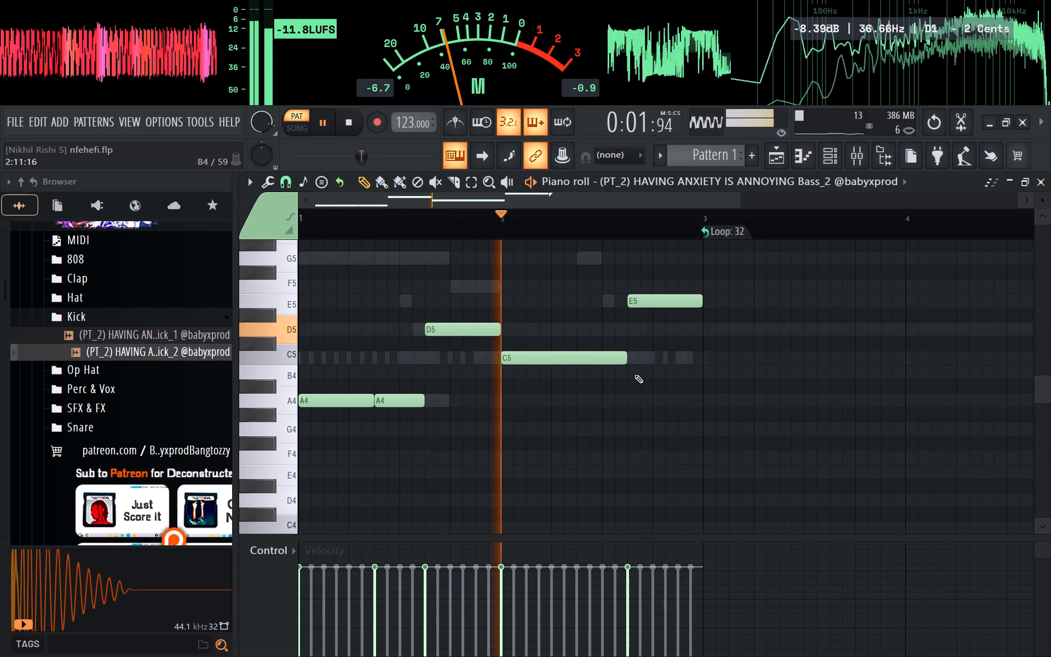
# Split the Bass_2 C5 note into a six-step note at bar 2 and a four-step C5 at 2:07.
pyautogui.moveTo(622, 359); pyautogui.dragTo(565, 361)
pyautogui.press('space')
pyautogui.press('space')
pyautogui.moveTo(581, 360); pyautogui.dragTo(573, 363)
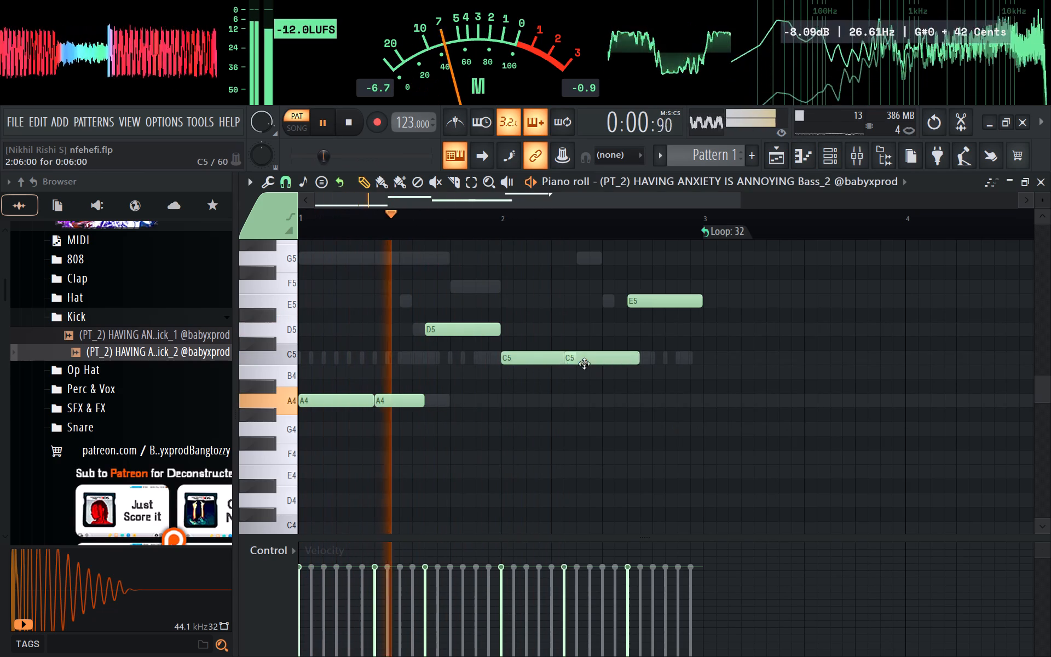
pyautogui.rightClick(584, 364)
pyautogui.click(585, 364)
pyautogui.moveTo(649, 359); pyautogui.dragTo(631, 361)
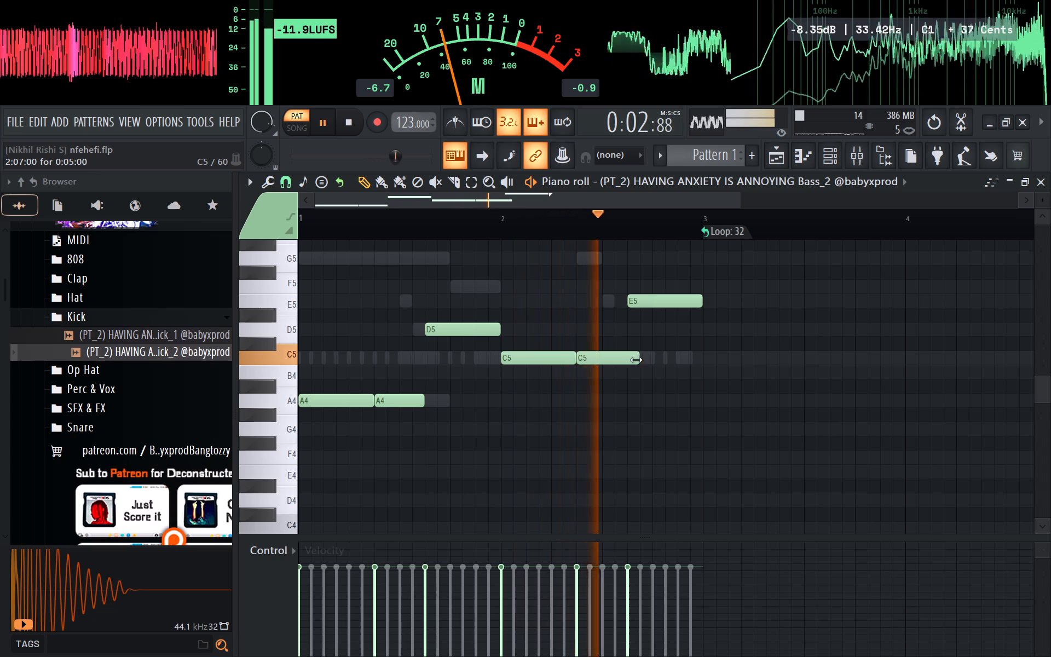
pyautogui.moveTo(636, 360); pyautogui.dragTo(627, 360)
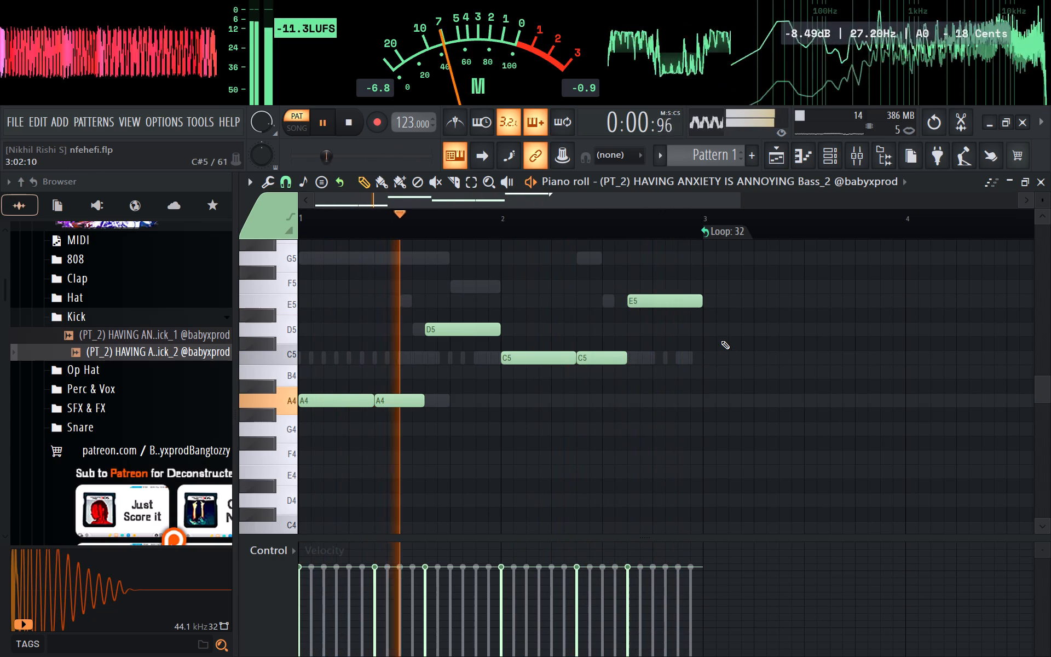
# Shape the Bass_2 sampler's volume envelope with a short attack of a few percent and an attack tension of -100%.
pyautogui.click(825, 146)
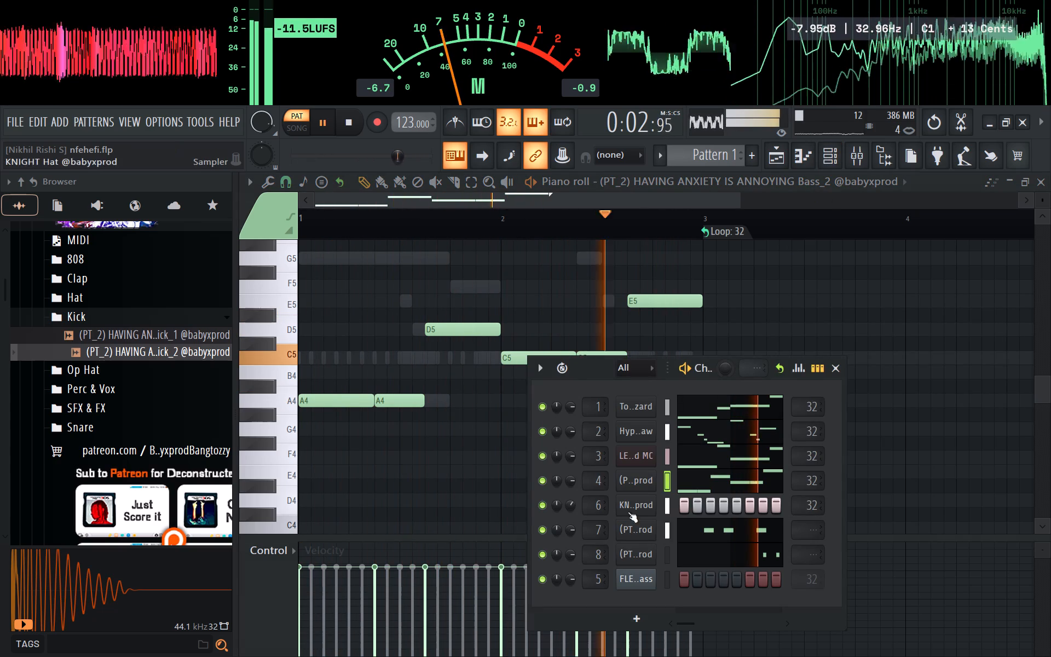
pyautogui.click(629, 479)
pyautogui.click(161, 217)
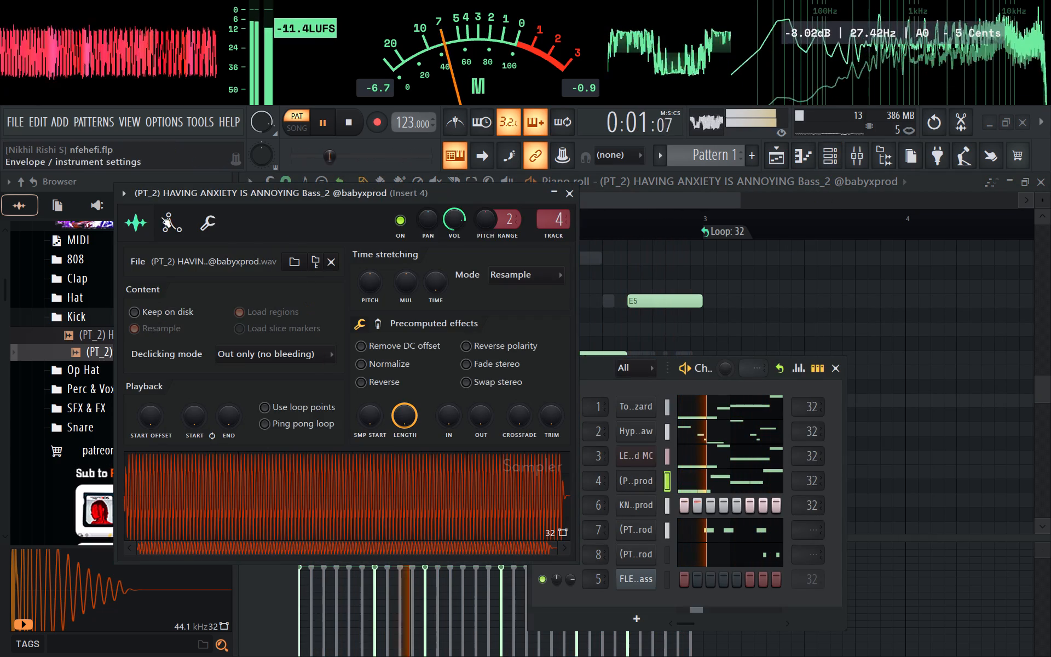
pyautogui.moveTo(169, 393); pyautogui.dragTo(176, 387)
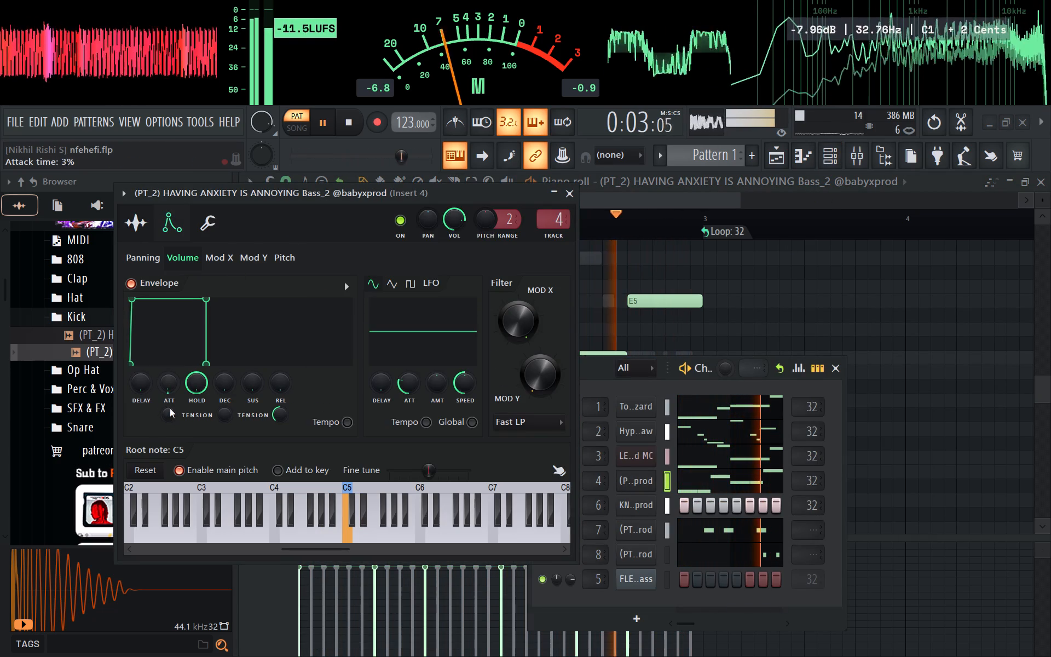
pyautogui.moveTo(170, 417); pyautogui.dragTo(223, 231)
pyautogui.click(175, 382)
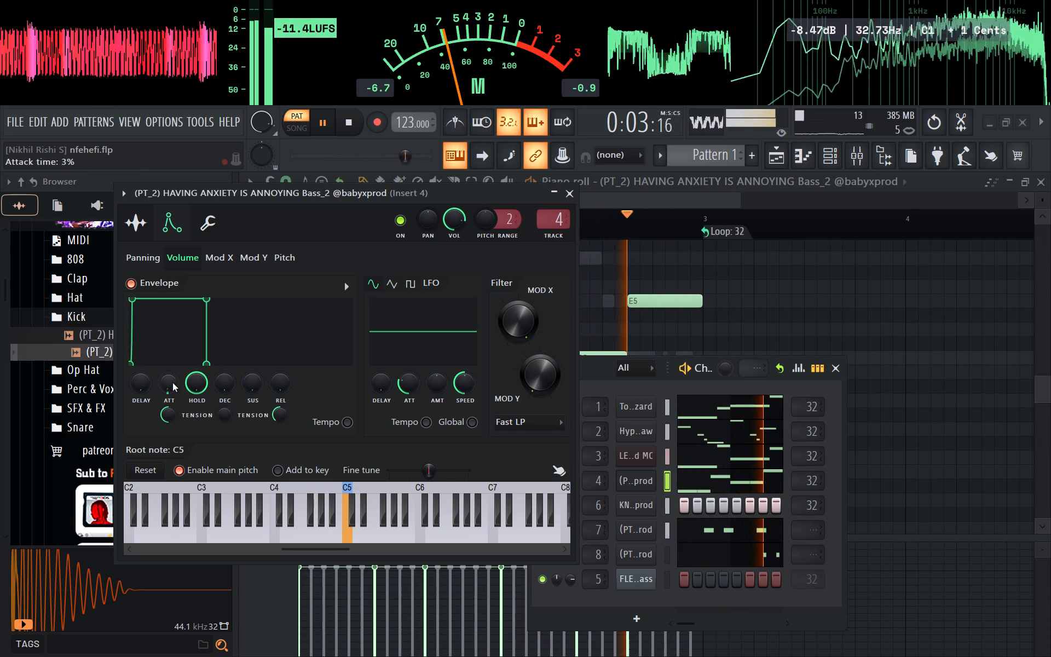
pyautogui.moveTo(169, 387); pyautogui.dragTo(171, 387)
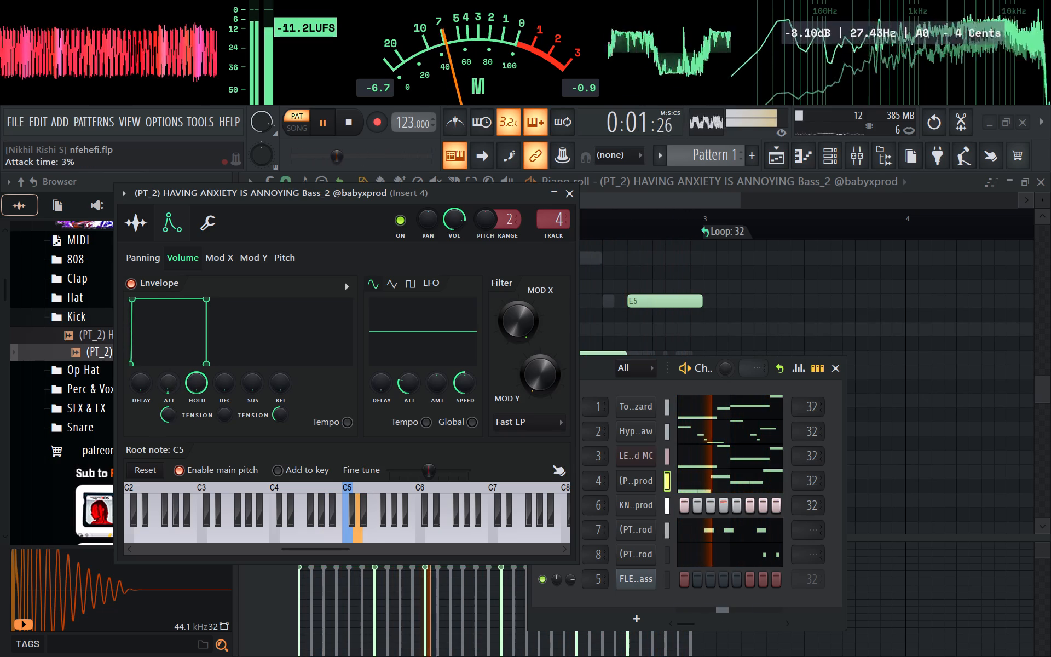
pyautogui.moveTo(171, 387); pyautogui.dragTo(176, 386)
pyautogui.click(169, 387)
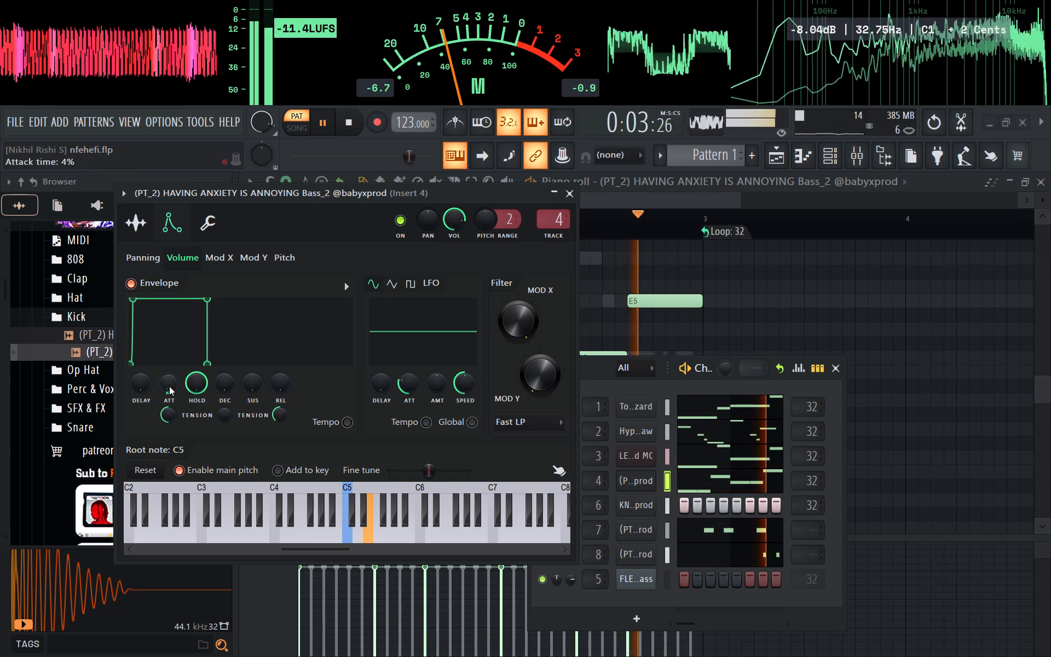
pyautogui.moveTo(169, 387); pyautogui.dragTo(177, 382)
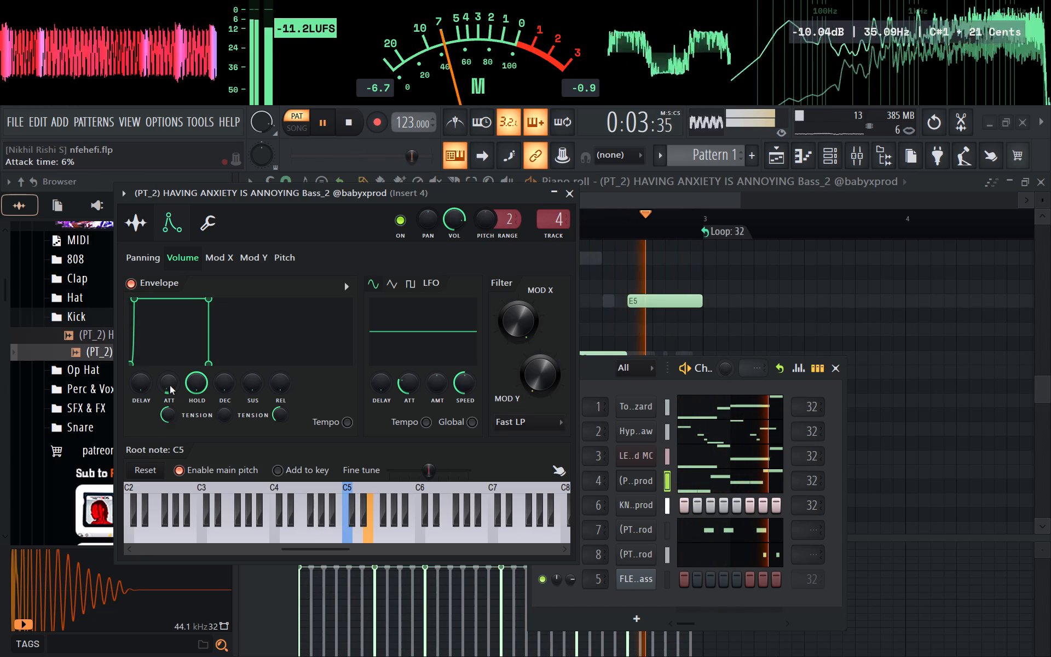
pyautogui.moveTo(170, 385); pyautogui.dragTo(163, 388)
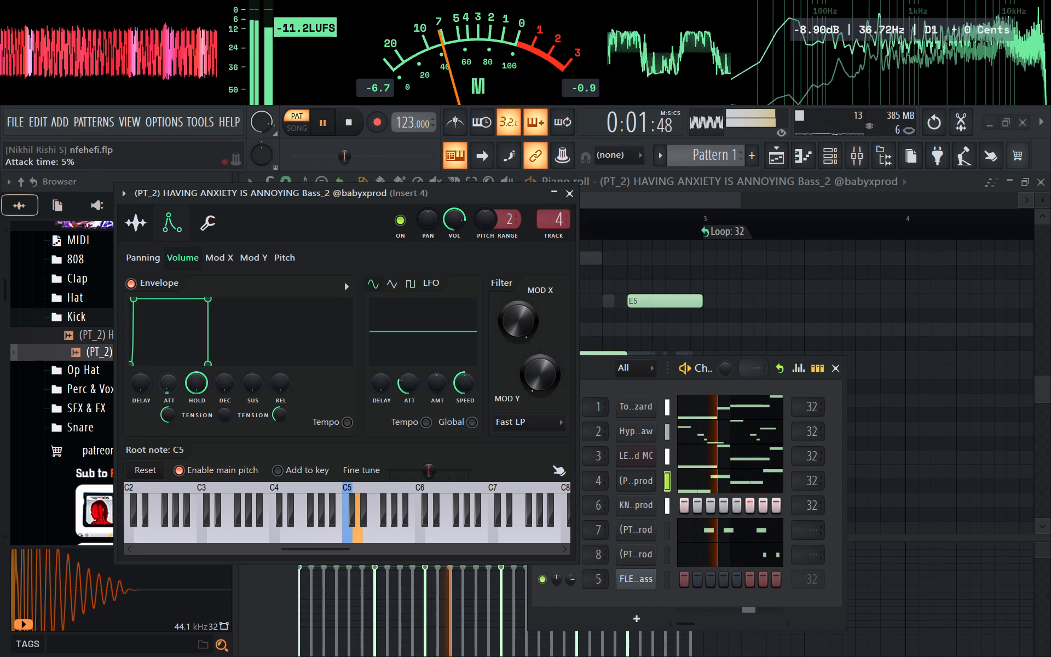
pyautogui.moveTo(163, 388); pyautogui.dragTo(157, 390)
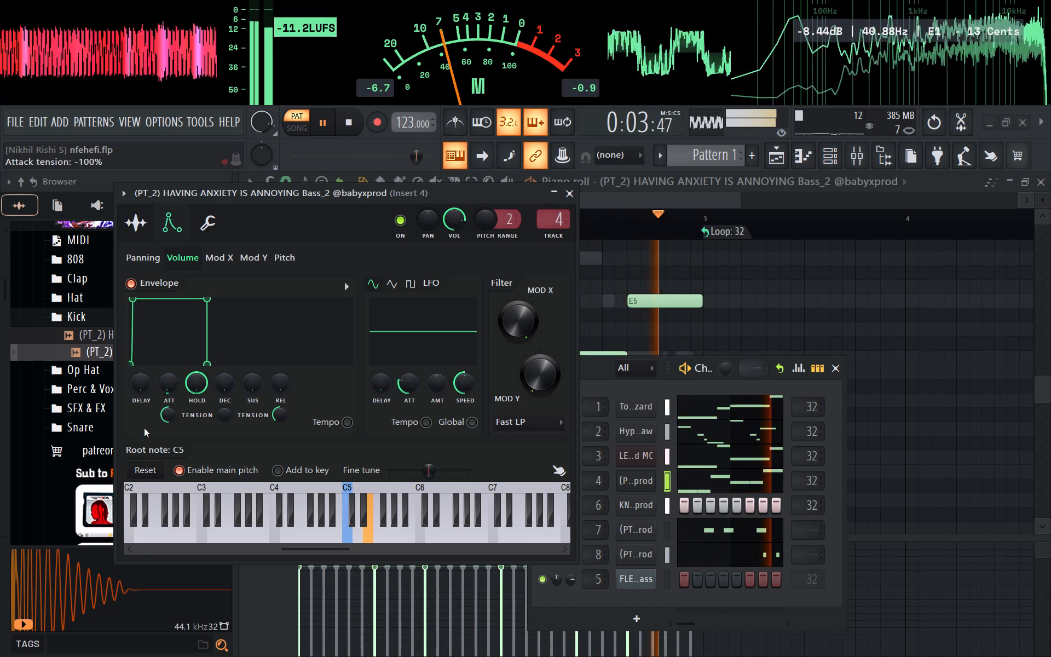
pyautogui.click(170, 385)
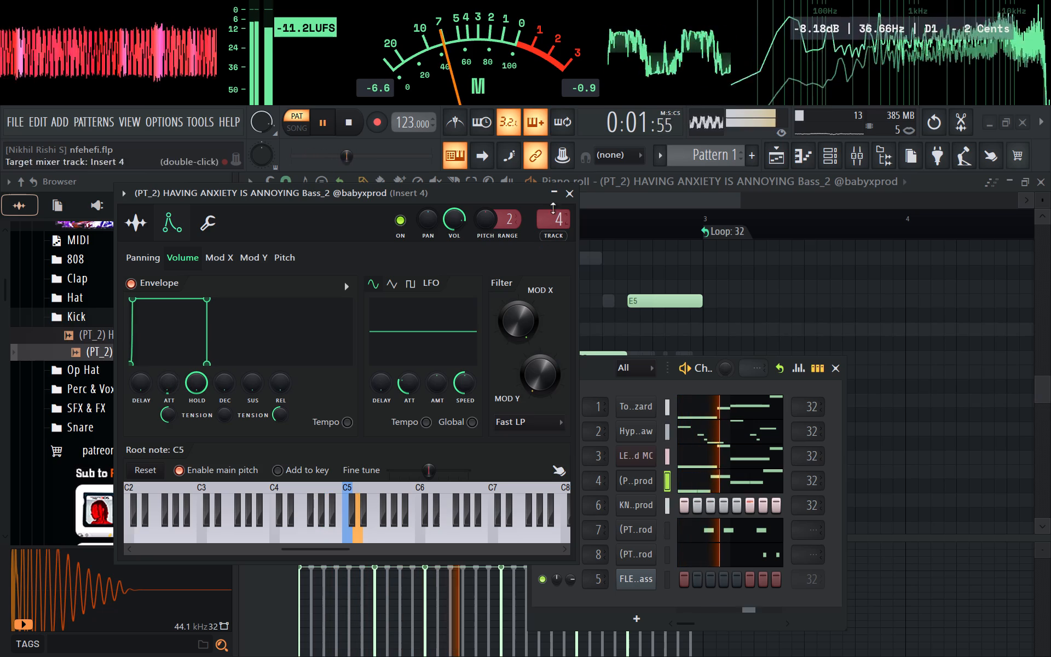
pyautogui.click(569, 187)
pyautogui.click(834, 372)
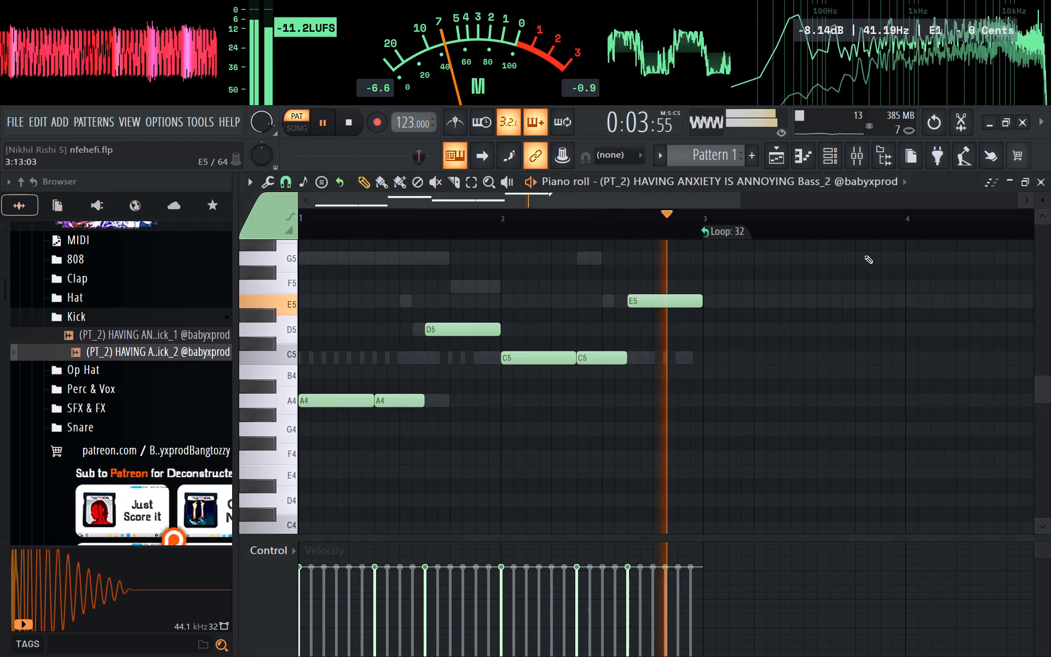
# Isolate Inserts 2 and 3 in the mixer, play the pattern, and inspect the effects on Inserts 3, 2 and 1.
pyautogui.press('space')
pyautogui.click(863, 159)
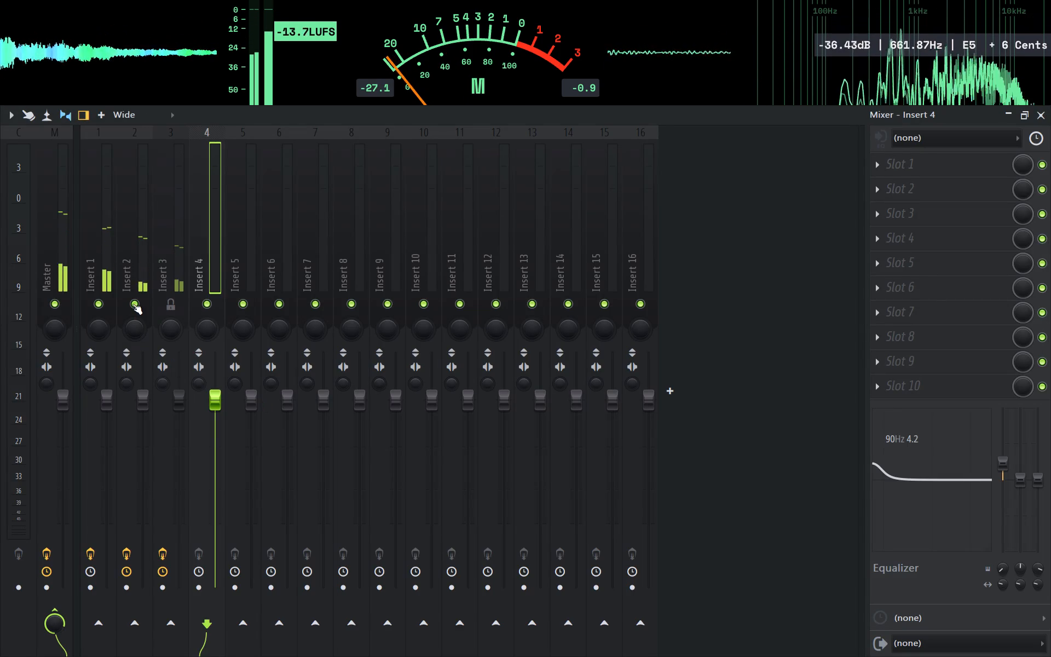
pyautogui.keyDown('ctrl'); pyautogui.click(132, 304); pyautogui.keyUp('ctrl')
pyautogui.click(176, 308)
pyautogui.press('space')
pyautogui.click(177, 246)
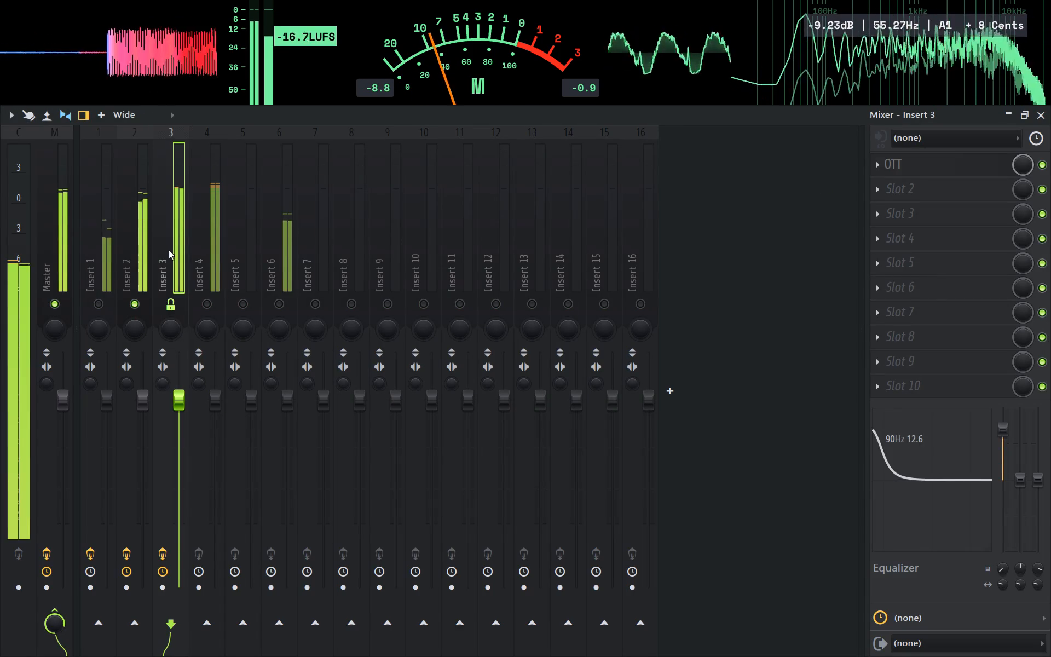
pyautogui.click(129, 252)
pyautogui.click(84, 244)
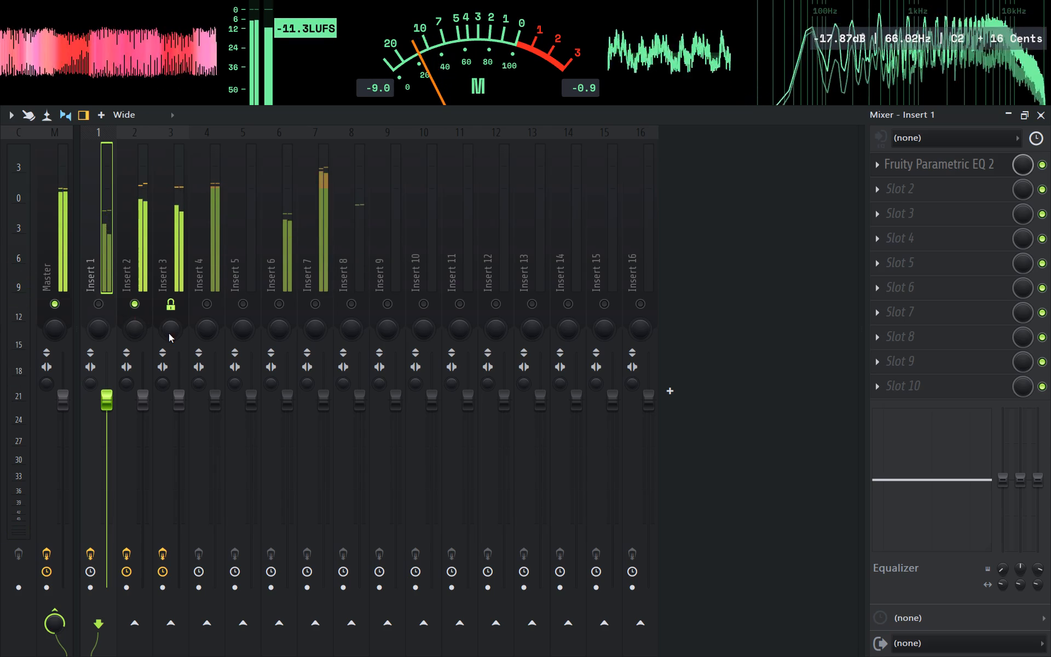
# Mute Insert 3, listen with Inserts 1, 6, 7 and 8 added, solo Insert 7, and restore the mix.
pyautogui.click(167, 308)
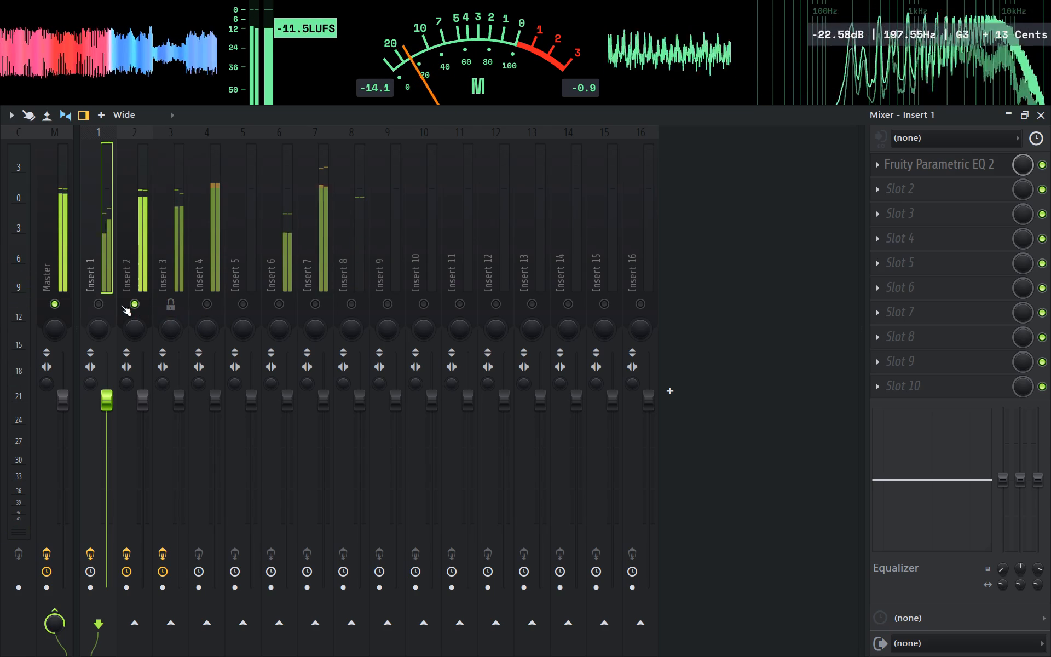
pyautogui.click(106, 306)
pyautogui.click(286, 308)
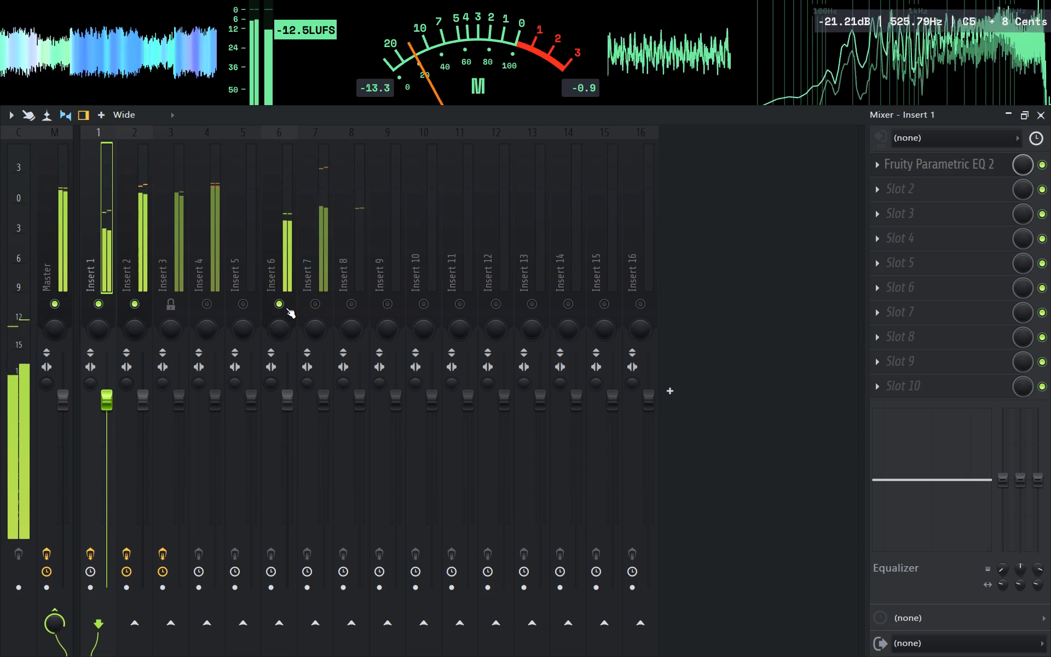
pyautogui.click(298, 302)
pyautogui.click(338, 303)
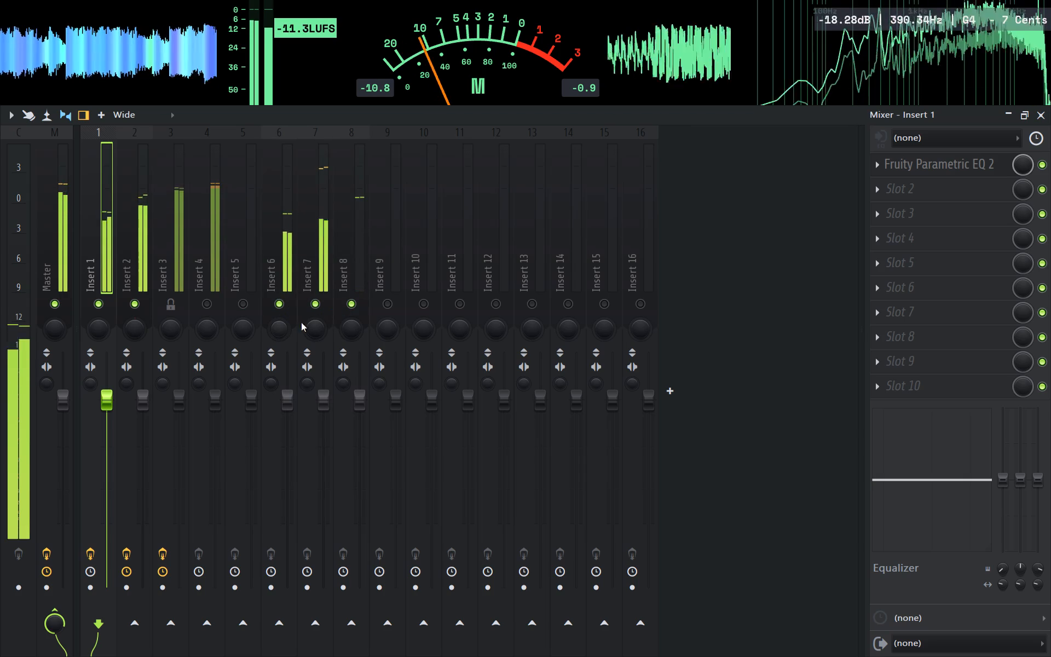
pyautogui.keyDown('ctrl'); pyautogui.click(320, 308); pyautogui.keyUp('ctrl')
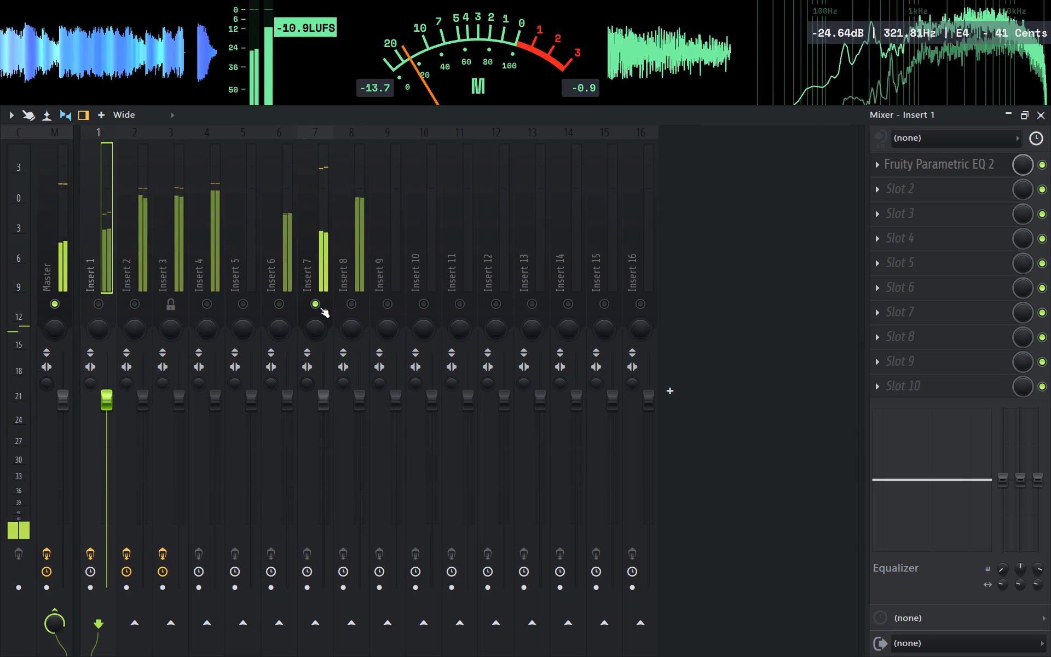
pyautogui.keyDown('ctrl'); pyautogui.click(320, 307); pyautogui.keyUp('ctrl')
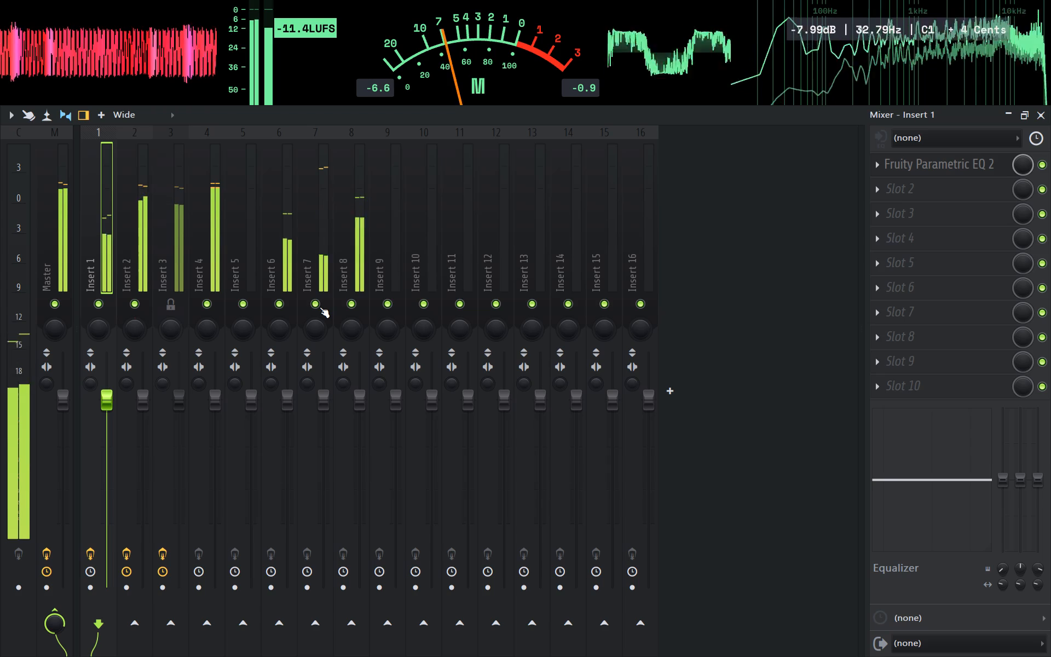
pyautogui.click(1043, 119)
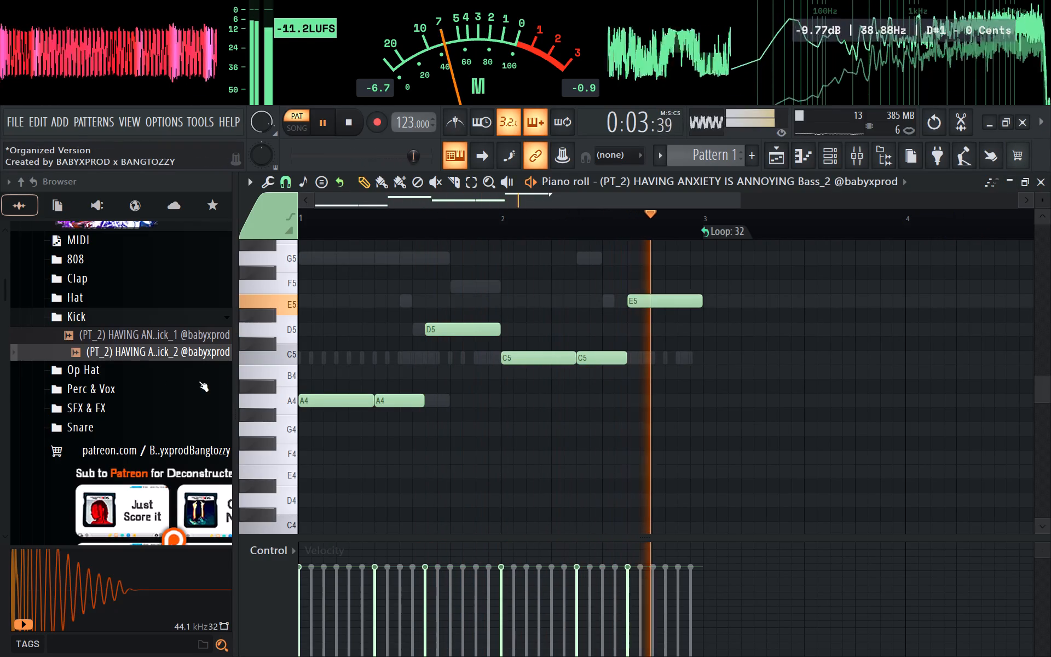
# Audition the HAVING ANXIETY IS ANNOYING Op Hat_2 sample from the Op Hat folder against the pattern.
pyautogui.click(100, 377)
pyautogui.click(116, 385)
pyautogui.click(117, 386)
pyautogui.click(147, 469)
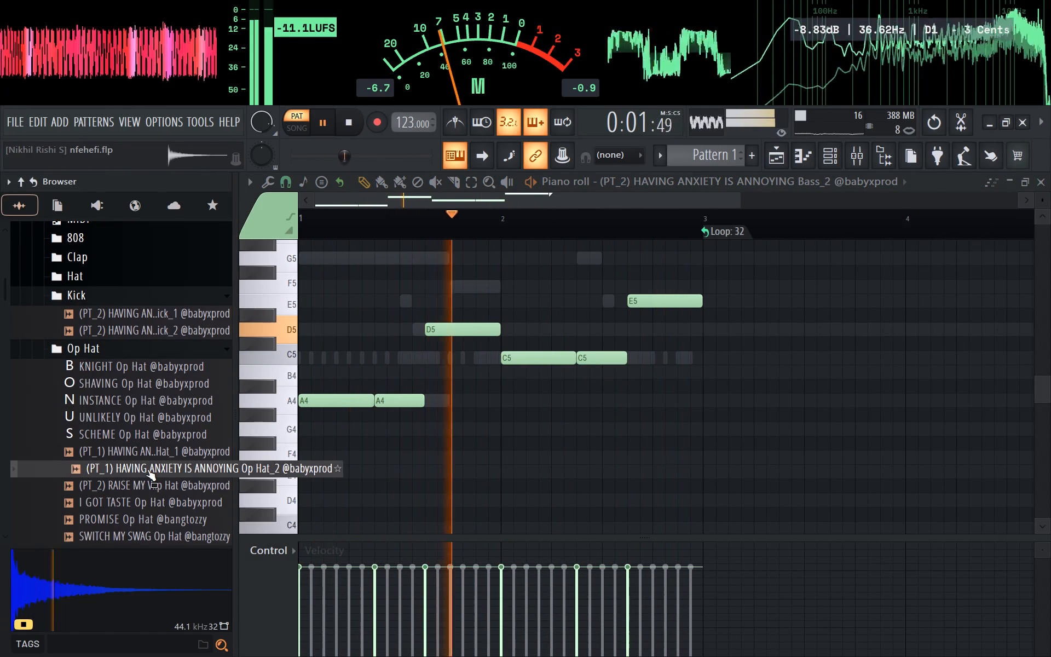
pyautogui.click(147, 469)
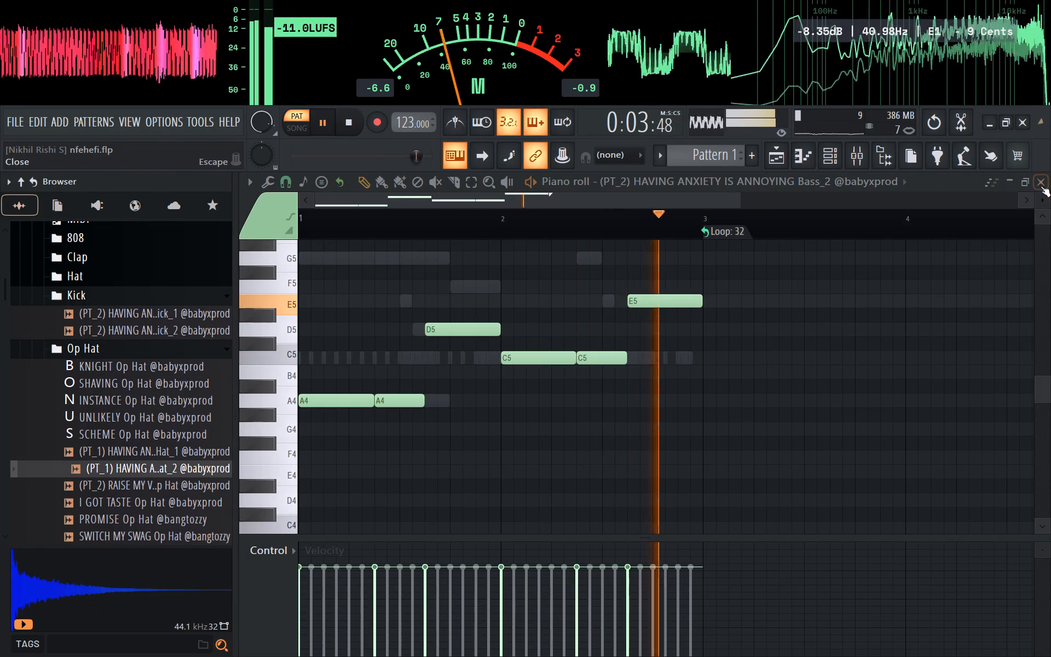
# Close the Bass_2 piano roll and split Pattern 1 by channel into separate patterns.
pyautogui.click(1042, 186)
pyautogui.rightClick(328, 246)
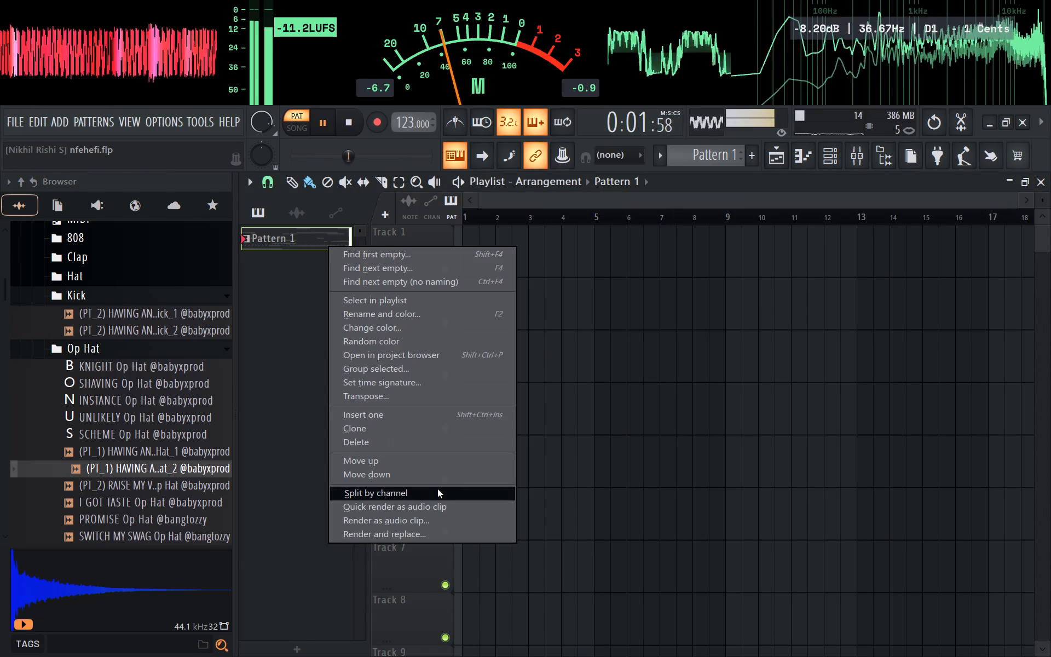
pyautogui.click(433, 493)
pyautogui.rightClick(344, 454)
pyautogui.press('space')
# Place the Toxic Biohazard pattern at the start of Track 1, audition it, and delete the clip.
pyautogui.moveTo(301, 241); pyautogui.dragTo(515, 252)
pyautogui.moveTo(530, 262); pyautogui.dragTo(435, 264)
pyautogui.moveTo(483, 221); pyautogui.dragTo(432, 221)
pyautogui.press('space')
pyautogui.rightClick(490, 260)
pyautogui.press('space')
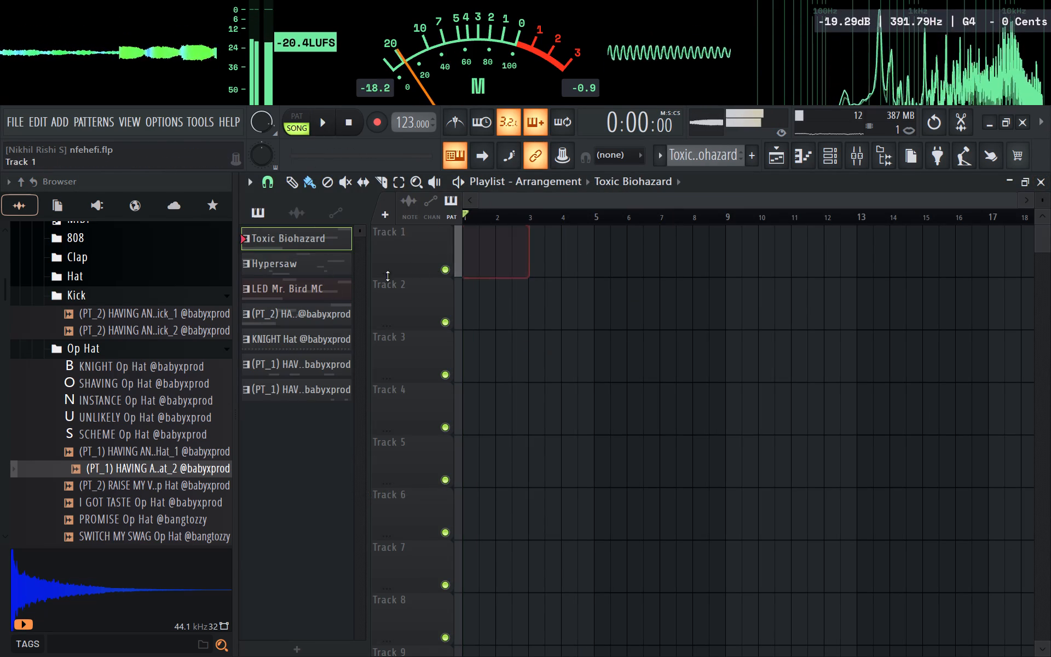
# Place the Hypersaw pattern on Track 1 and LED Mr. Bird MC on Track 2, both at bar 1, and audition them.
pyautogui.moveTo(326, 267); pyautogui.dragTo(464, 244)
pyautogui.moveTo(472, 207); pyautogui.dragTo(424, 224)
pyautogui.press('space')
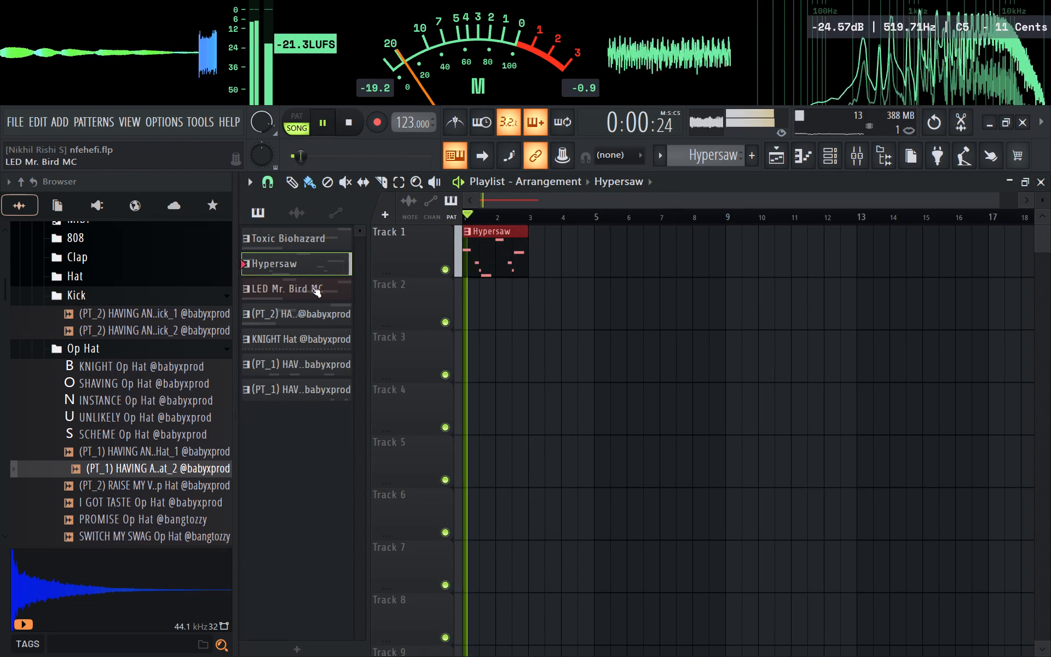
pyautogui.moveTo(310, 288); pyautogui.dragTo(495, 301)
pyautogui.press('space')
pyautogui.moveTo(517, 304); pyautogui.dragTo(442, 301)
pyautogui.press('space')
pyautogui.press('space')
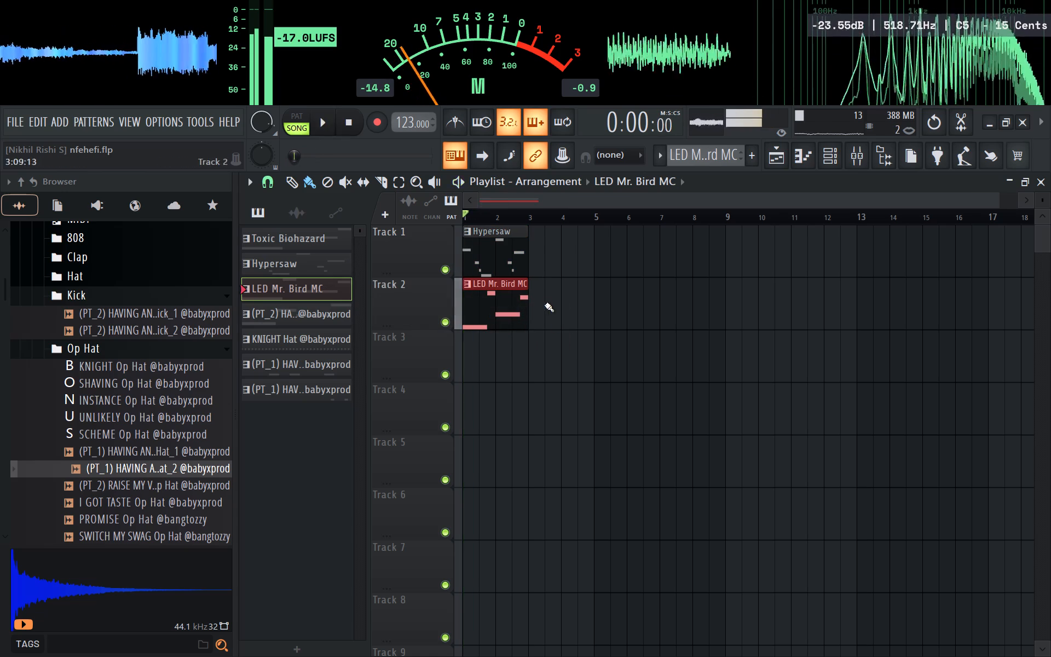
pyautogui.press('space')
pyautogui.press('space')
# Toggle Insert 3's solo state in the mixer, leave every insert enabled, and restart playback.
pyautogui.click(858, 154)
pyautogui.click(182, 314)
pyautogui.keyDown('ctrl'); pyautogui.doubleClick(172, 308); pyautogui.keyUp('ctrl')
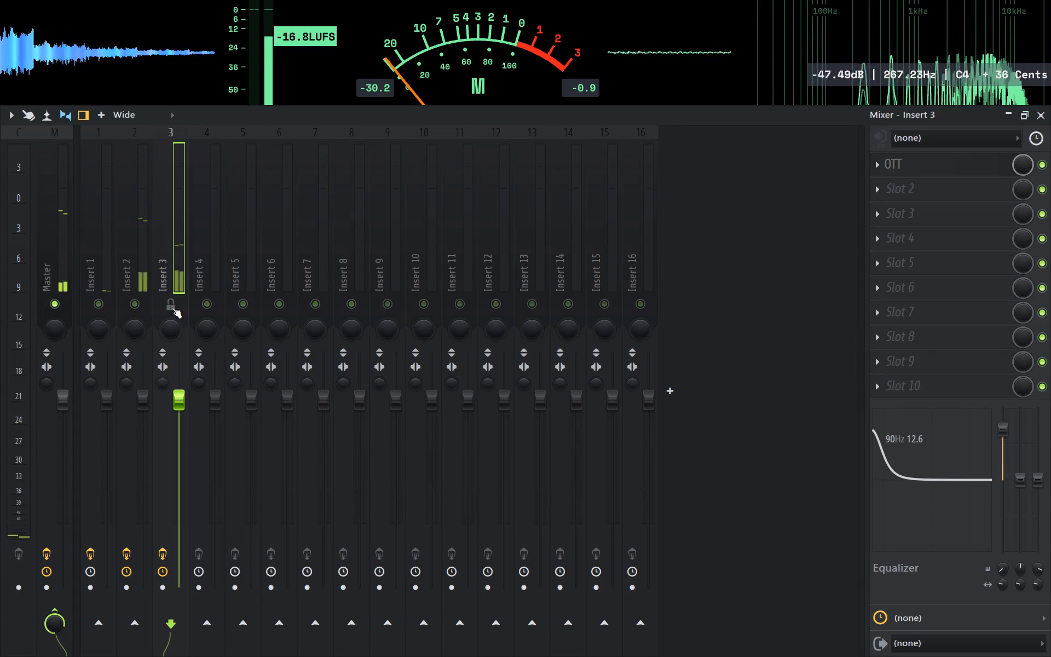
pyautogui.keyDown('shift'); pyautogui.click(172, 308); pyautogui.keyUp('shift')
pyautogui.keyDown('ctrl'); pyautogui.click(172, 308); pyautogui.keyUp('ctrl')
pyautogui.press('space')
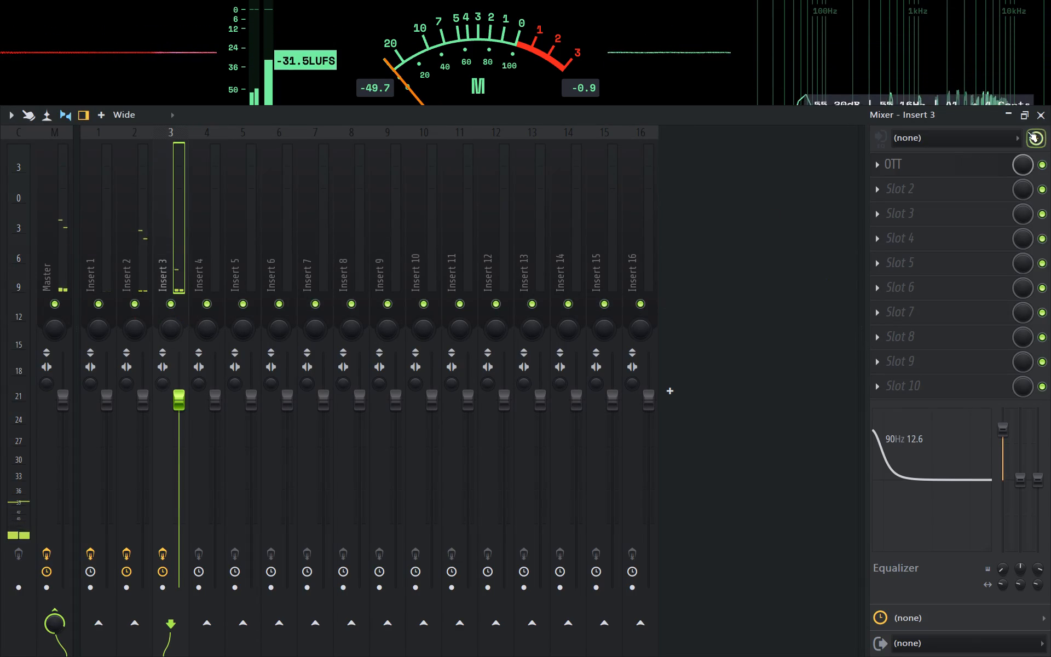
pyautogui.click(1038, 120)
# Duplicate the Hypersaw and LED Mr. Bird MC clips from bar 1 to bar 3.
pyautogui.keyDown('ctrl'); pyautogui.moveTo(602, 245); pyautogui.dragTo(492, 324); pyautogui.keyUp('ctrl')
pyautogui.keyDown('shift'); pyautogui.moveTo(492, 311); pyautogui.dragTo(565, 316); pyautogui.keyUp('shift')
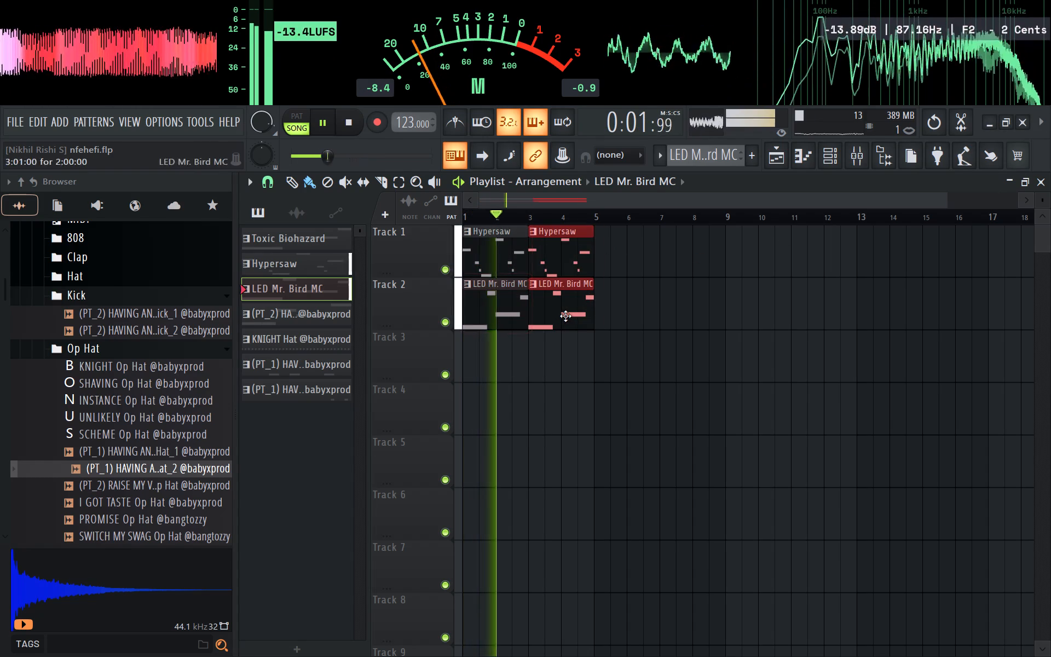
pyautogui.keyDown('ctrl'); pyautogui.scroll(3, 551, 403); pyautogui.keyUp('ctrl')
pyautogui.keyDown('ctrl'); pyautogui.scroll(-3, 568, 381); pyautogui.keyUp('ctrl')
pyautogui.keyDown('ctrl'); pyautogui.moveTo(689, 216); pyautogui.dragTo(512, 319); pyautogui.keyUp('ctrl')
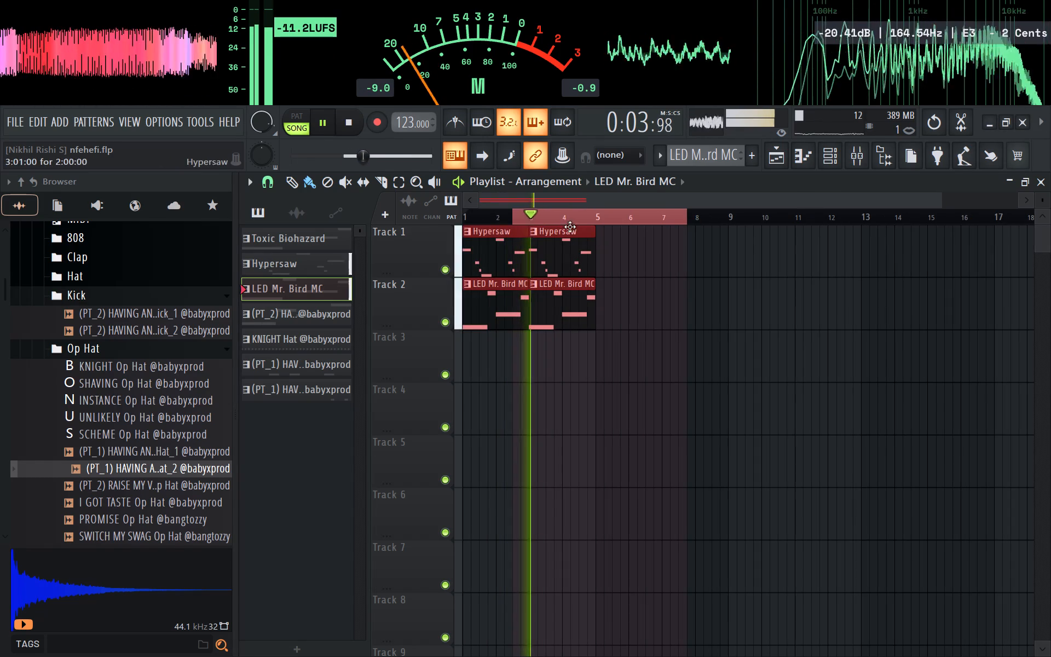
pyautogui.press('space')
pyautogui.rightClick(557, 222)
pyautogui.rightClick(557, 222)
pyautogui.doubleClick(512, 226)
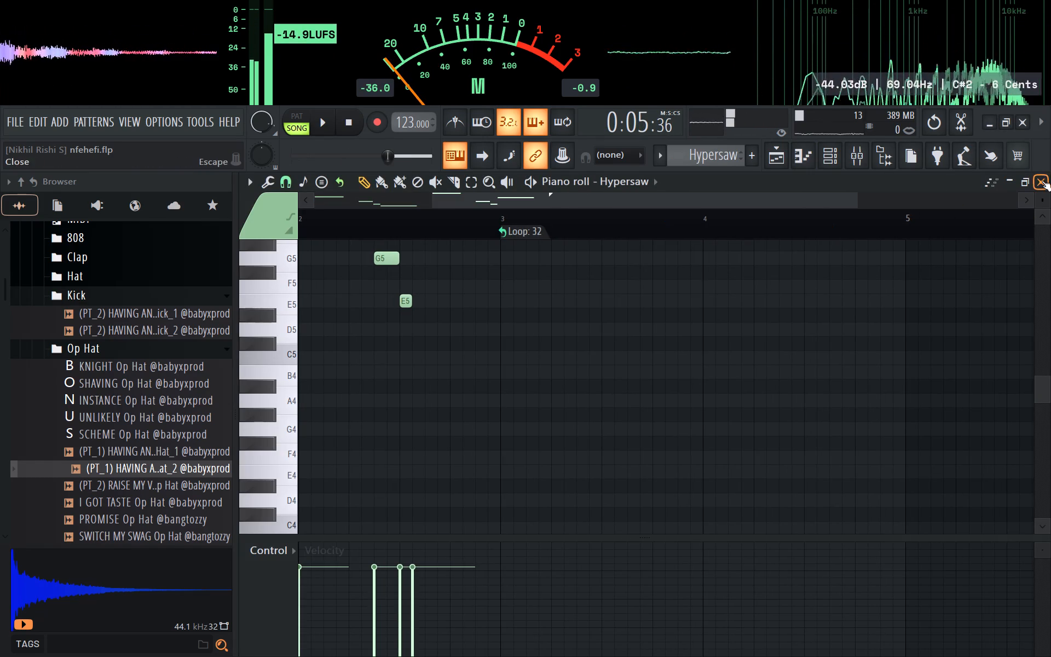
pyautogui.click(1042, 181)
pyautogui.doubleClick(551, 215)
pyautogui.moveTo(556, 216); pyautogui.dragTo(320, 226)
# Play the arrangement and duplicate the four clips on Tracks 1 and 2 so the copies start at bar 5.
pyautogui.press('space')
pyautogui.keyDown('ctrl'); pyautogui.moveTo(664, 274); pyautogui.dragTo(463, 343); pyautogui.keyUp('ctrl')
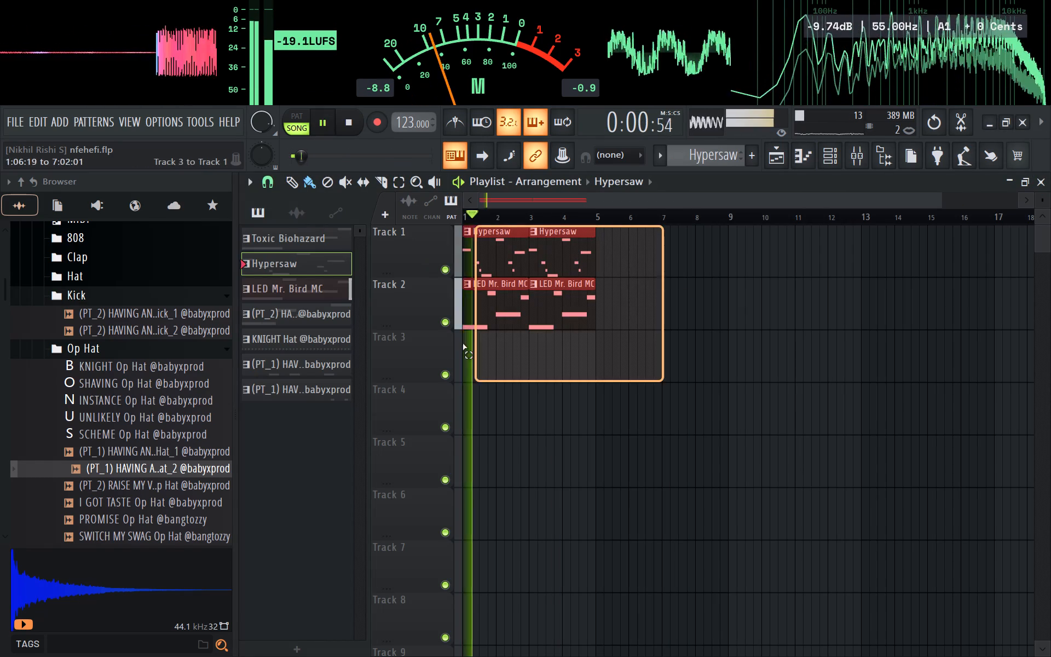
pyautogui.keyDown('ctrl'); pyautogui.moveTo(463, 343); pyautogui.dragTo(454, 348); pyautogui.keyUp('ctrl')
pyautogui.keyDown('shift'); pyautogui.moveTo(511, 302); pyautogui.dragTo(642, 298); pyautogui.keyUp('shift')
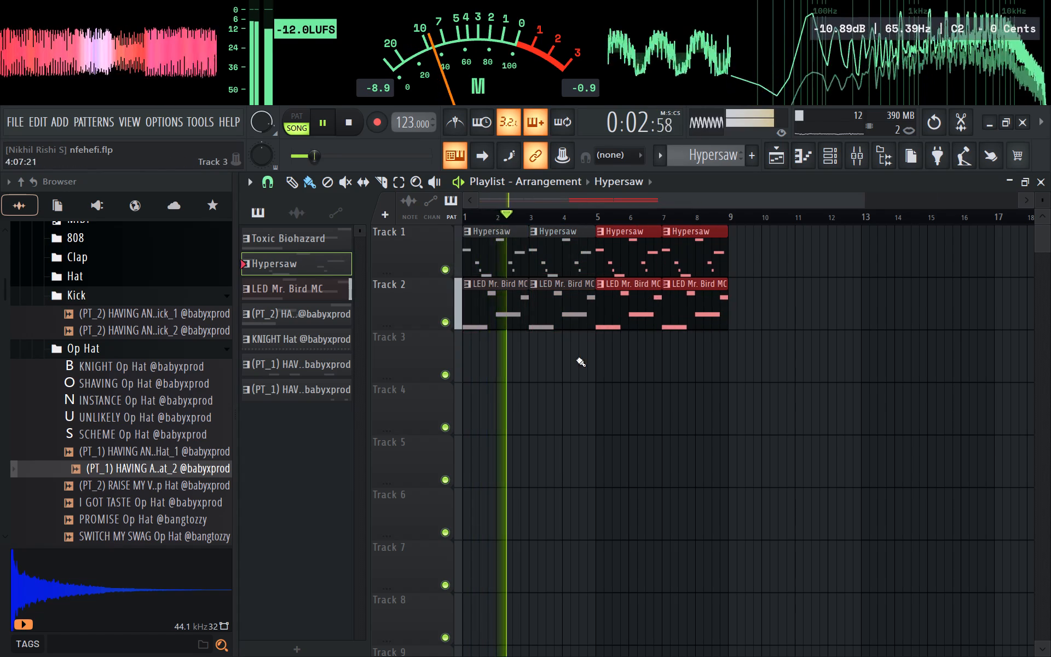
pyautogui.keyDown('ctrl'); pyautogui.scroll(-5, 576, 360); pyautogui.keyUp('ctrl')
pyautogui.keyDown('ctrl'); pyautogui.scroll(2, 438, 382); pyautogui.keyUp('ctrl')
pyautogui.rightClick(520, 452)
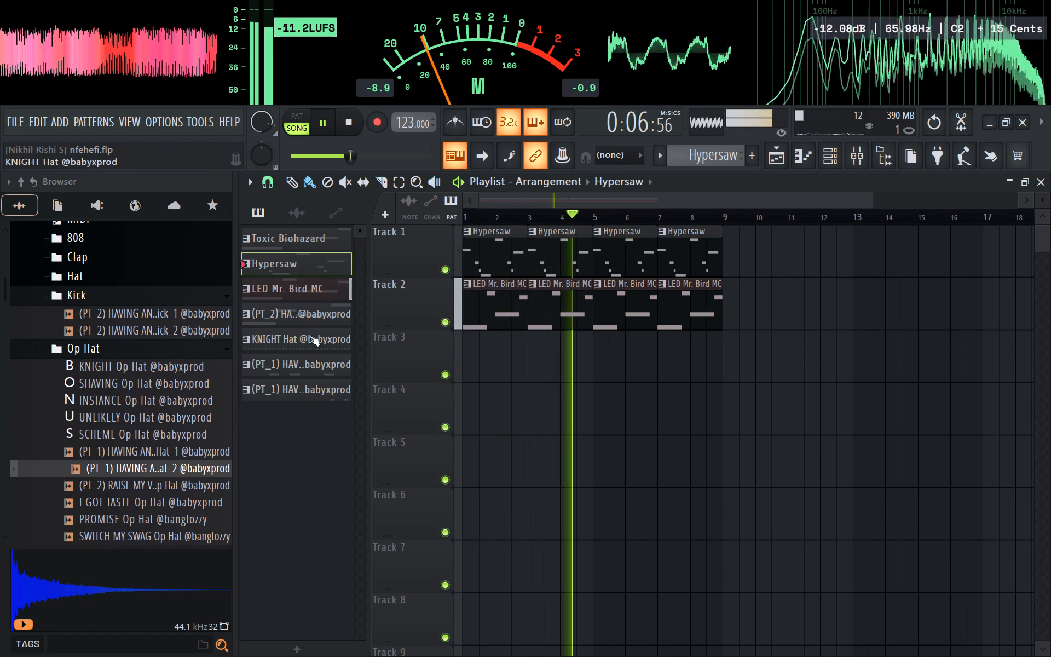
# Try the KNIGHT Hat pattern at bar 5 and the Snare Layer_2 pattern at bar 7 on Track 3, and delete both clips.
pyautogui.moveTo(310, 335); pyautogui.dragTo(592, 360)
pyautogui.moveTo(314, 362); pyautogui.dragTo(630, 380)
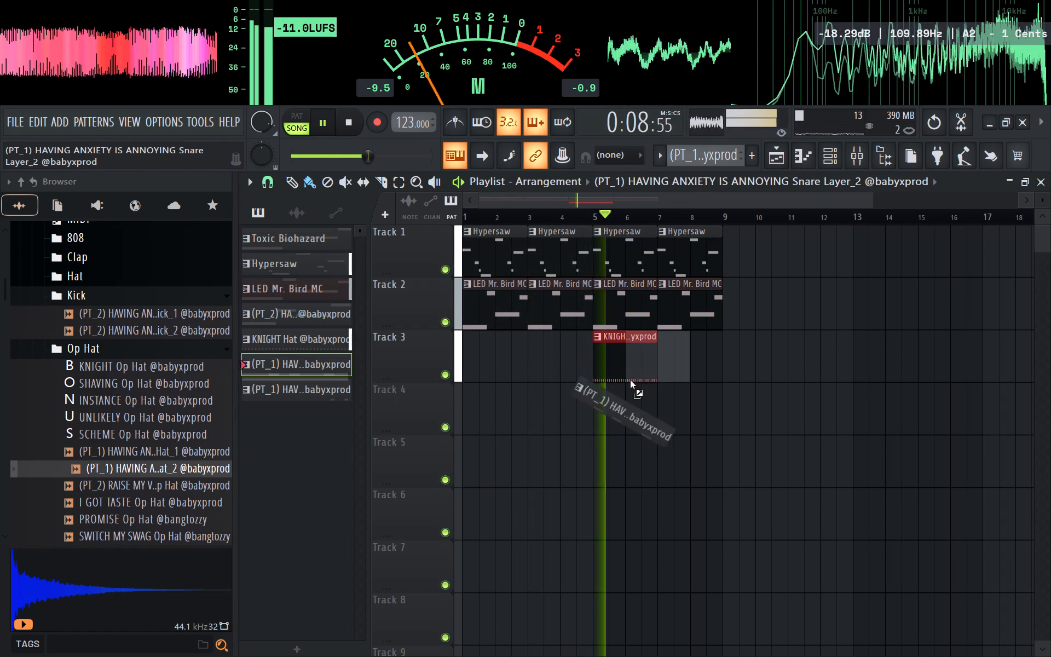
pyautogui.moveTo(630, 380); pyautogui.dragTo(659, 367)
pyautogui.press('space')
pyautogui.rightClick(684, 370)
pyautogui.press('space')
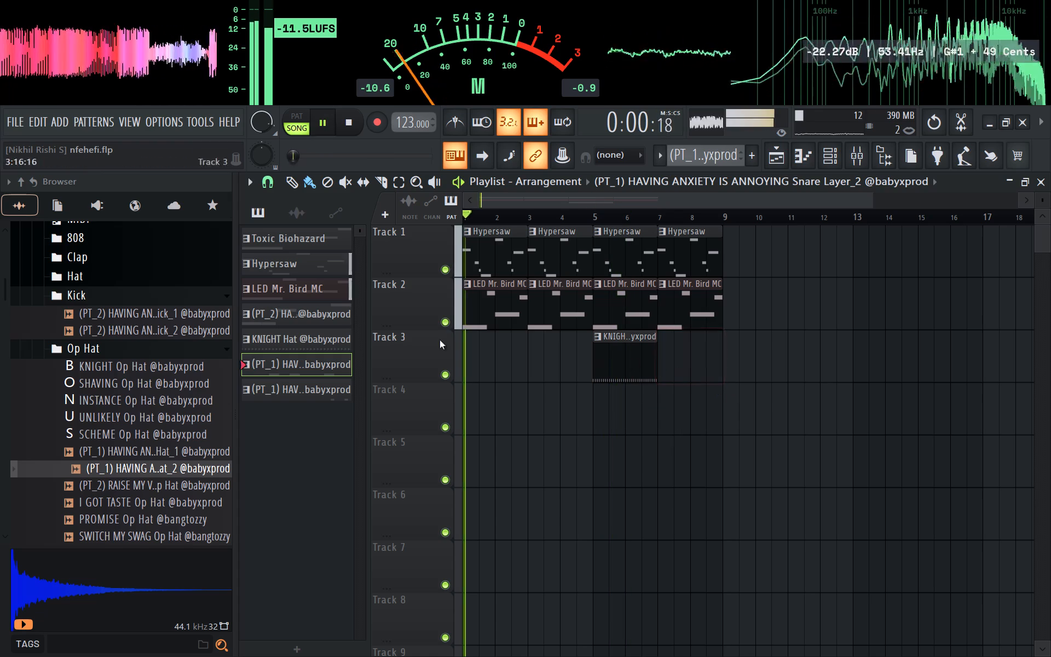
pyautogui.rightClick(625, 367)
# Place Snare Layer_1 on Track 3 and Snare Layer_2 on Track 4 at bar 5, and duplicate both clips to bar 7.
pyautogui.moveTo(304, 388); pyautogui.dragTo(597, 371)
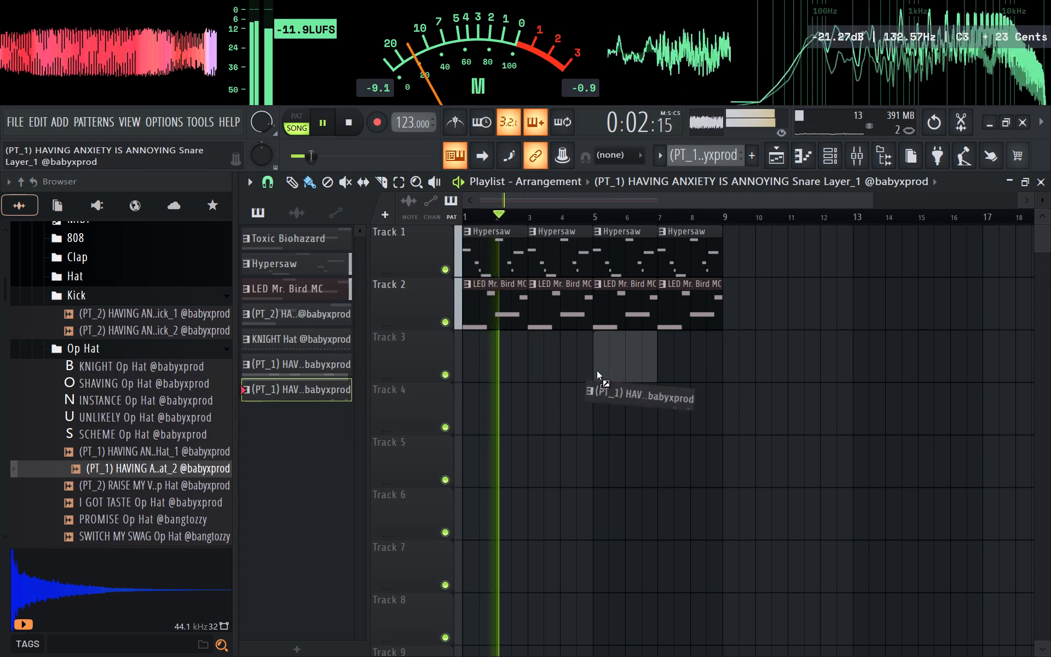
pyautogui.moveTo(597, 371); pyautogui.dragTo(596, 371)
pyautogui.moveTo(295, 366); pyautogui.dragTo(640, 436)
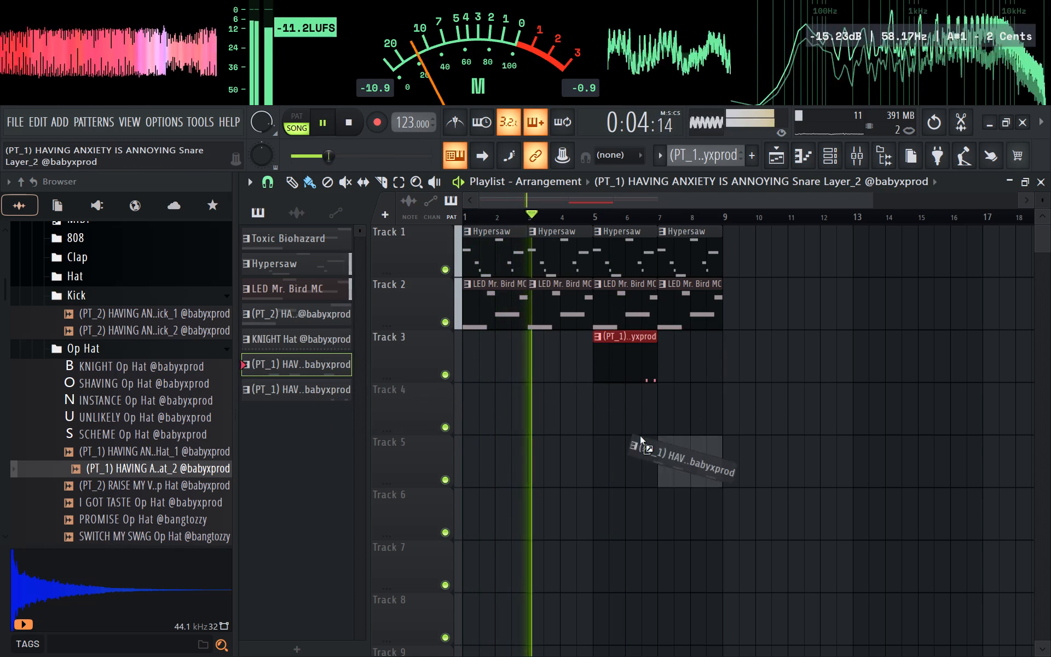
pyautogui.moveTo(640, 436); pyautogui.dragTo(595, 425)
pyautogui.keyDown('ctrl'); pyautogui.moveTo(668, 372); pyautogui.dragTo(629, 407); pyautogui.keyUp('ctrl')
pyautogui.keyDown('shift'); pyautogui.moveTo(621, 408); pyautogui.dragTo(690, 400); pyautogui.keyUp('shift')
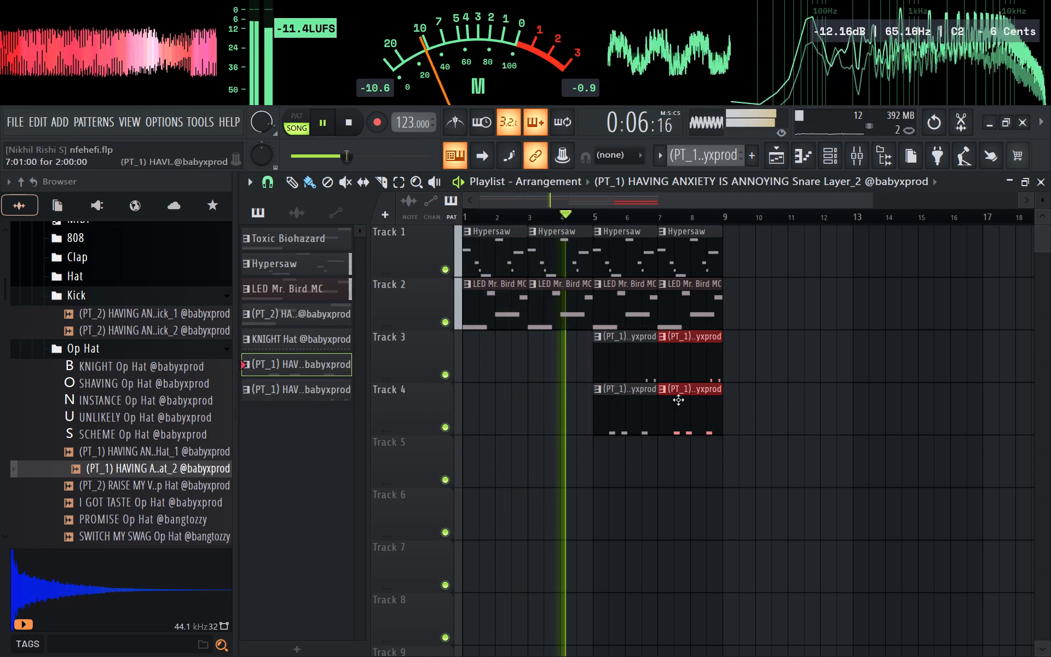
# Place the KNIGHT Hat pattern on Track 5 at bar 5 and duplicate it to bar 7.
pyautogui.moveTo(302, 340); pyautogui.dragTo(562, 487)
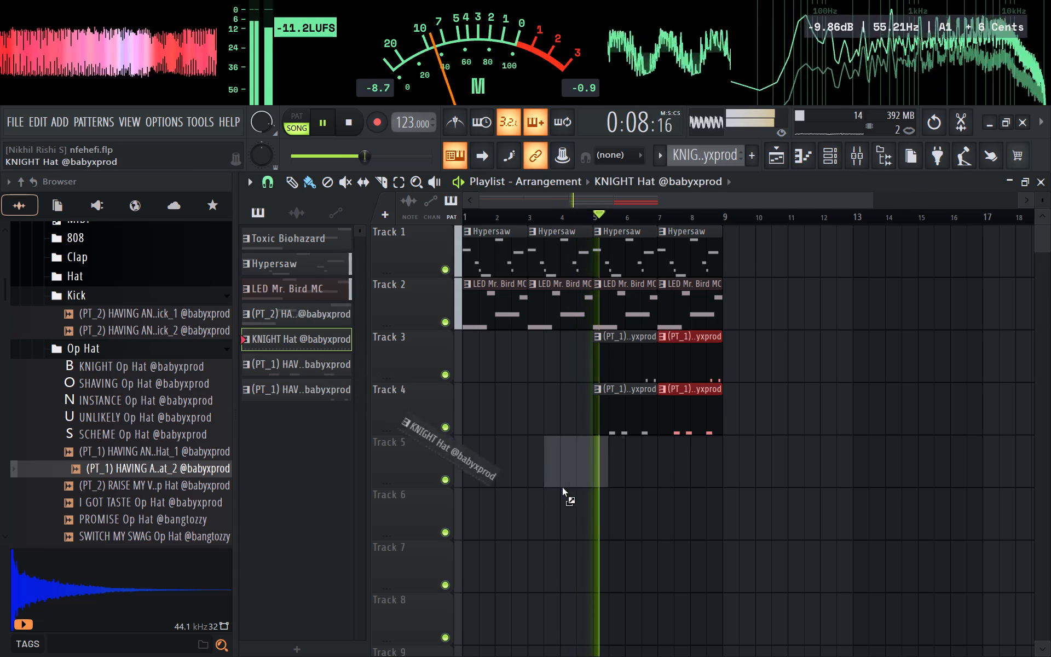
pyautogui.moveTo(562, 487); pyautogui.dragTo(598, 475)
pyautogui.keyDown('shift'); pyautogui.moveTo(628, 474); pyautogui.dragTo(694, 470); pyautogui.keyUp('shift')
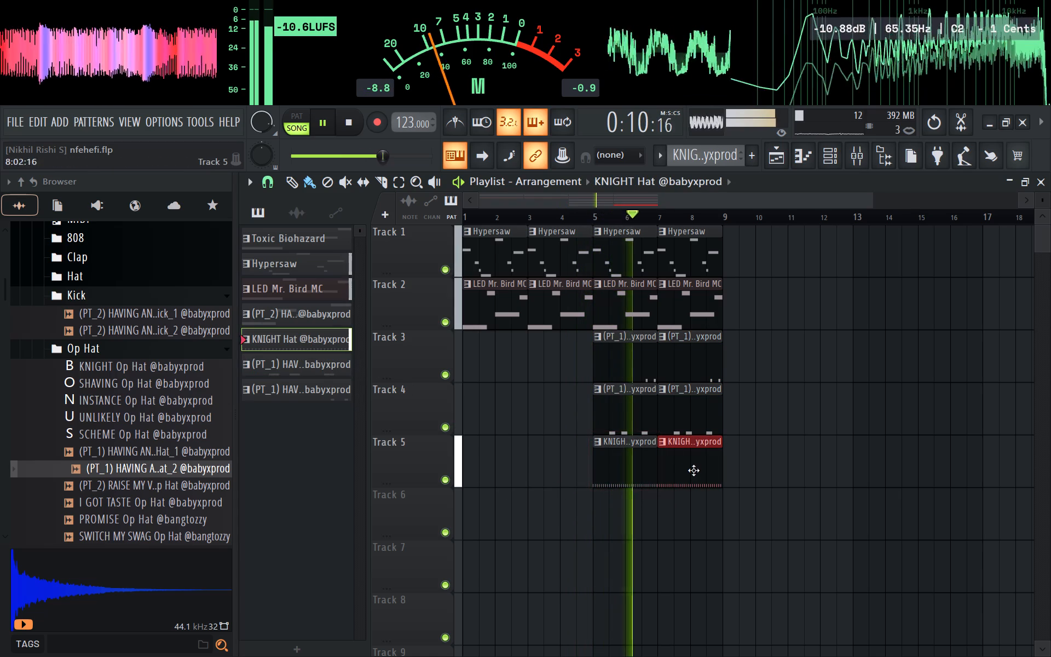
pyautogui.keyDown('shift'); pyautogui.moveTo(694, 470); pyautogui.dragTo(693, 470); pyautogui.keyUp('shift')
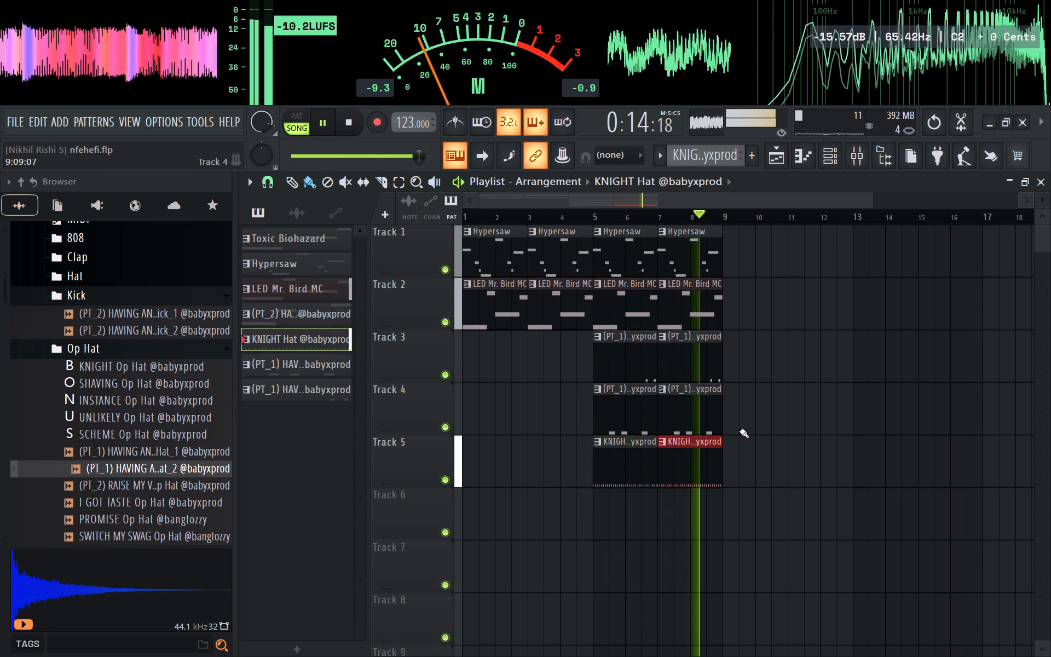
# Audition the arrangement from the start and jump playback to bar 5, where the drums enter.
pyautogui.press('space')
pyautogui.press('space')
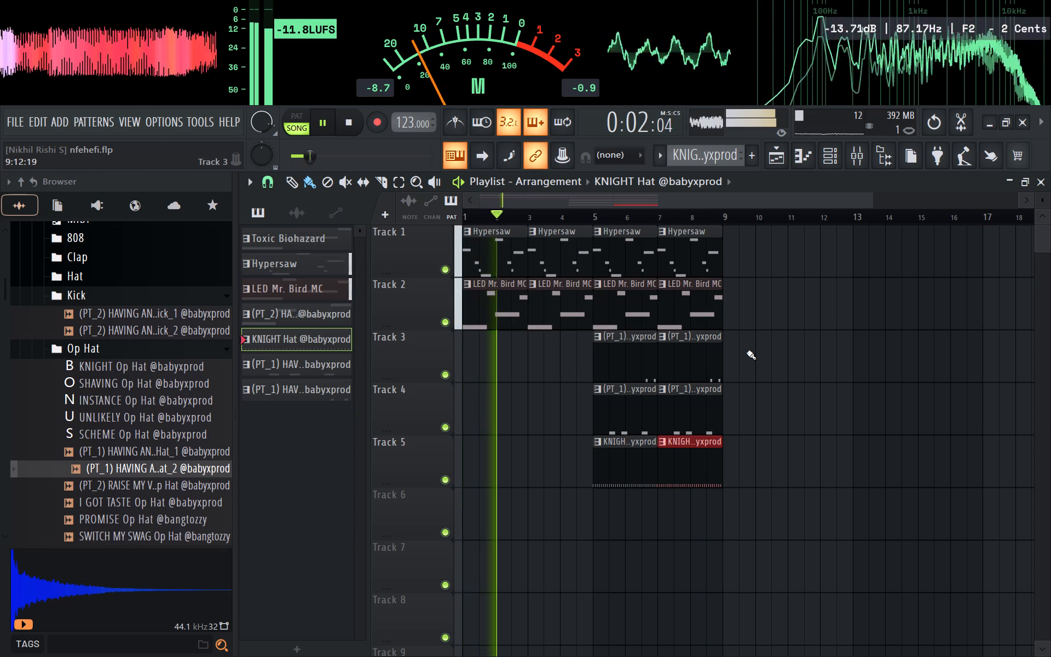
pyautogui.keyDown('ctrl'); pyautogui.scroll(2, 561, 384); pyautogui.keyUp('ctrl')
pyautogui.click(604, 220)
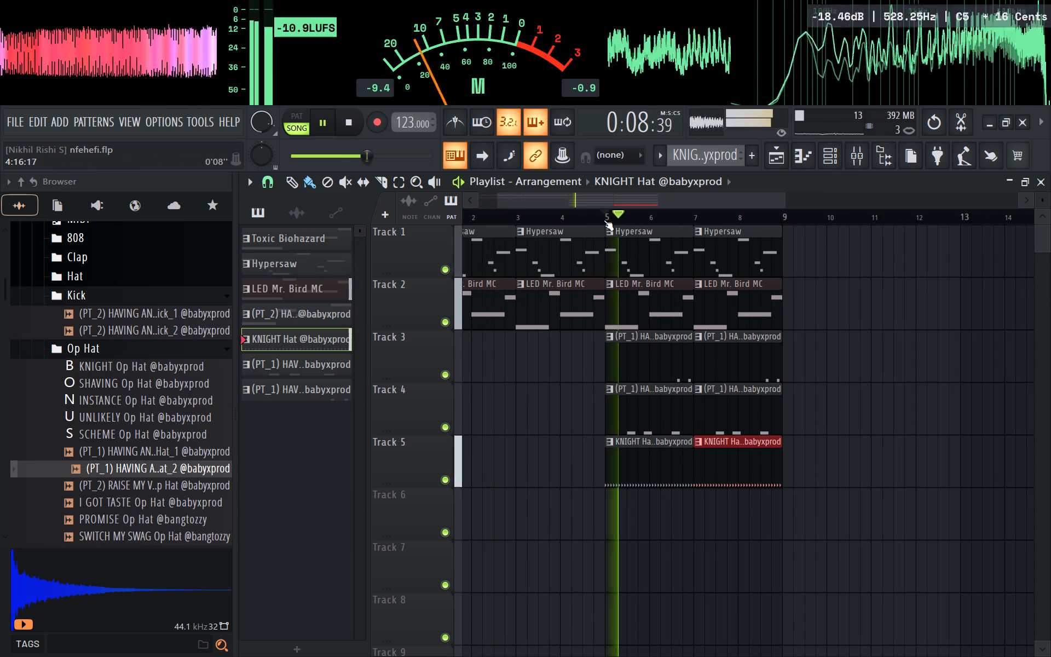
# Delete the drum clips on Tracks 3 to 5 from bar 5 onward and replay the arrangement from 4:07.
pyautogui.click(579, 217)
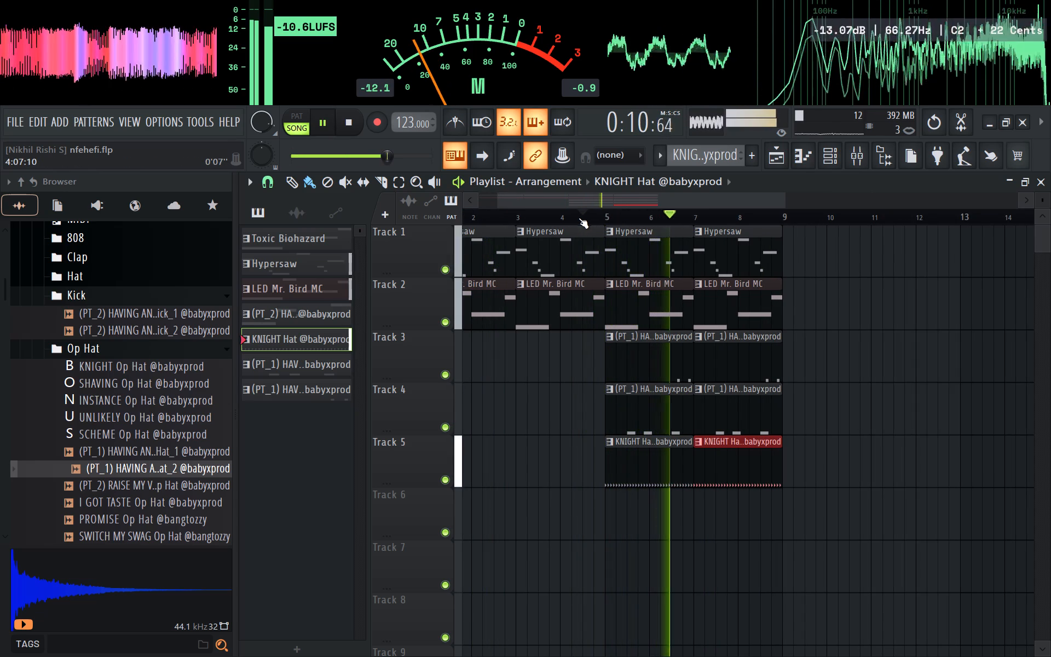
pyautogui.press('space')
pyautogui.moveTo(680, 494); pyautogui.dragTo(727, 496, button='right')
pyautogui.press('space')
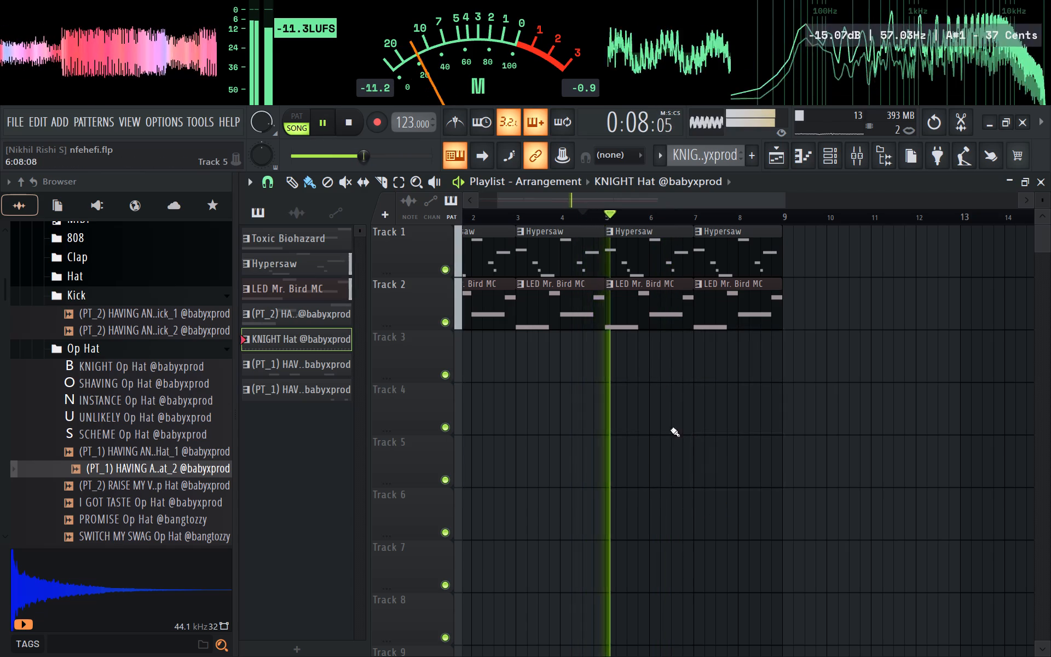
# Place a Hypersaw pattern clip on Track 1 starting at bar 9, removing the misplaced copy from Track 3.
pyautogui.click(310, 267)
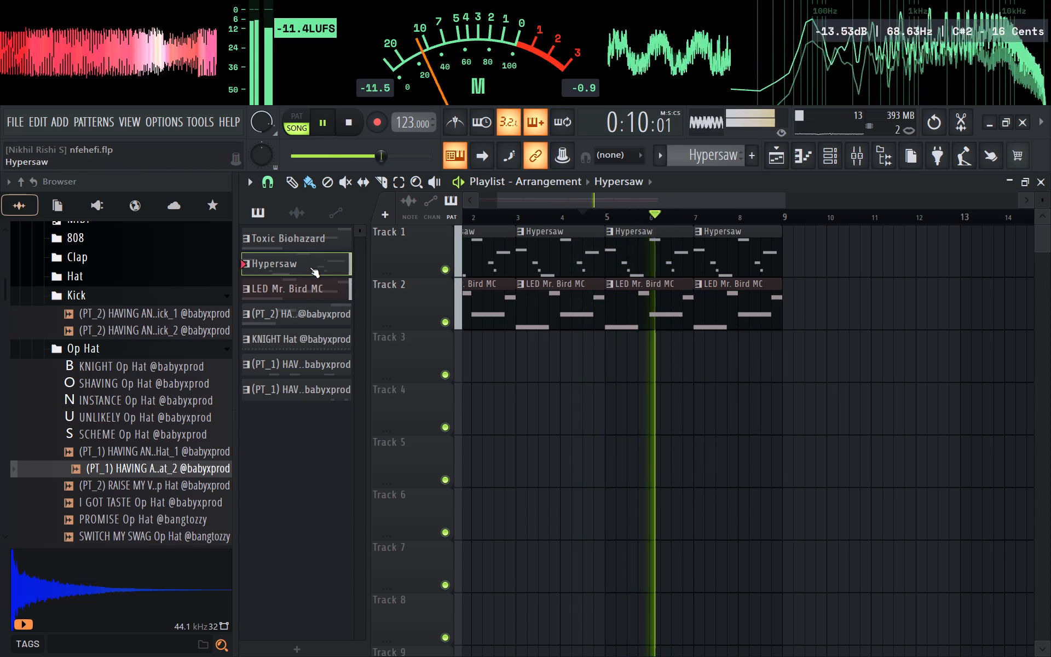
pyautogui.moveTo(315, 269); pyautogui.dragTo(781, 352)
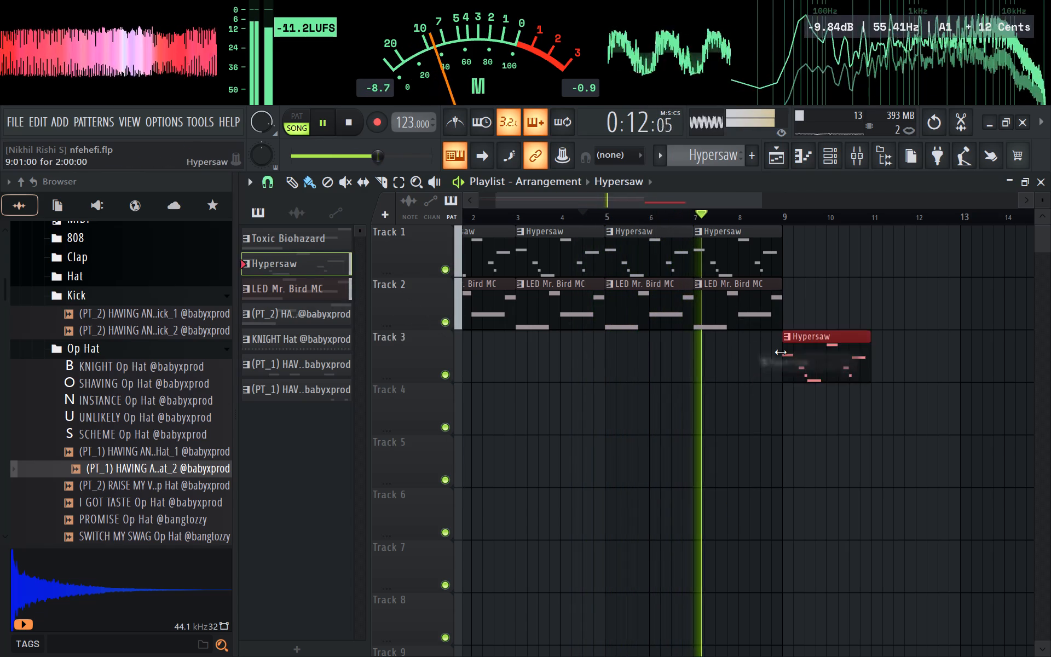
pyautogui.rightClick(789, 352)
pyautogui.keyDown('ctrl'); pyautogui.moveTo(804, 248); pyautogui.dragTo(753, 246); pyautogui.keyUp('ctrl')
pyautogui.keyDown('shift'); pyautogui.moveTo(752, 246); pyautogui.dragTo(856, 244); pyautogui.keyUp('shift')
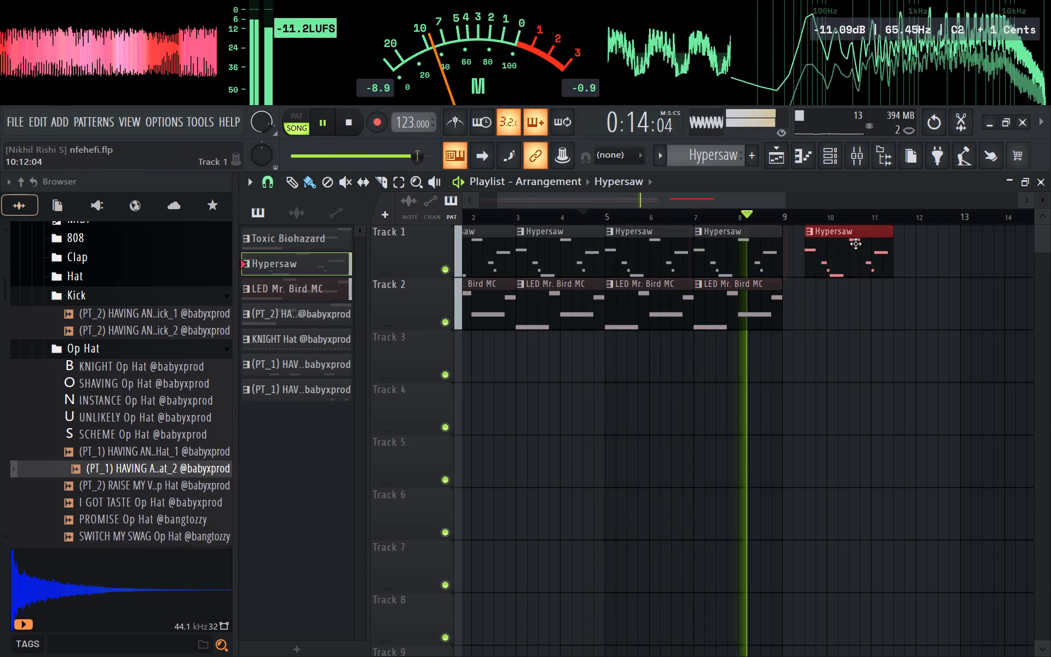
pyautogui.keyDown('shift'); pyautogui.moveTo(856, 244); pyautogui.dragTo(844, 247); pyautogui.keyUp('shift')
pyautogui.press('space')
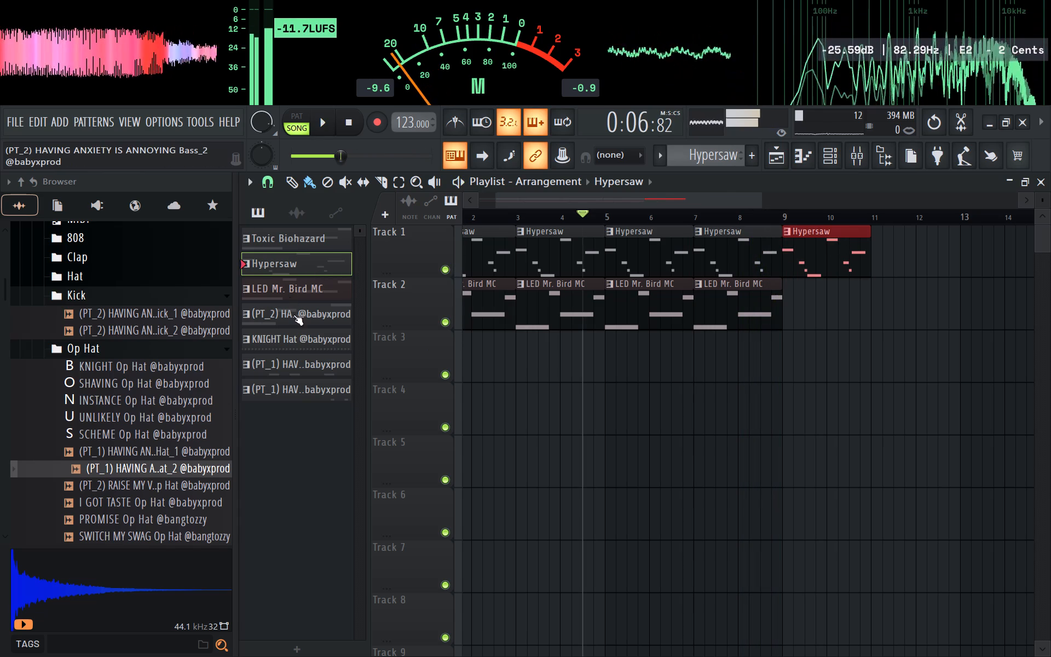
# Place the Bass_2 pattern clip on Track 3 at bar 9 and play from just before it.
pyautogui.moveTo(294, 315); pyautogui.dragTo(783, 362)
pyautogui.press('space')
pyautogui.press('space')
pyautogui.click(773, 216)
pyautogui.press('space')
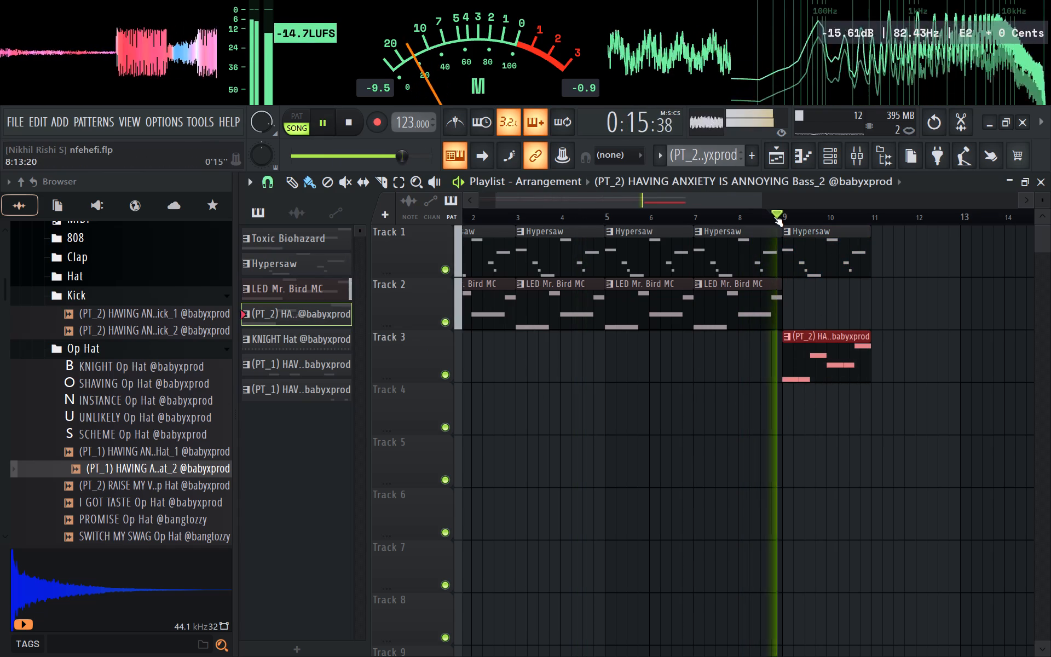
# Add the KNIGHT Hat, Snare Layer_2 and Snare Layer_1 clips at bar 9 on Tracks 4, 5 and 6.
pyautogui.moveTo(297, 338); pyautogui.dragTo(781, 412)
pyautogui.moveTo(304, 356); pyautogui.dragTo(784, 462)
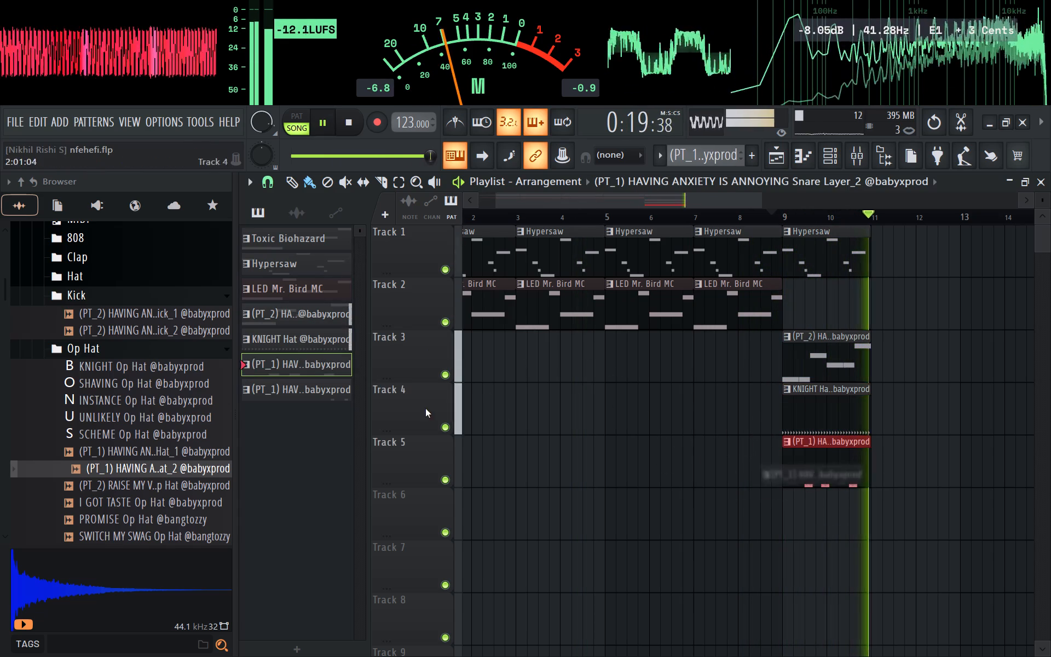
pyautogui.moveTo(330, 386); pyautogui.dragTo(783, 512)
pyautogui.press('space')
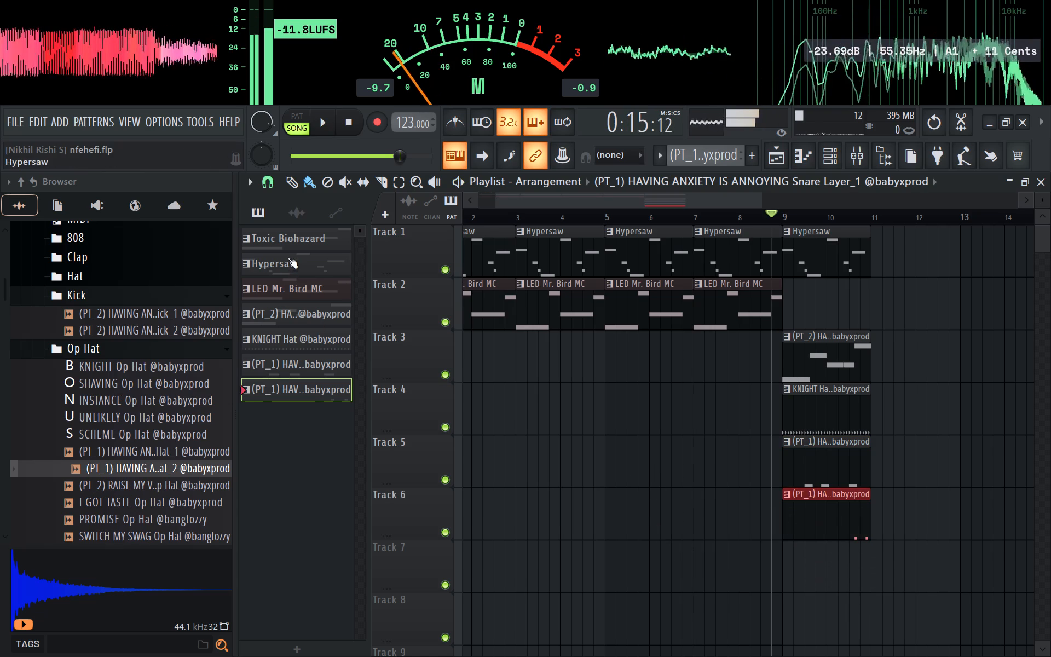
# Place the Toxic Biohazard clip on Track 7 at bar 9 and replay the new section.
pyautogui.moveTo(298, 240); pyautogui.dragTo(786, 568)
pyautogui.press('space')
pyautogui.keyDown('ctrl'); pyautogui.scroll(2, 877, 364); pyautogui.keyUp('ctrl')
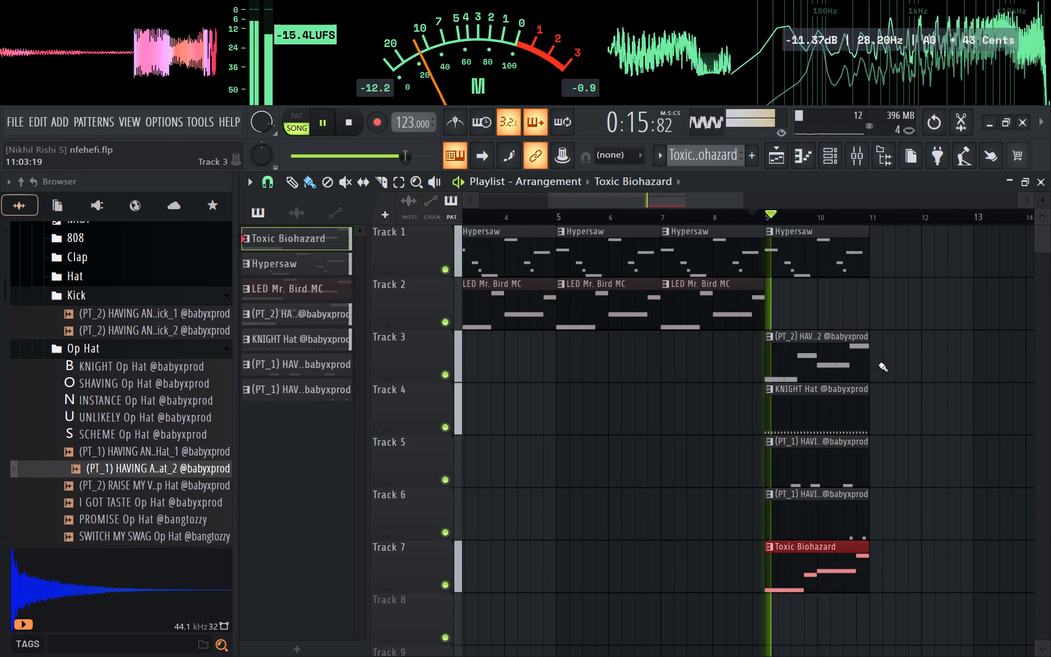
# Duplicate the two-bar section at bar 9 on Tracks 1 and 3 to 7 so the copy starts at bar 11.
pyautogui.keyDown('ctrl'); pyautogui.moveTo(892, 270); pyautogui.dragTo(812, 649); pyautogui.keyUp('ctrl')
pyautogui.keyDown('shift'); pyautogui.moveTo(782, 590); pyautogui.dragTo(911, 586); pyautogui.keyUp('shift')
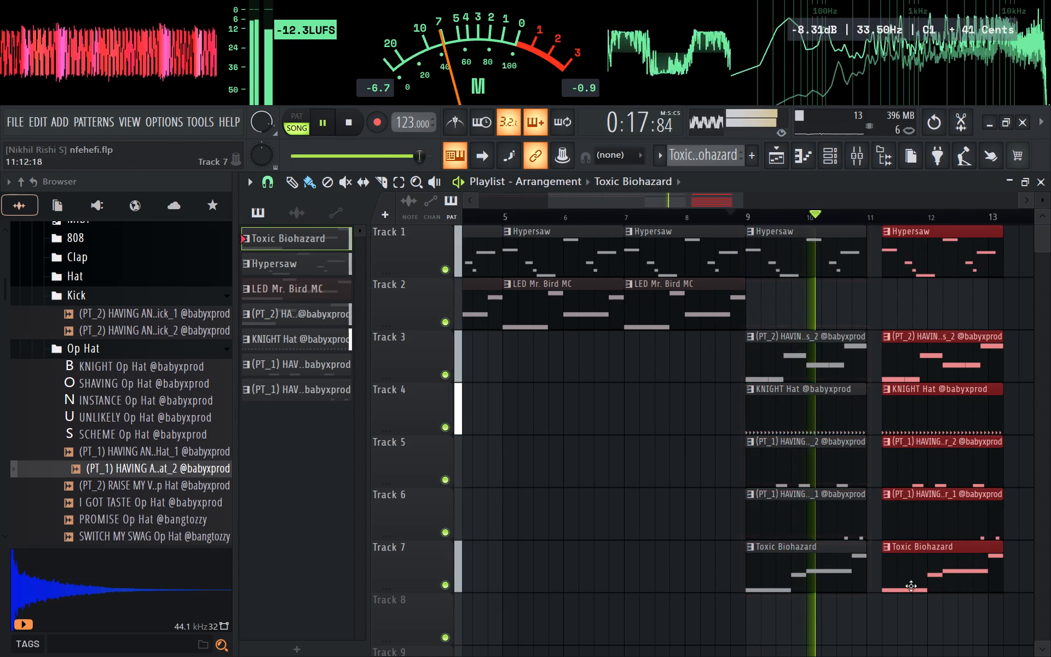
pyautogui.keyDown('shift'); pyautogui.moveTo(911, 586); pyautogui.dragTo(906, 586); pyautogui.keyUp('shift')
pyautogui.keyDown('ctrl'); pyautogui.scroll(-8, 921, 534); pyautogui.keyUp('ctrl')
pyautogui.rightClick(933, 520)
# Duplicate the clips at bar 11 on Tracks 1 and 3 to 7 to start at bar 13.
pyautogui.keyDown('ctrl'); pyautogui.moveTo(947, 262); pyautogui.dragTo(842, 644); pyautogui.keyUp('ctrl')
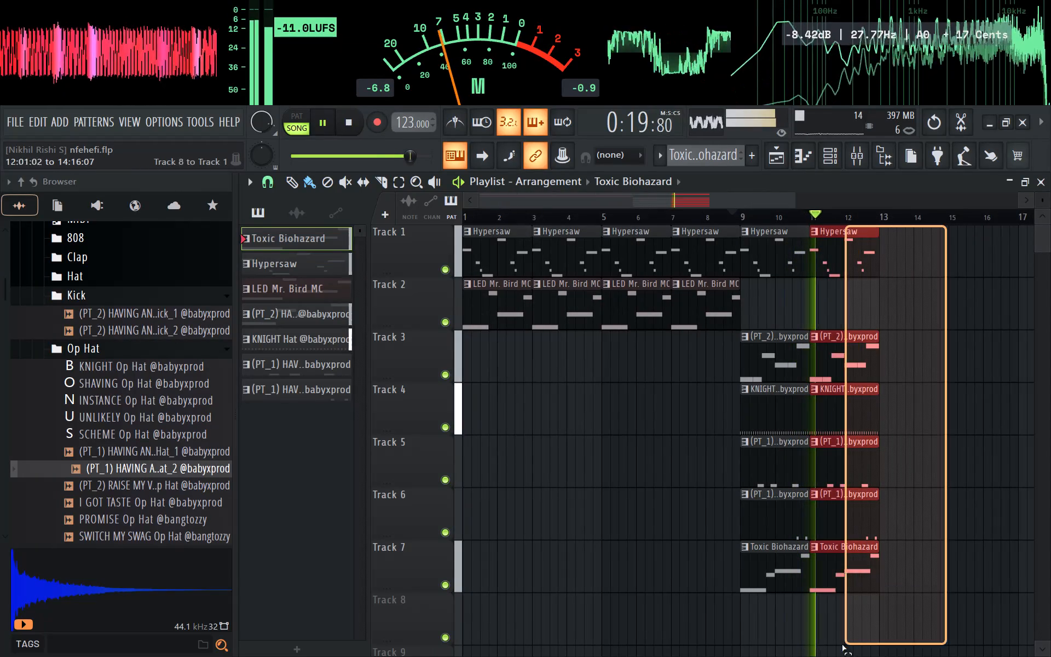
pyautogui.keyDown('ctrl'); pyautogui.moveTo(842, 644); pyautogui.dragTo(839, 647); pyautogui.keyUp('ctrl')
pyautogui.keyDown('shift'); pyautogui.moveTo(834, 570); pyautogui.dragTo(904, 580); pyautogui.keyUp('shift')
pyautogui.scroll(2, 943, 451)
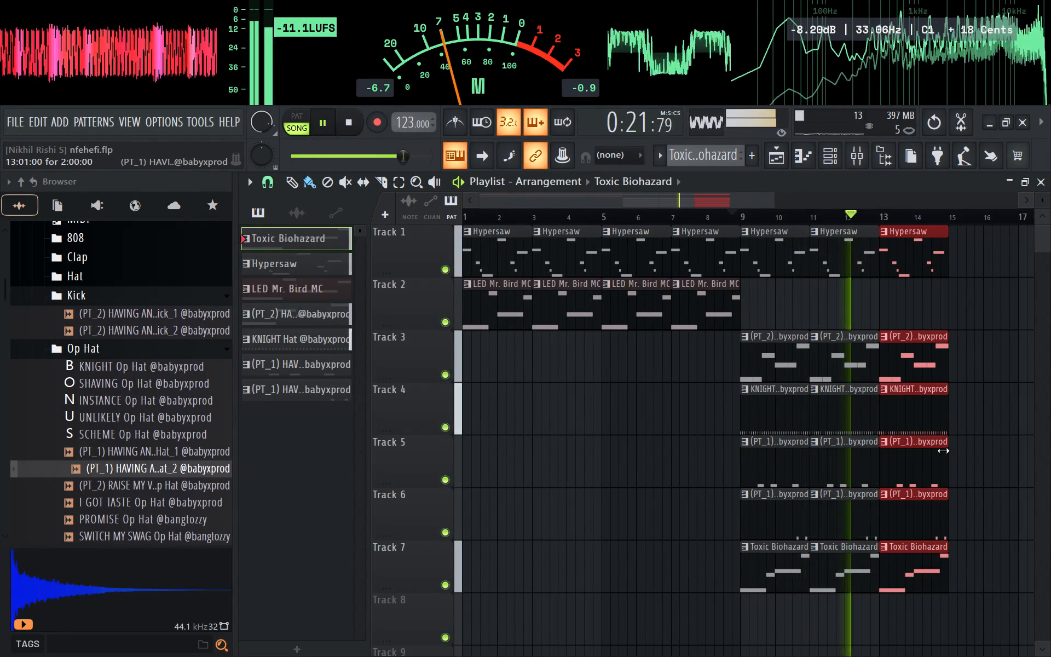
pyautogui.keyDown('ctrl'); pyautogui.scroll(2, 770, 392); pyautogui.keyUp('ctrl')
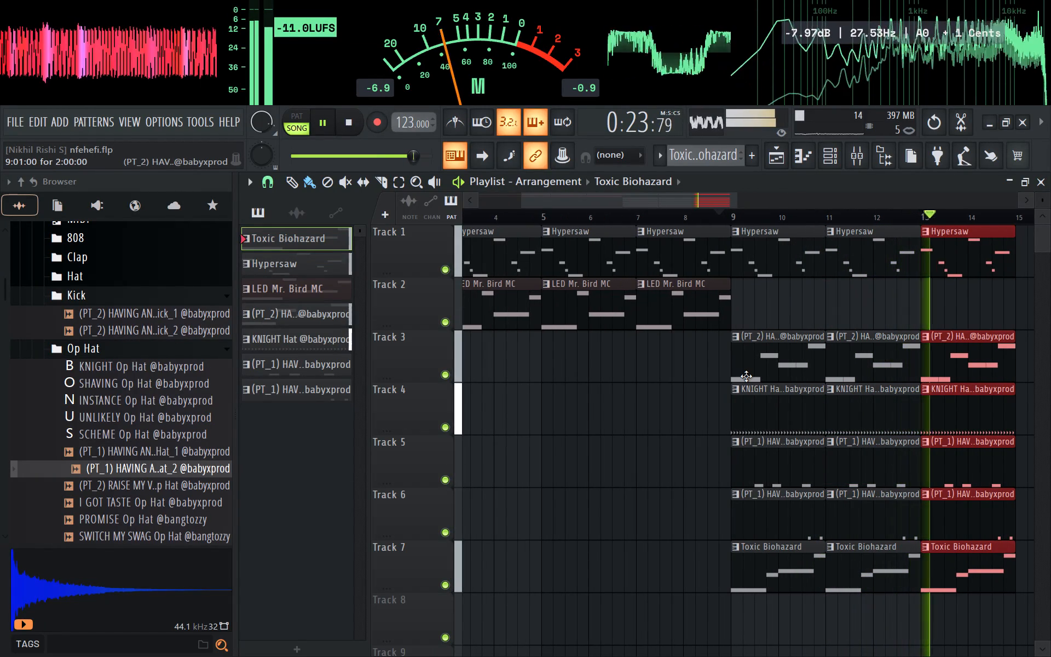
# Replay the section and delete the Snare Layer_1 clips at bars 9 and 13 on Track 6.
pyautogui.press('space')
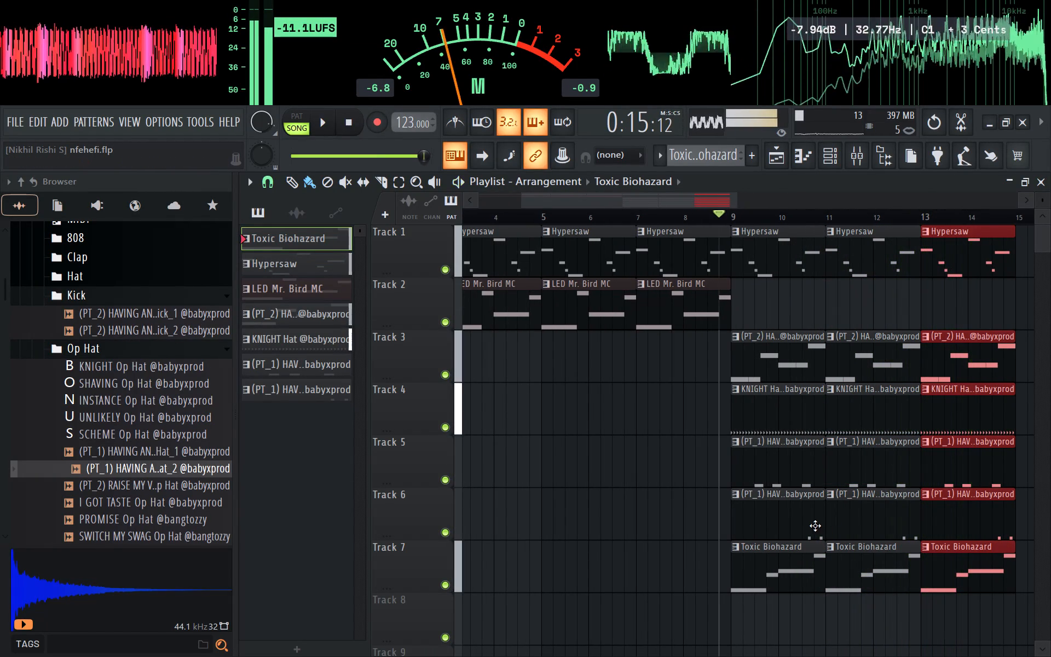
pyautogui.press('space')
pyautogui.rightClick(807, 522)
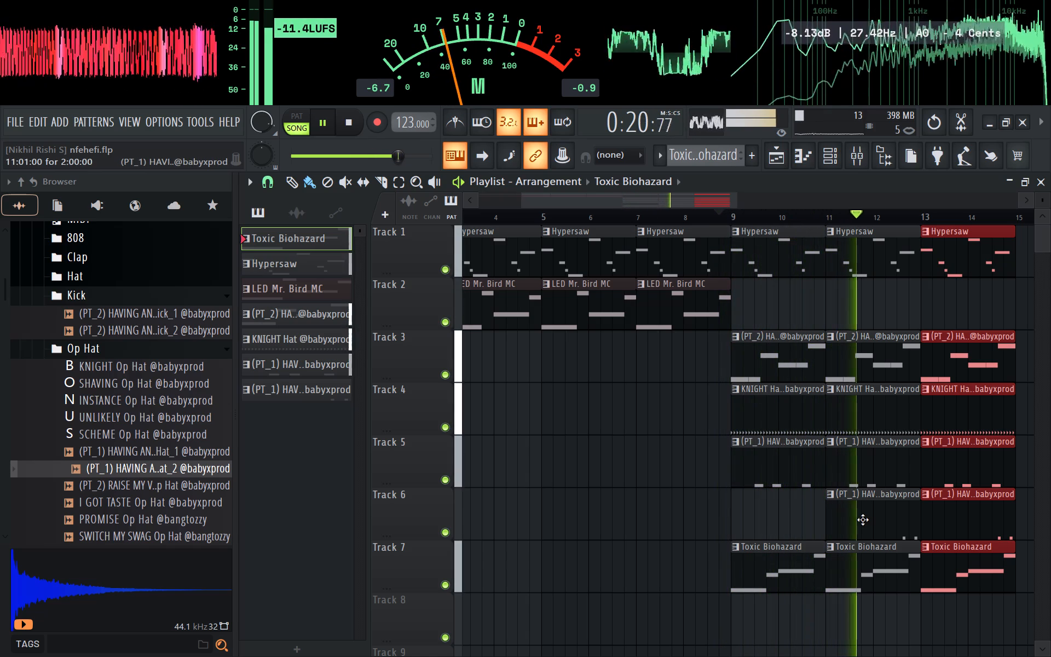
pyautogui.rightClick(968, 528)
pyautogui.keyDown('ctrl'); pyautogui.scroll(-10, 942, 471); pyautogui.keyUp('ctrl')
pyautogui.rightClick(952, 429)
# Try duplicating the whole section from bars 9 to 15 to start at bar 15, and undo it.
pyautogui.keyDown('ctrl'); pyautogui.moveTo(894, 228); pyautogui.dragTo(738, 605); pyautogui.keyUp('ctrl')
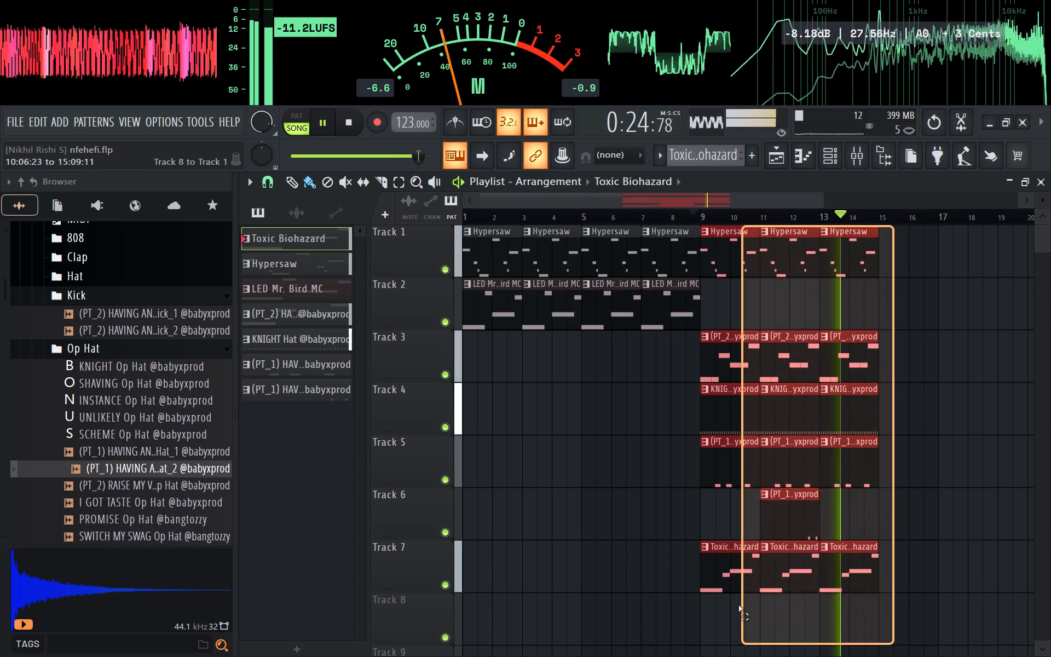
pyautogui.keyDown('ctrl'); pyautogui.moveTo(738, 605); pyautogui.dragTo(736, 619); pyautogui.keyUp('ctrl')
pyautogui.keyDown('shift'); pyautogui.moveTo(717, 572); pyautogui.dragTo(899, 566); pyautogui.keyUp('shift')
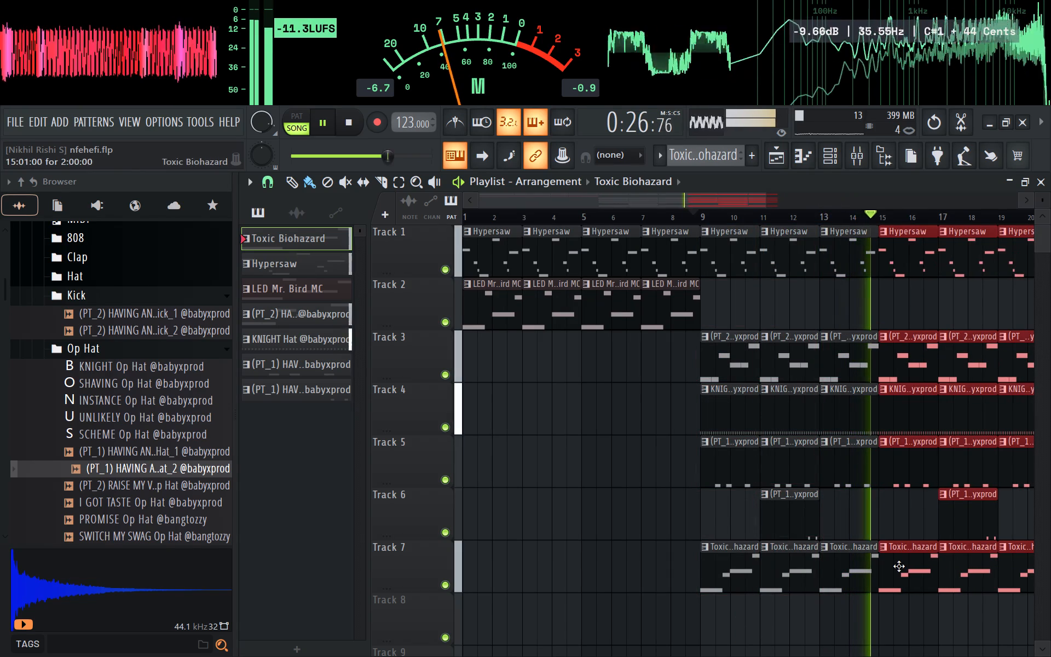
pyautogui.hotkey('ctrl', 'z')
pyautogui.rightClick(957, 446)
# Delete the Bass_2 clips at bars 11 and 13 on Track 3 and extend the bar 9 clip to six bars.
pyautogui.press('space')
pyautogui.click(677, 217)
pyautogui.press('space')
pyautogui.keyDown('ctrl'); pyautogui.scroll(2, 702, 322); pyautogui.keyUp('ctrl')
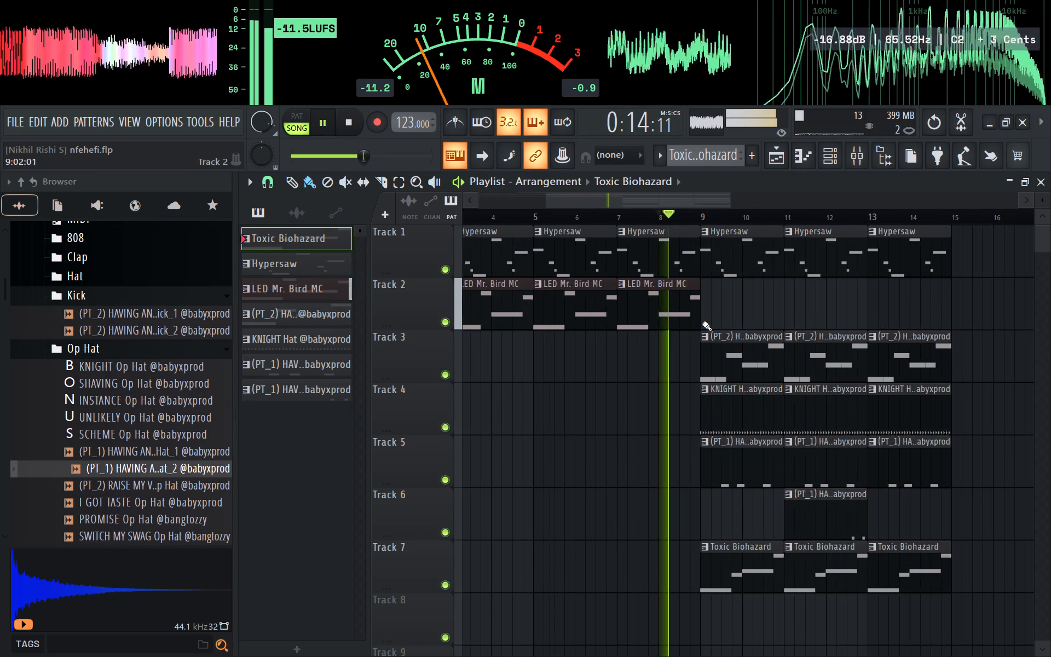
pyautogui.keyDown('ctrl'); pyautogui.scroll(4, 702, 323); pyautogui.keyUp('ctrl')
pyautogui.keyDown('ctrl'); pyautogui.scroll(-6, 868, 350); pyautogui.keyUp('ctrl')
pyautogui.moveTo(865, 353); pyautogui.dragTo(919, 361, button='right')
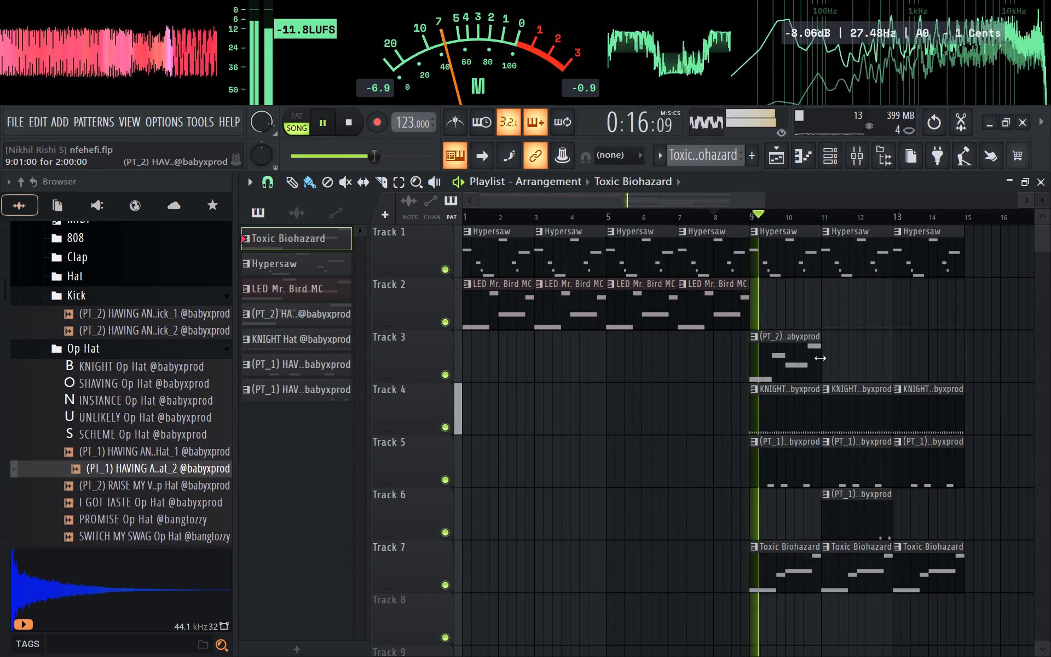
pyautogui.moveTo(820, 358); pyautogui.dragTo(962, 365)
# Open the Bass_2 pattern in the piano roll and set playback to its start.
pyautogui.doubleClick(931, 371)
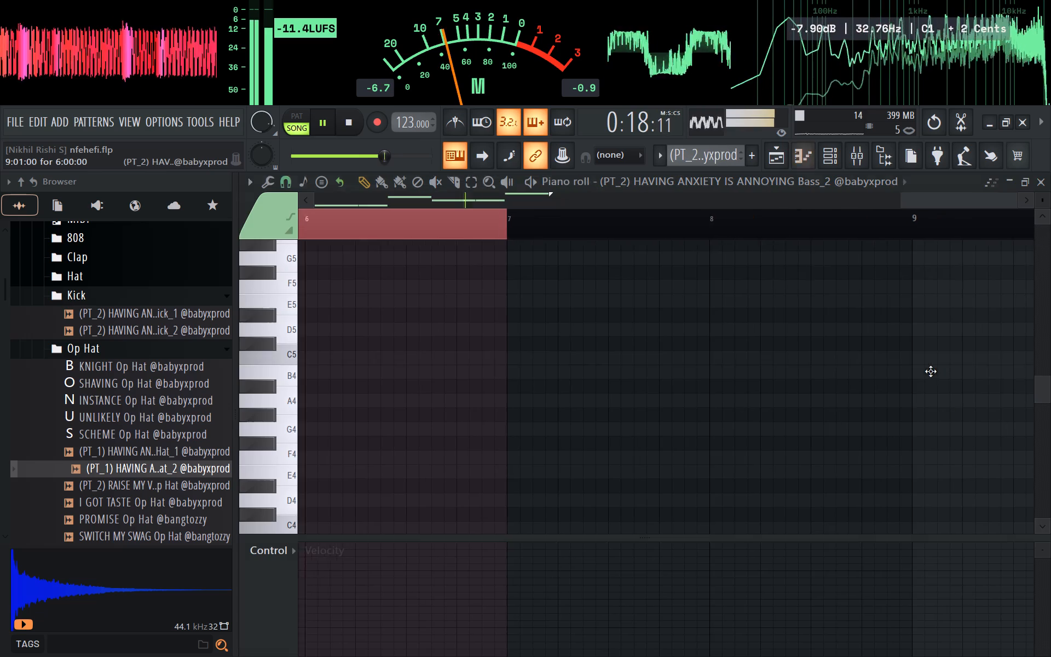
pyautogui.keyDown('ctrl'); pyautogui.scroll(-16, 731, 205); pyautogui.keyUp('ctrl')
pyautogui.press('space')
pyautogui.doubleClick(487, 220)
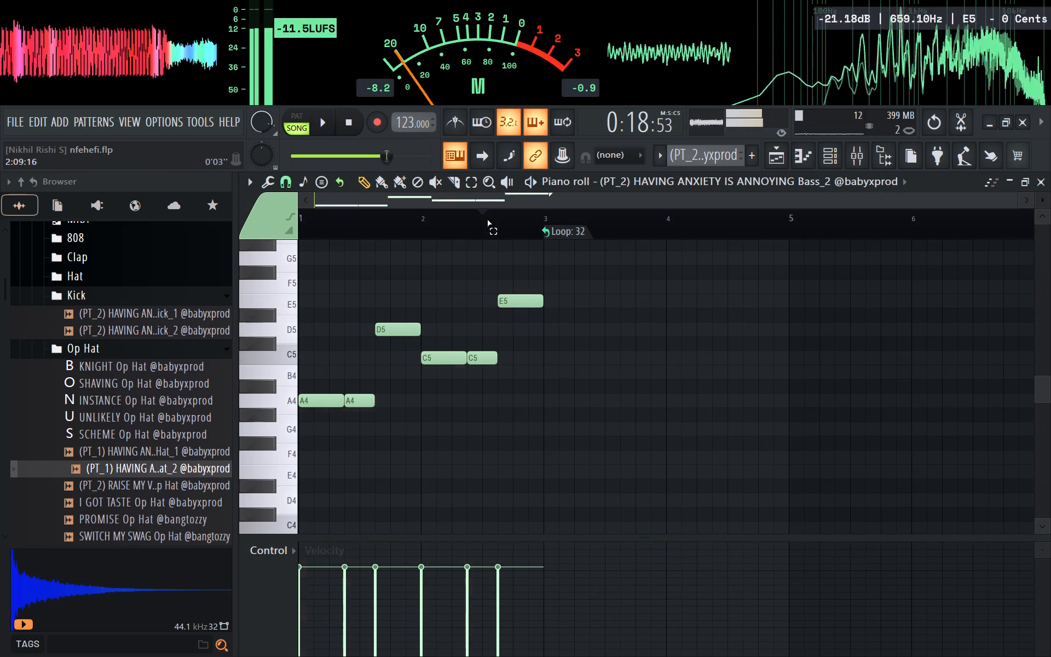
pyautogui.moveTo(505, 221); pyautogui.dragTo(252, 232)
# Turn off the 32-step loop of the Bass_2 channel in the channel rack.
pyautogui.click(845, 163)
pyautogui.click(828, 166)
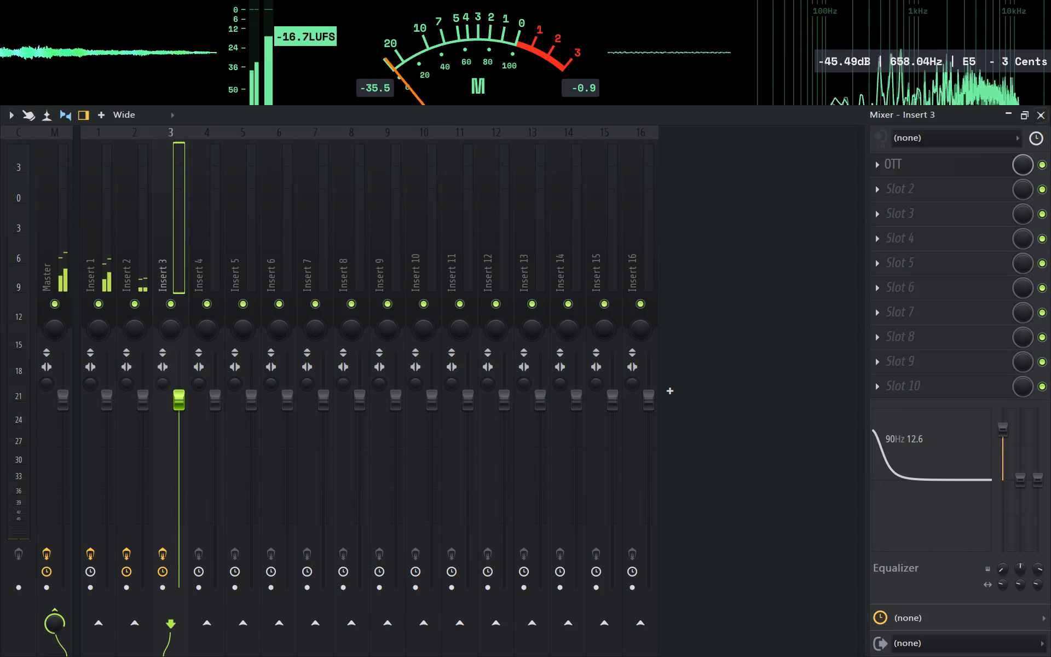
pyautogui.click(1040, 119)
pyautogui.press('e')
pyautogui.click(836, 152)
pyautogui.press('e')
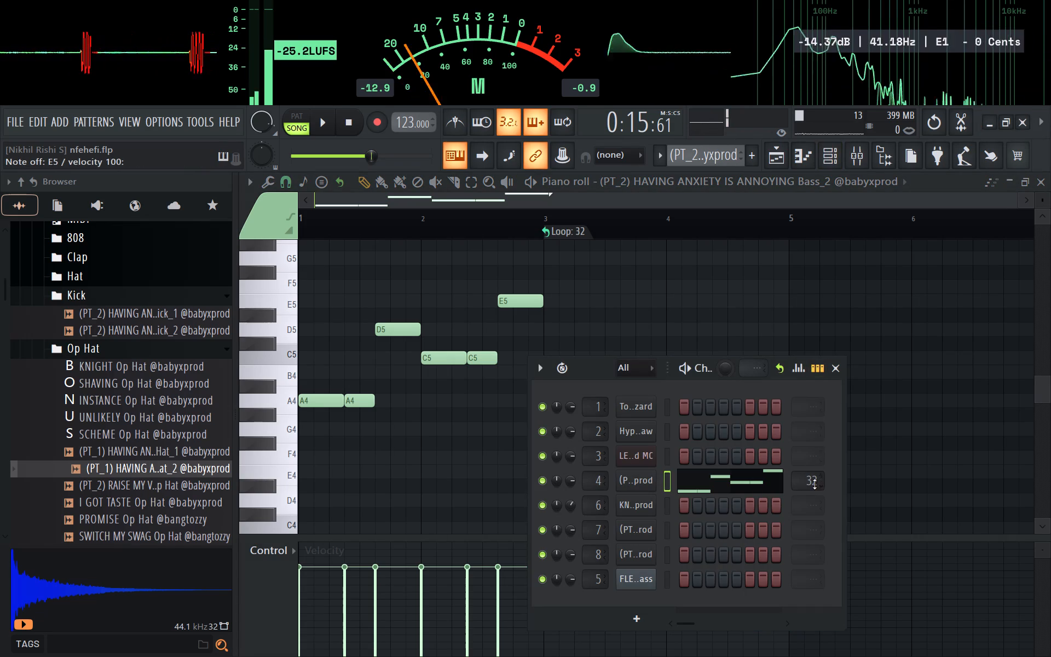
pyautogui.moveTo(813, 483); pyautogui.dragTo(854, 34)
pyautogui.moveTo(816, 483); pyautogui.dragTo(838, 435)
pyautogui.click(837, 362)
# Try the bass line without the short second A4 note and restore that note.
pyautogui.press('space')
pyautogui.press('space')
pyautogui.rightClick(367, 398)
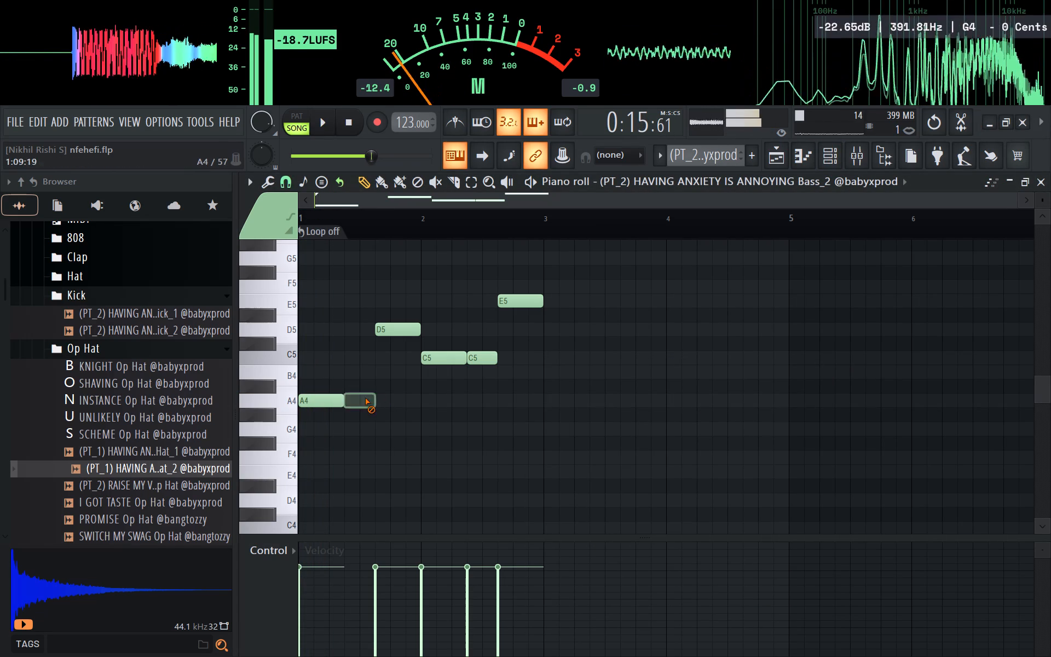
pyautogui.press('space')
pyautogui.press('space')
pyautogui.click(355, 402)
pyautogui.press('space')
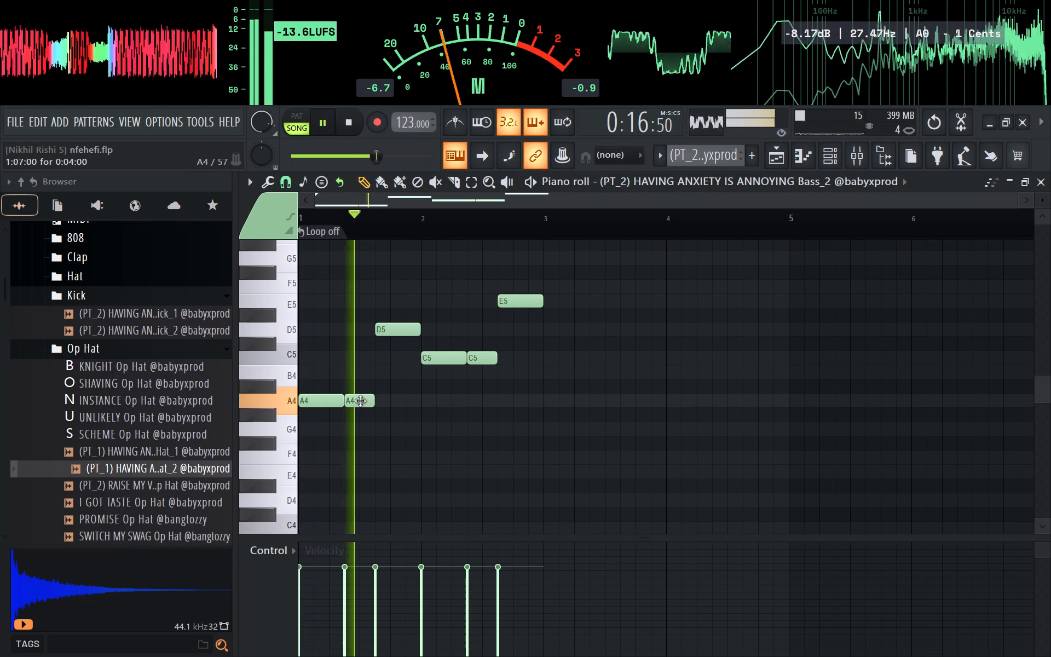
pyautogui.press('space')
# Move the D5, C5 and E5 notes about one and a half bars later, starting just after bar 3.
pyautogui.keyDown('ctrl'); pyautogui.moveTo(550, 295); pyautogui.dragTo(391, 361); pyautogui.keyUp('ctrl')
pyautogui.press('space')
pyautogui.moveTo(397, 327); pyautogui.dragTo(580, 326)
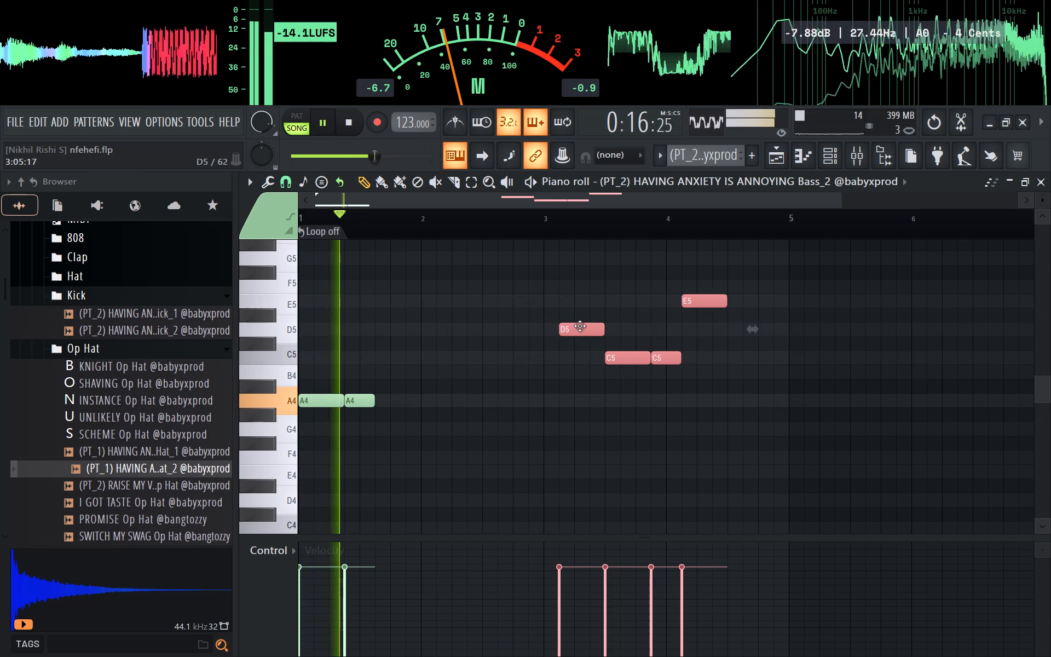
pyautogui.moveTo(580, 326); pyautogui.dragTo(582, 326)
pyautogui.rightClick(392, 456)
# Build a run of three equal A4 notes by copying the pair, lengthening the second note and deleting the extra last one.
pyautogui.press('space')
pyautogui.keyDown('ctrl'); pyautogui.moveTo(392, 381); pyautogui.dragTo(317, 418); pyautogui.keyUp('ctrl')
pyautogui.hotkey('ctrl', 'space')
pyautogui.keyDown('shift'); pyautogui.moveTo(313, 402); pyautogui.dragTo(407, 397); pyautogui.keyUp('shift')
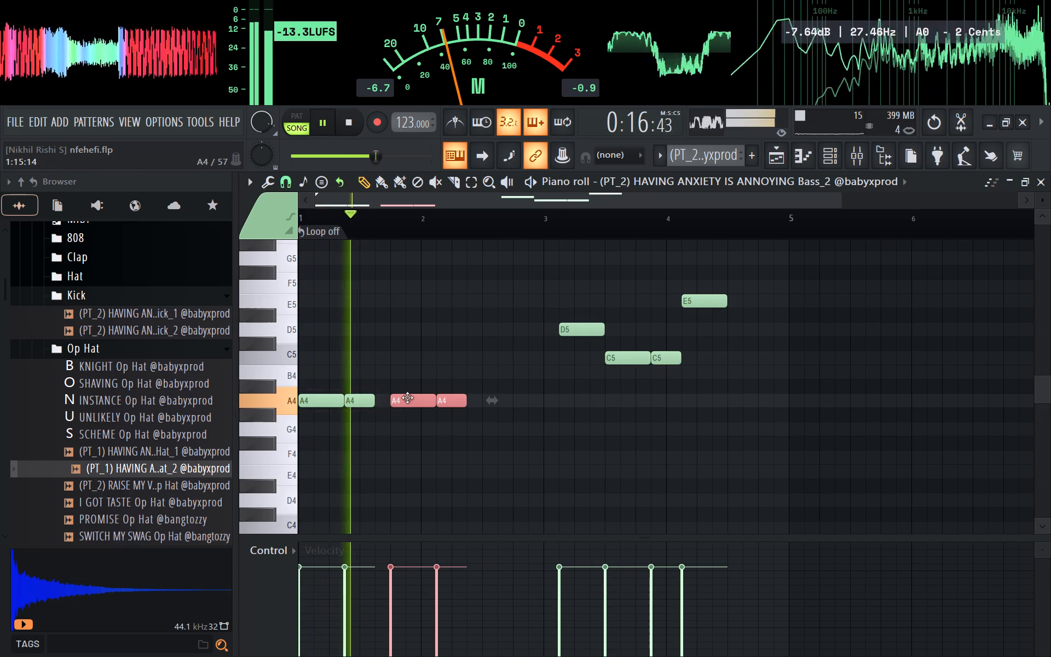
pyautogui.keyDown('shift'); pyautogui.moveTo(407, 397); pyautogui.dragTo(411, 397); pyautogui.keyUp('shift')
pyautogui.moveTo(408, 443); pyautogui.dragTo(399, 436, button='right')
pyautogui.press('space')
pyautogui.press('space')
pyautogui.moveTo(370, 402); pyautogui.dragTo(386, 400)
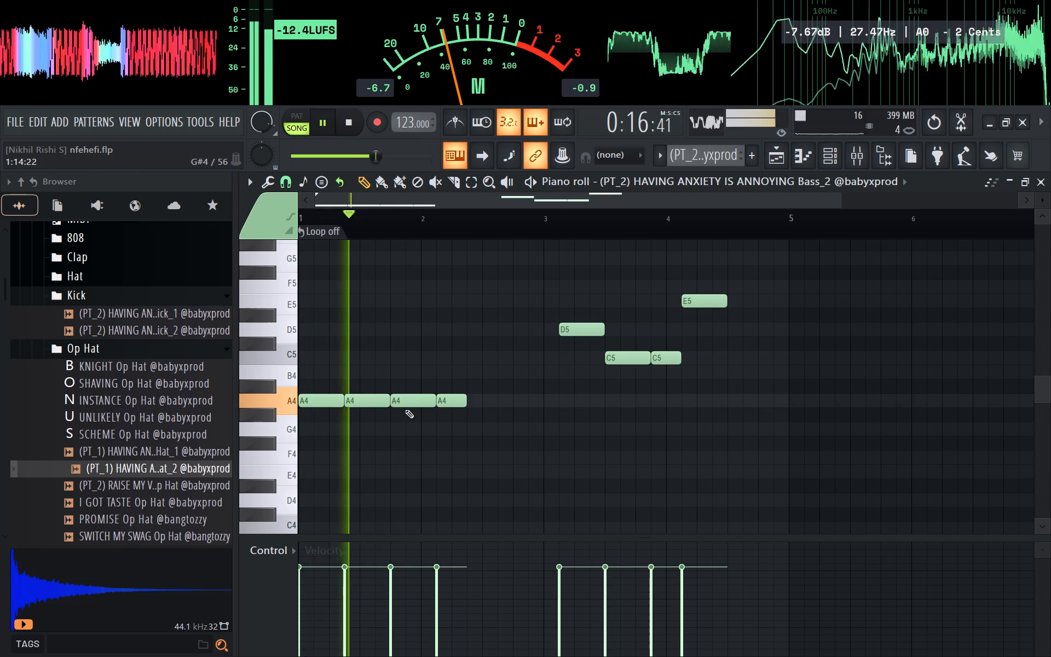
pyautogui.press('space')
pyautogui.rightClick(449, 405)
pyautogui.press('space')
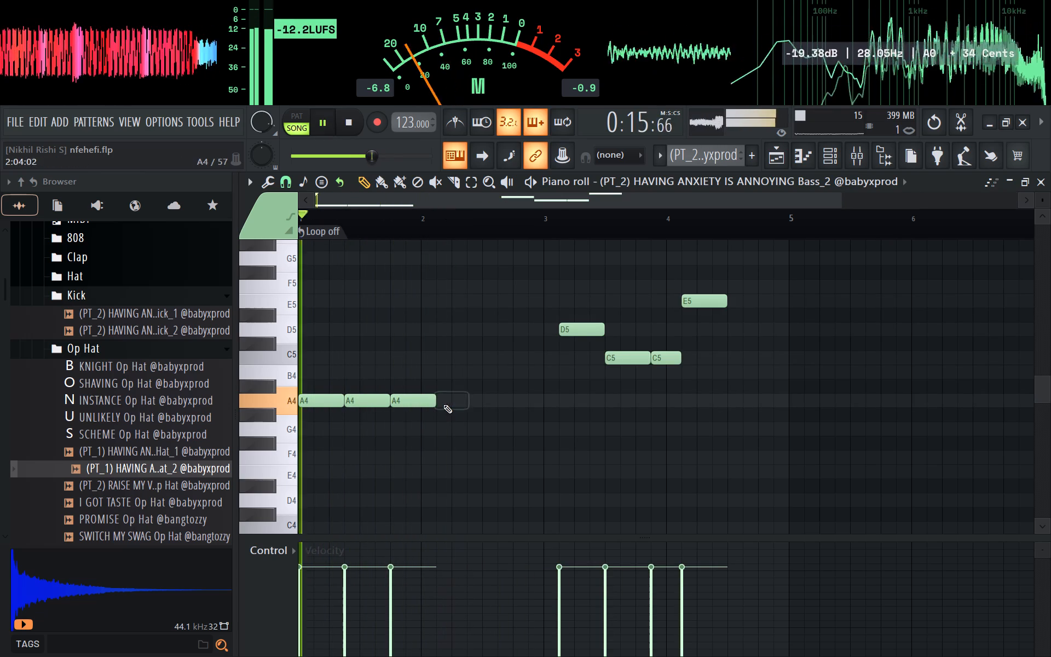
# Move the D5 note directly after the A4 run, add two copies behind it, and replay from the pattern's start.
pyautogui.moveTo(579, 330); pyautogui.dragTo(453, 341)
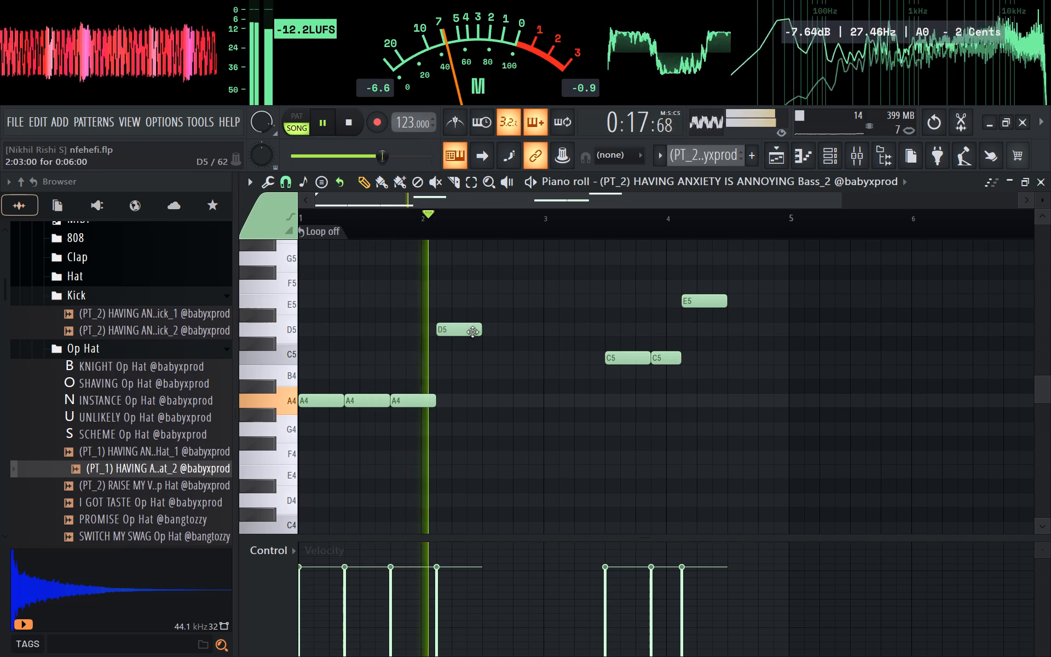
pyautogui.press('space')
pyautogui.moveTo(483, 326); pyautogui.dragTo(477, 330)
pyautogui.press('space')
pyautogui.keyDown('shift'); pyautogui.moveTo(464, 331); pyautogui.dragTo(506, 327); pyautogui.keyUp('shift')
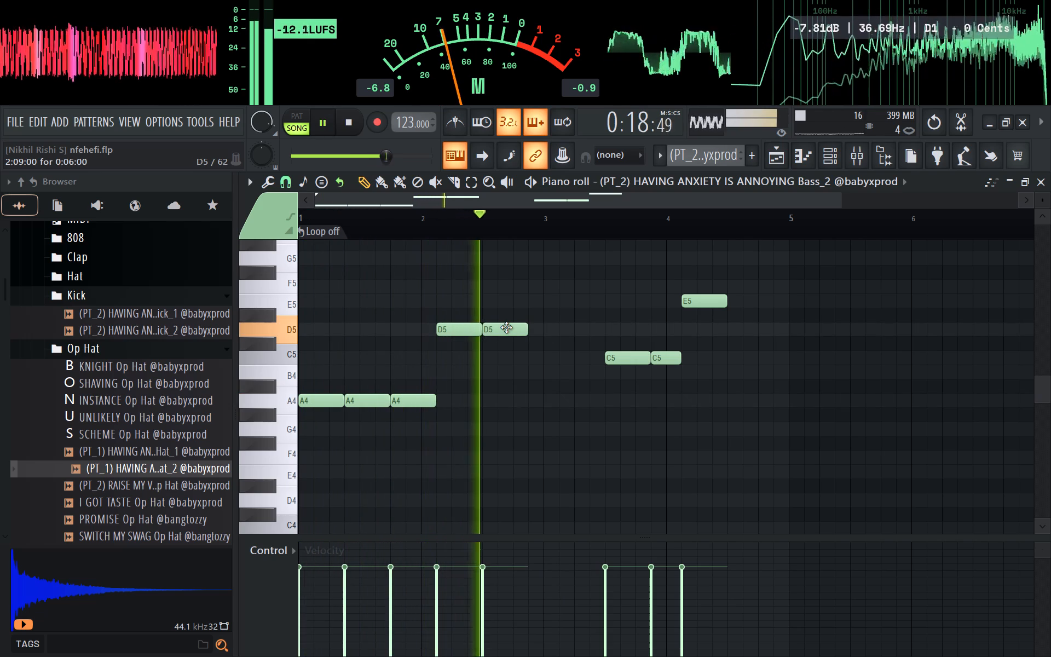
pyautogui.hotkey('shift', 'space')
pyautogui.keyDown('shift'); pyautogui.moveTo(509, 335); pyautogui.dragTo(555, 336); pyautogui.keyUp('shift')
pyautogui.hotkey('shift', 'space')
pyautogui.press('space')
pyautogui.press('space')
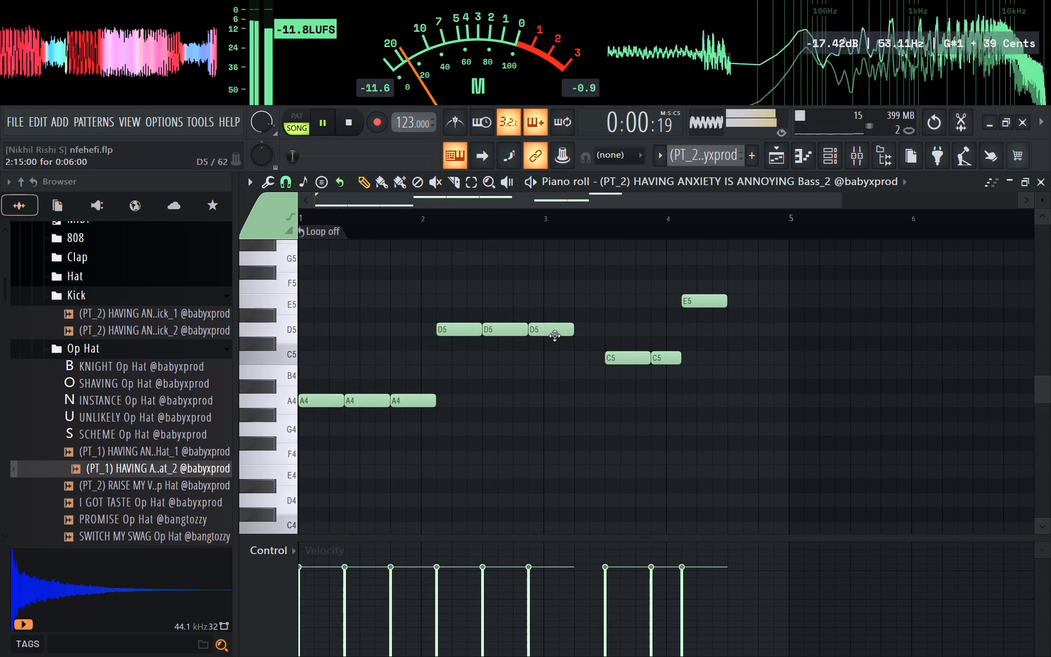
pyautogui.keyDown('ctrl'); pyautogui.scroll(-3, 534, 350); pyautogui.keyUp('ctrl')
pyautogui.hotkey('ctrl', 'space')
pyautogui.moveTo(317, 221); pyautogui.dragTo(287, 227)
pyautogui.press('space')
pyautogui.keyDown('ctrl'); pyautogui.scroll(2, 319, 392); pyautogui.keyUp('ctrl')
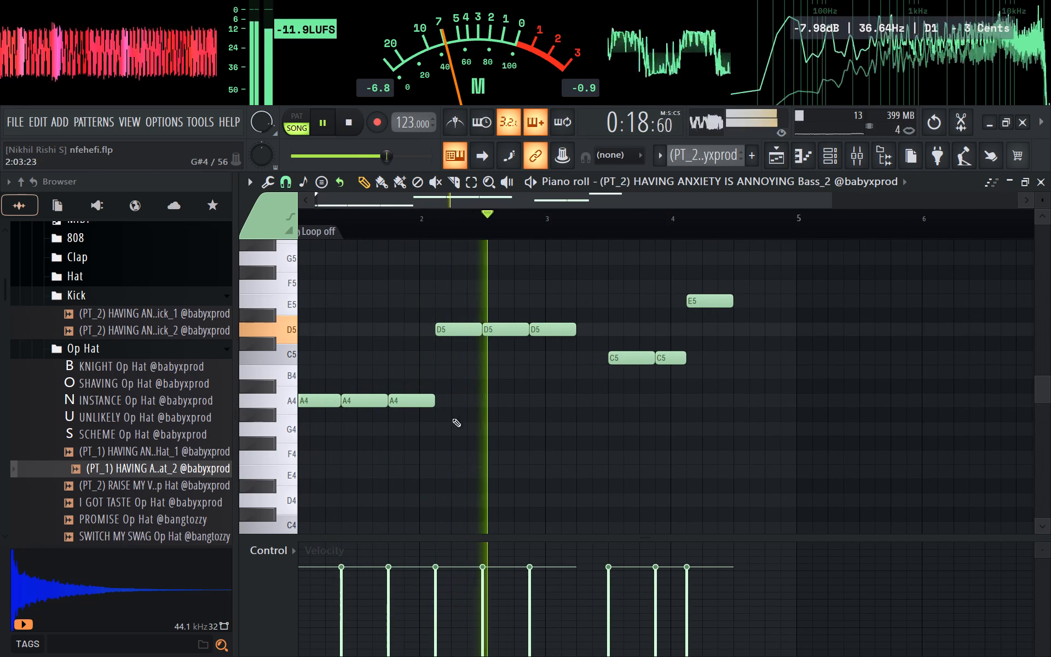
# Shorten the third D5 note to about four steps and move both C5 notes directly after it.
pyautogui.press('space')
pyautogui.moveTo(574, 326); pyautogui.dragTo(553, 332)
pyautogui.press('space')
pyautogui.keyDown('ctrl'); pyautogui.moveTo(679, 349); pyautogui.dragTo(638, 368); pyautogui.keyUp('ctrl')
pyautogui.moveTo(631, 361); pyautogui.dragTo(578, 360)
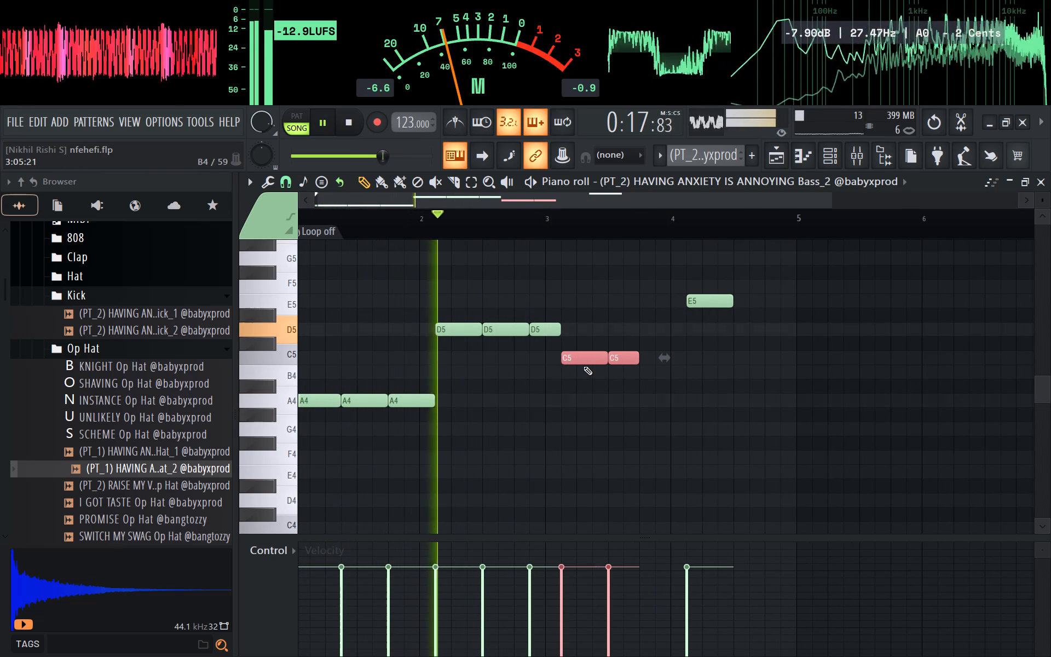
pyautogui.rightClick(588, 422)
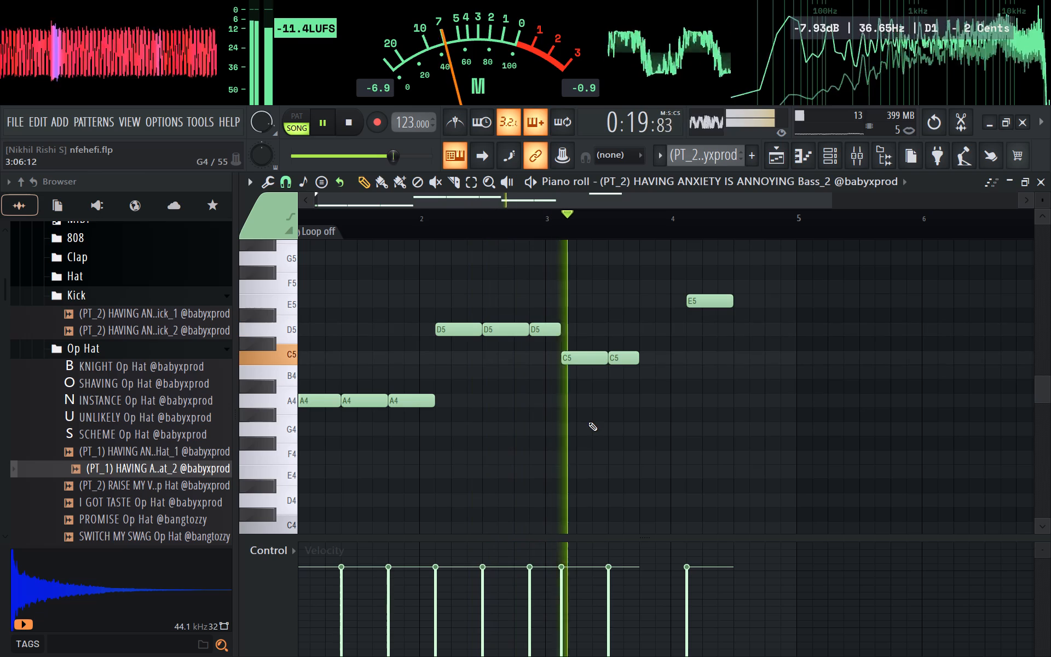
# Shorten the third D5 note so it ends at bar 3 and move both C5 notes to start there.
pyautogui.press('space')
pyautogui.moveTo(556, 331); pyautogui.dragTo(542, 336)
pyautogui.press('space')
pyautogui.keyDown('ctrl'); pyautogui.moveTo(616, 356); pyautogui.dragTo(576, 368); pyautogui.keyUp('ctrl')
pyautogui.moveTo(573, 356); pyautogui.dragTo(560, 356)
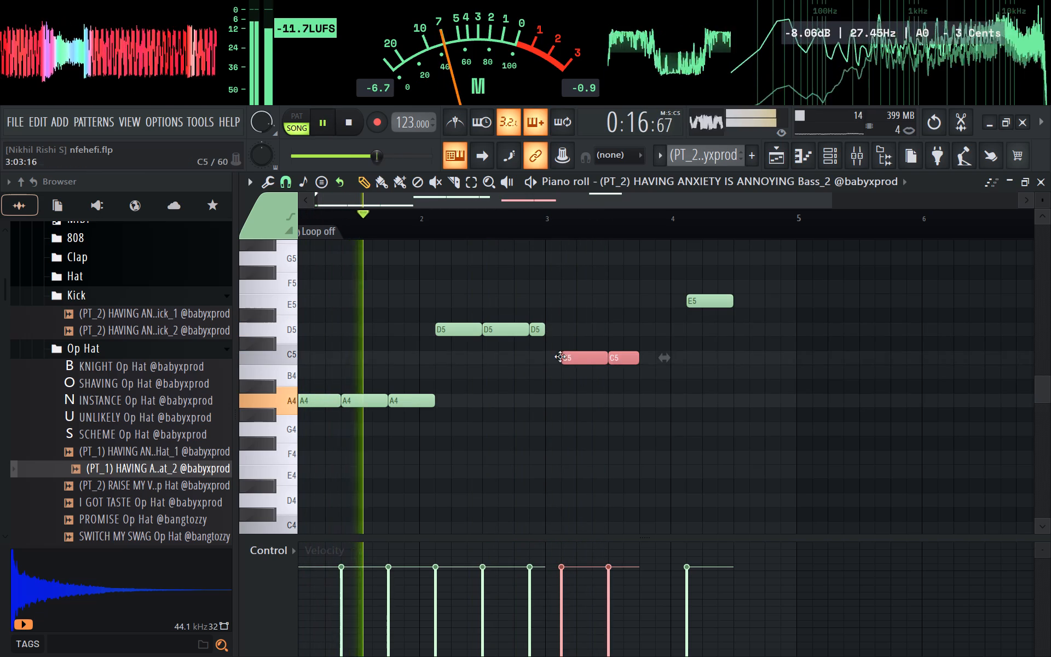
pyautogui.moveTo(560, 356); pyautogui.dragTo(546, 356)
pyautogui.moveTo(548, 356); pyautogui.dragTo(559, 358)
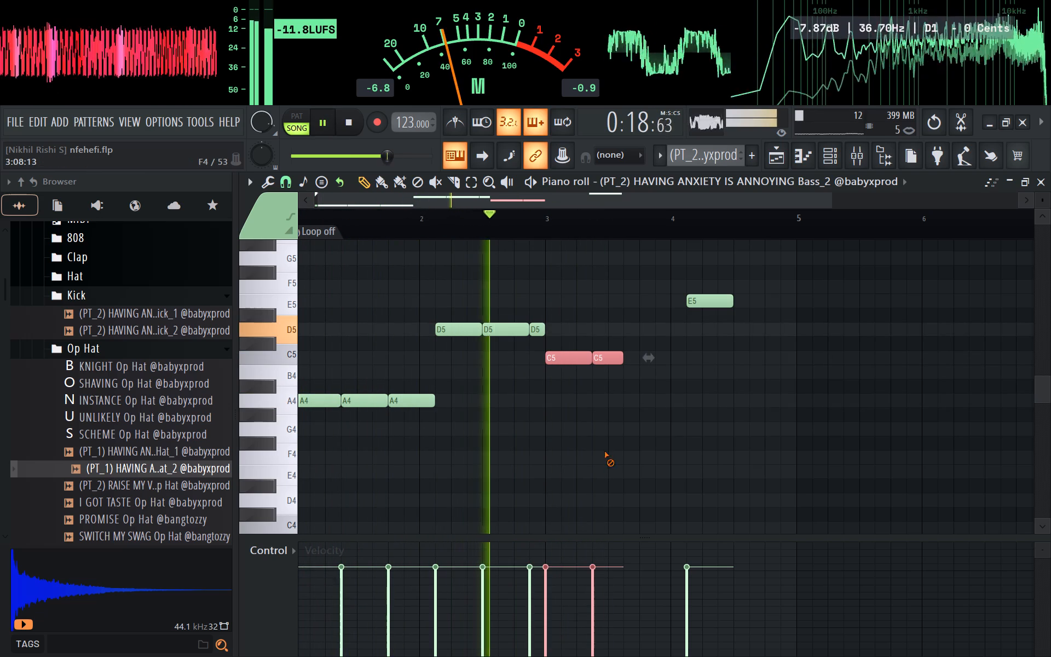
pyautogui.rightClick(604, 451)
pyautogui.press('space')
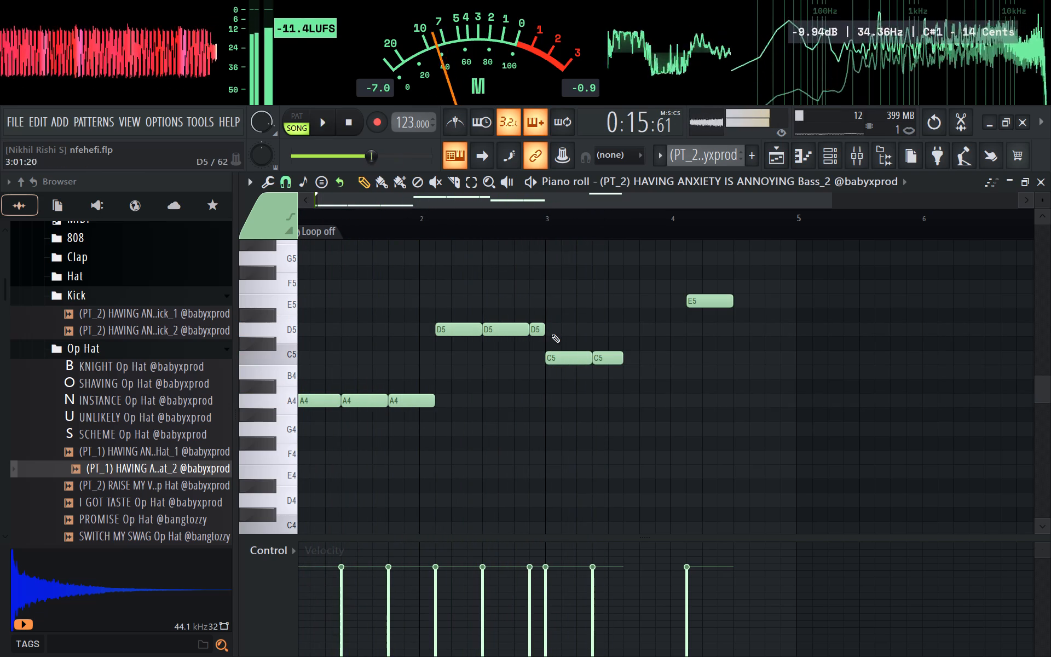
# Move the three D5 notes to the second half of bar 3, clear of the C5 notes.
pyautogui.press('space')
pyautogui.keyDown('ctrl'); pyautogui.moveTo(562, 322); pyautogui.dragTo(552, 322, button='right'); pyautogui.keyUp('ctrl')
pyautogui.keyDown('ctrl'); pyautogui.rightClick(552, 322); pyautogui.keyUp('ctrl')
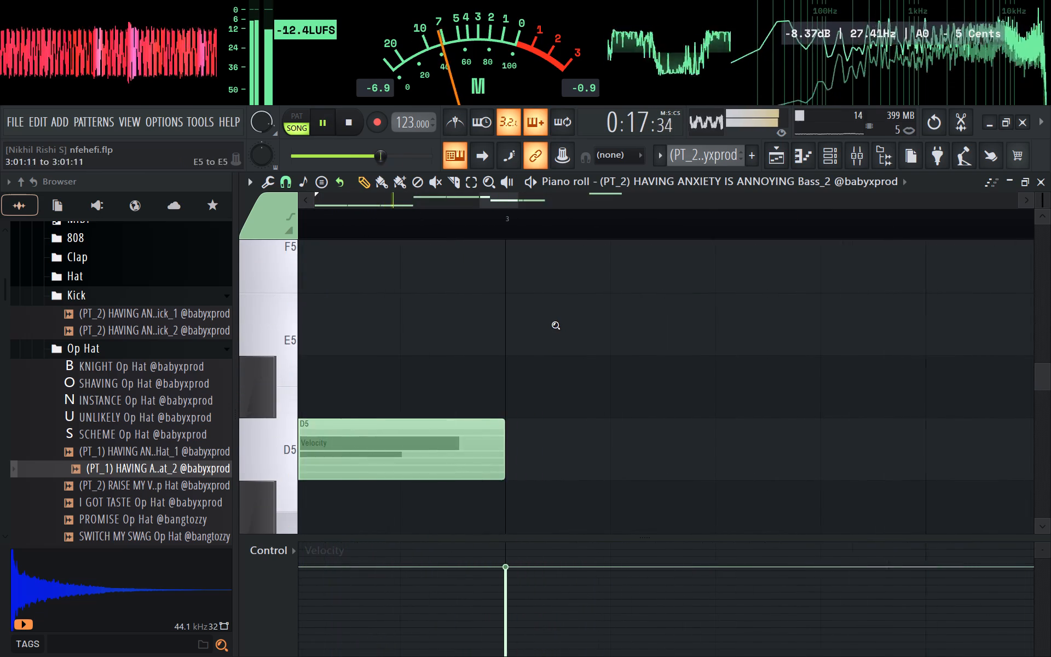
pyautogui.press('space')
pyautogui.keyDown('ctrl'); pyautogui.moveTo(634, 355); pyautogui.dragTo(499, 373); pyautogui.keyUp('ctrl')
pyautogui.moveTo(499, 365); pyautogui.dragTo(729, 367)
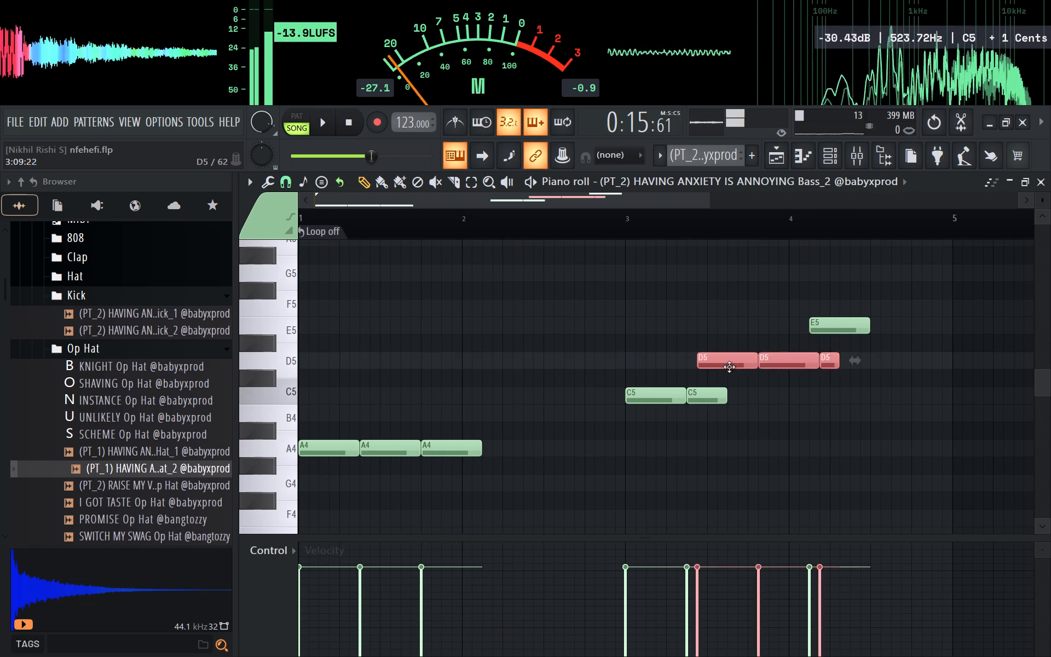
pyautogui.moveTo(729, 367); pyautogui.dragTo(746, 367)
pyautogui.press('space')
# Move the two C5 notes directly after the A4 run in bar 2 and listen to the change.
pyautogui.keyDown('ctrl'); pyautogui.moveTo(744, 408); pyautogui.dragTo(626, 395); pyautogui.keyUp('ctrl')
pyautogui.moveTo(631, 395); pyautogui.dragTo(489, 392)
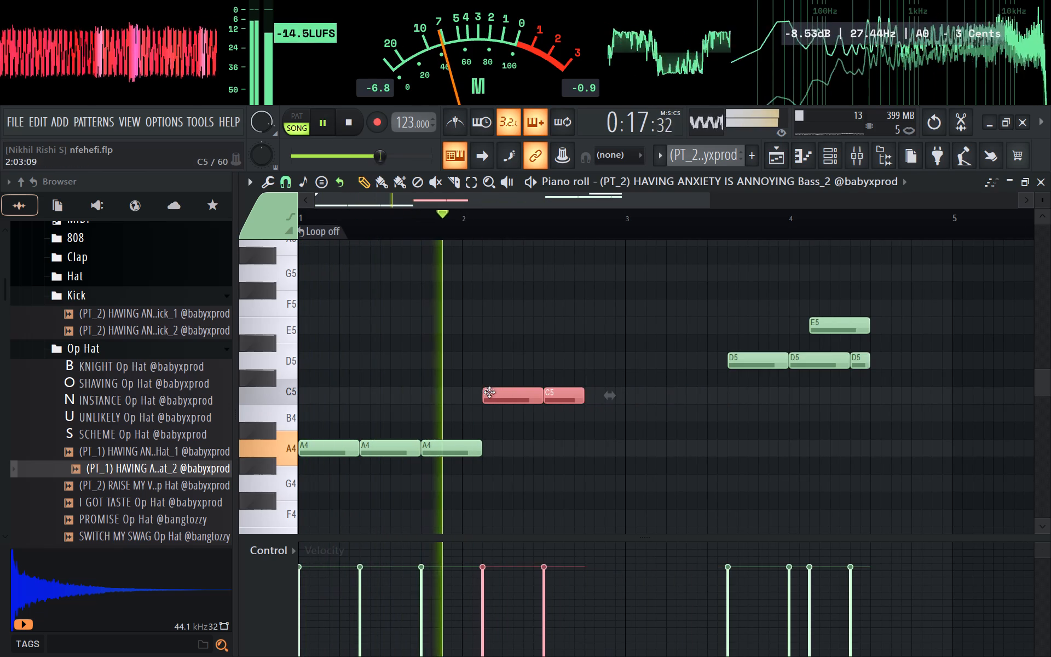
pyautogui.moveTo(489, 392); pyautogui.dragTo(486, 395)
pyautogui.press('space')
pyautogui.press('space')
pyautogui.rightClick(565, 429)
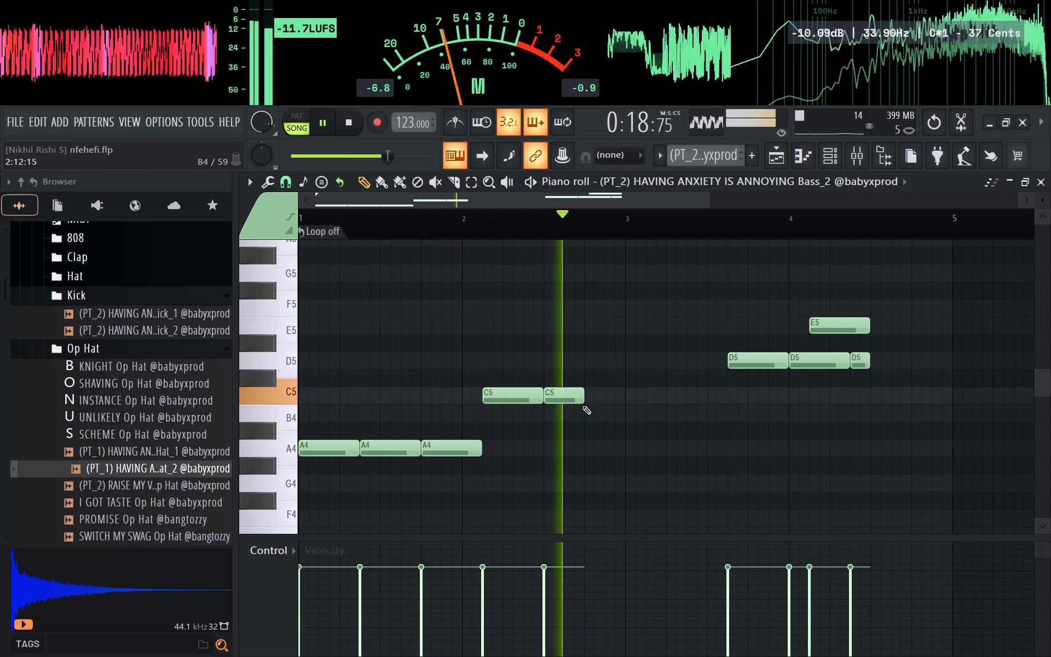
# Delete the short second C5 note and place two copies of the longer first C5 note directly after it.
pyautogui.press('space')
pyautogui.press('space')
pyautogui.rightClick(565, 401)
pyautogui.keyDown('shift'); pyautogui.moveTo(518, 397); pyautogui.dragTo(587, 393); pyautogui.keyUp('shift')
pyautogui.moveTo(587, 393); pyautogui.dragTo(584, 393)
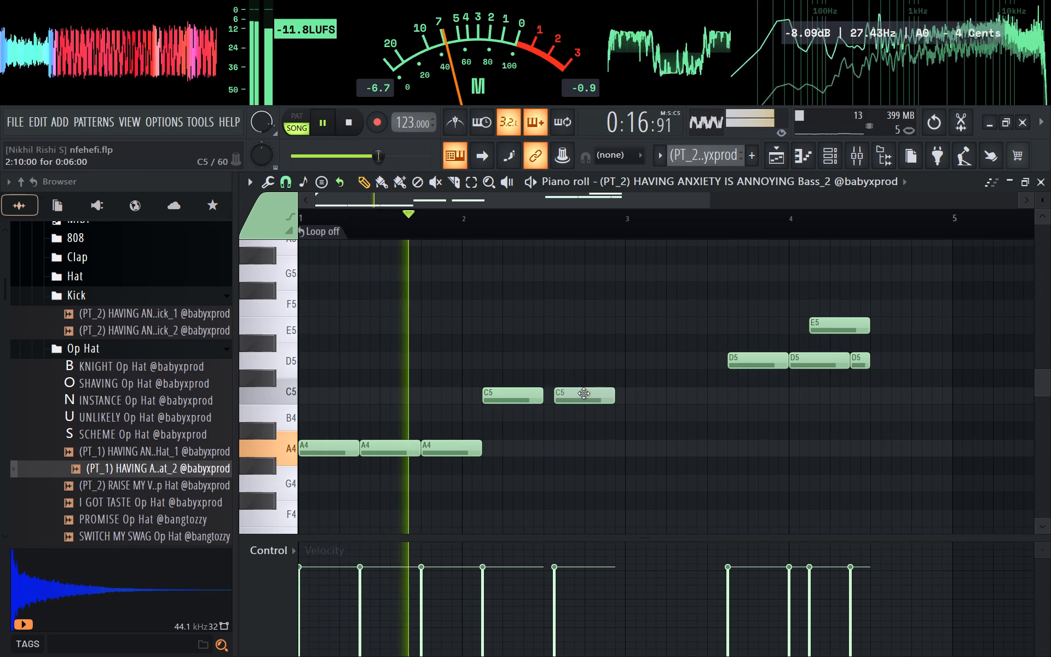
pyautogui.moveTo(584, 393); pyautogui.dragTo(577, 395)
pyautogui.keyDown('shift'); pyautogui.moveTo(568, 400); pyautogui.dragTo(628, 405); pyautogui.keyUp('shift')
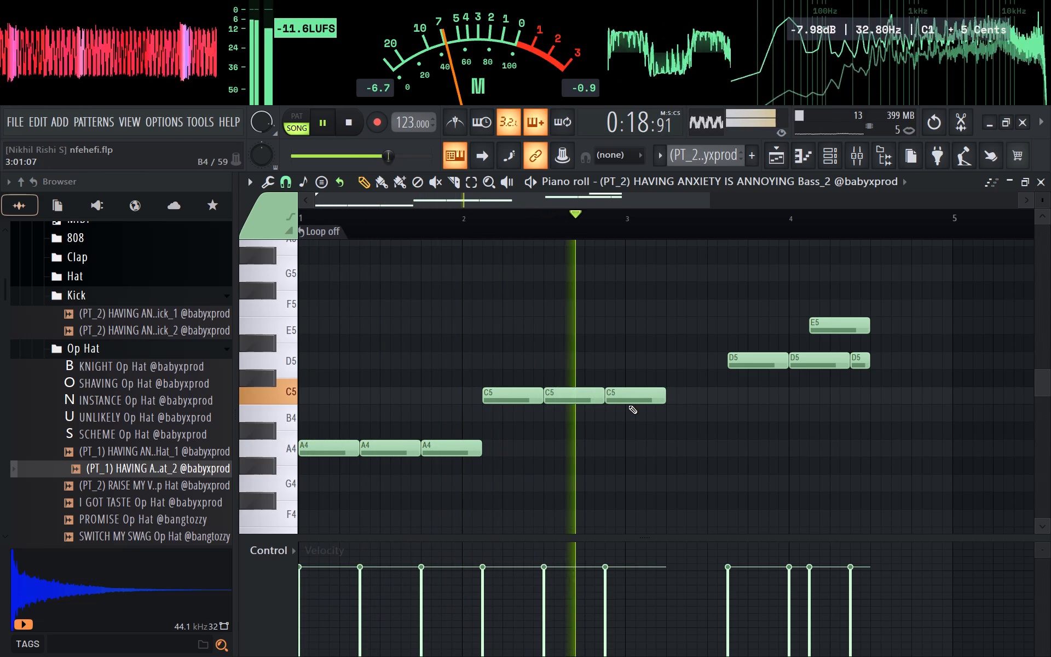
# Shorten the third C5 note so it ends at bar 3 and play the line back.
pyautogui.press('space')
pyautogui.moveTo(659, 397); pyautogui.dragTo(625, 400)
pyautogui.press('space')
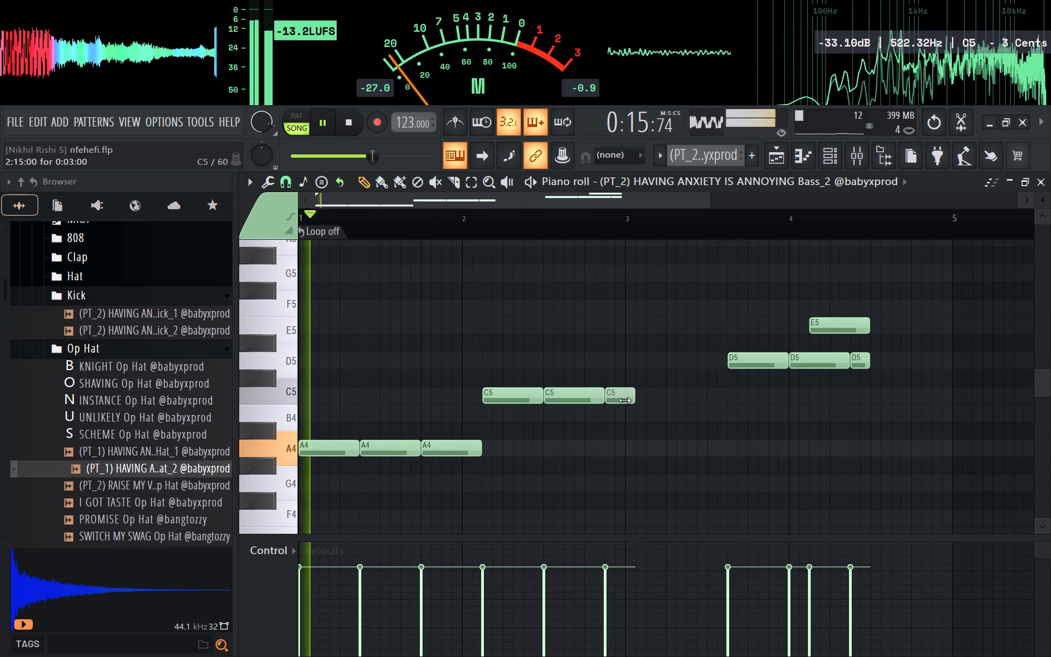
pyautogui.moveTo(625, 400); pyautogui.dragTo(623, 400)
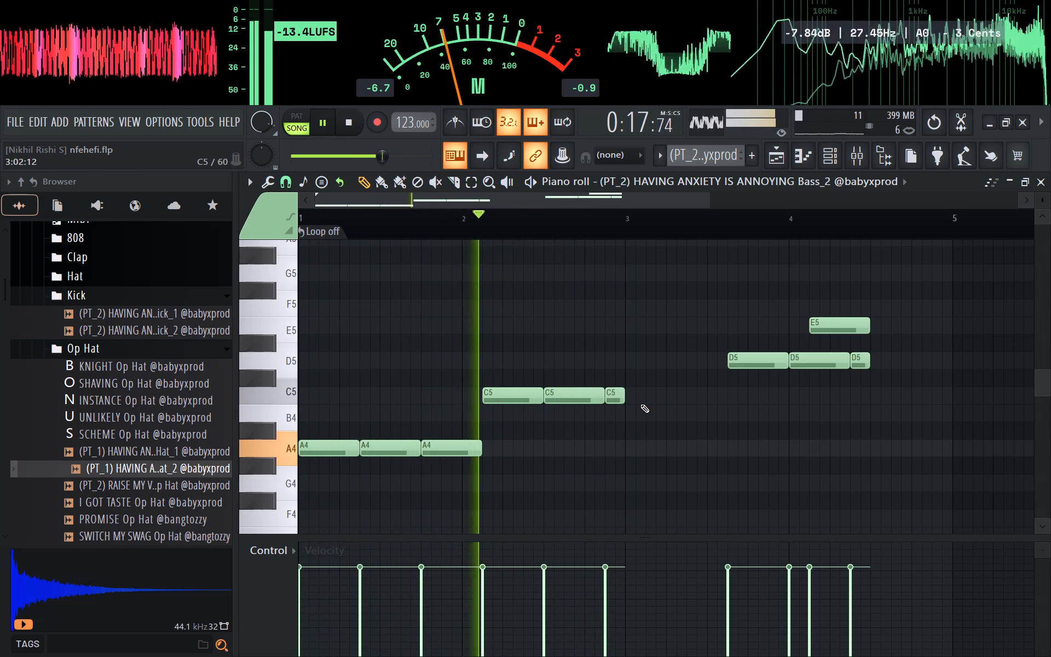
pyautogui.press('space')
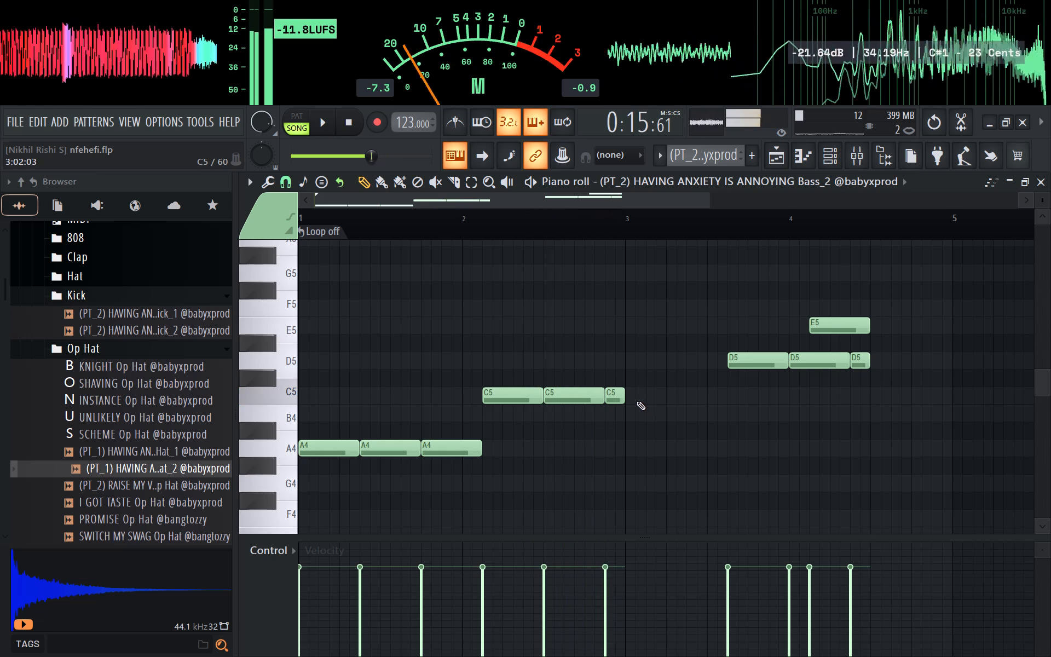
# Copy the three A4 notes so the second run starts at bar 3, and listen to it.
pyautogui.keyDown('ctrl'); pyautogui.moveTo(507, 460); pyautogui.dragTo(294, 445); pyautogui.keyUp('ctrl')
pyautogui.keyDown('shift'); pyautogui.moveTo(307, 442); pyautogui.dragTo(635, 439); pyautogui.keyUp('shift')
pyautogui.hotkey('shift', 'space')
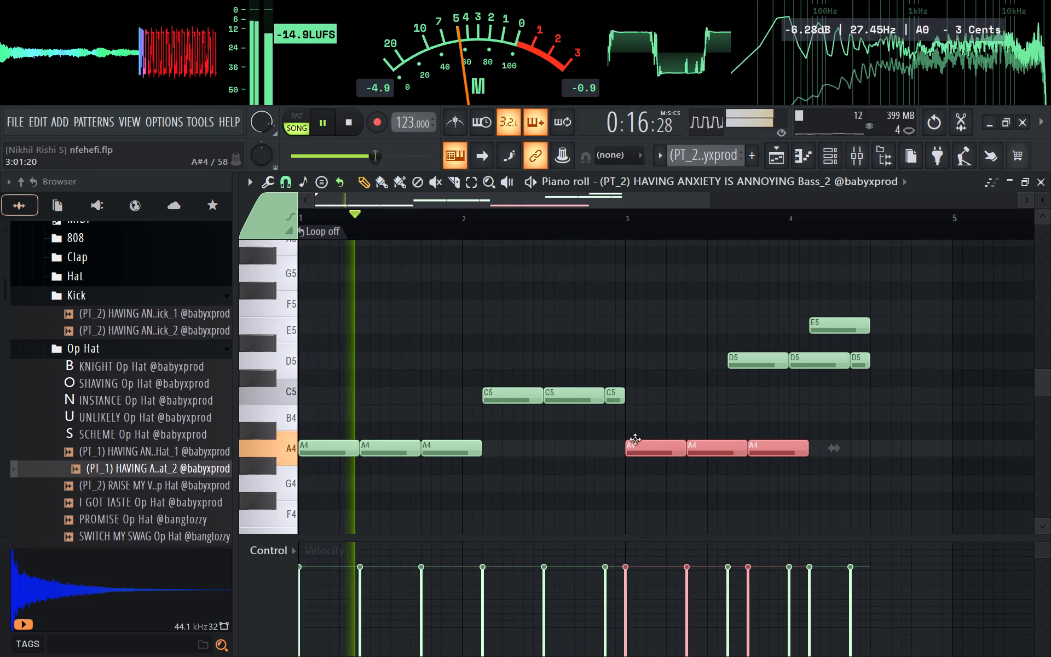
pyautogui.keyDown('shift'); pyautogui.moveTo(635, 439); pyautogui.dragTo(628, 442); pyautogui.keyUp('shift')
pyautogui.press('space')
pyautogui.press('space')
pyautogui.moveTo(621, 450); pyautogui.dragTo(629, 450)
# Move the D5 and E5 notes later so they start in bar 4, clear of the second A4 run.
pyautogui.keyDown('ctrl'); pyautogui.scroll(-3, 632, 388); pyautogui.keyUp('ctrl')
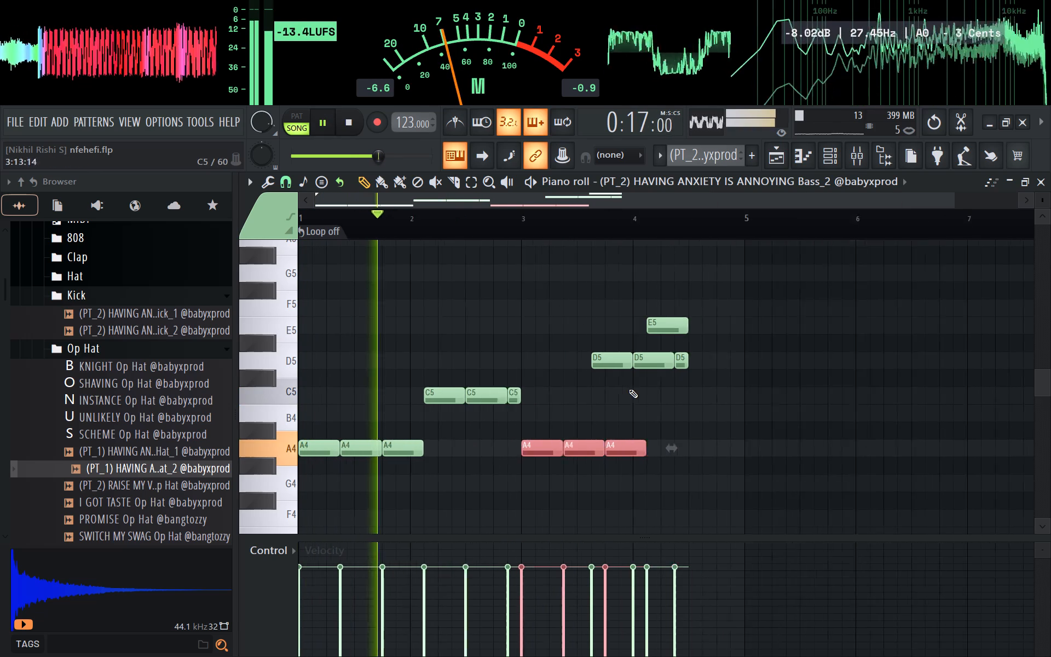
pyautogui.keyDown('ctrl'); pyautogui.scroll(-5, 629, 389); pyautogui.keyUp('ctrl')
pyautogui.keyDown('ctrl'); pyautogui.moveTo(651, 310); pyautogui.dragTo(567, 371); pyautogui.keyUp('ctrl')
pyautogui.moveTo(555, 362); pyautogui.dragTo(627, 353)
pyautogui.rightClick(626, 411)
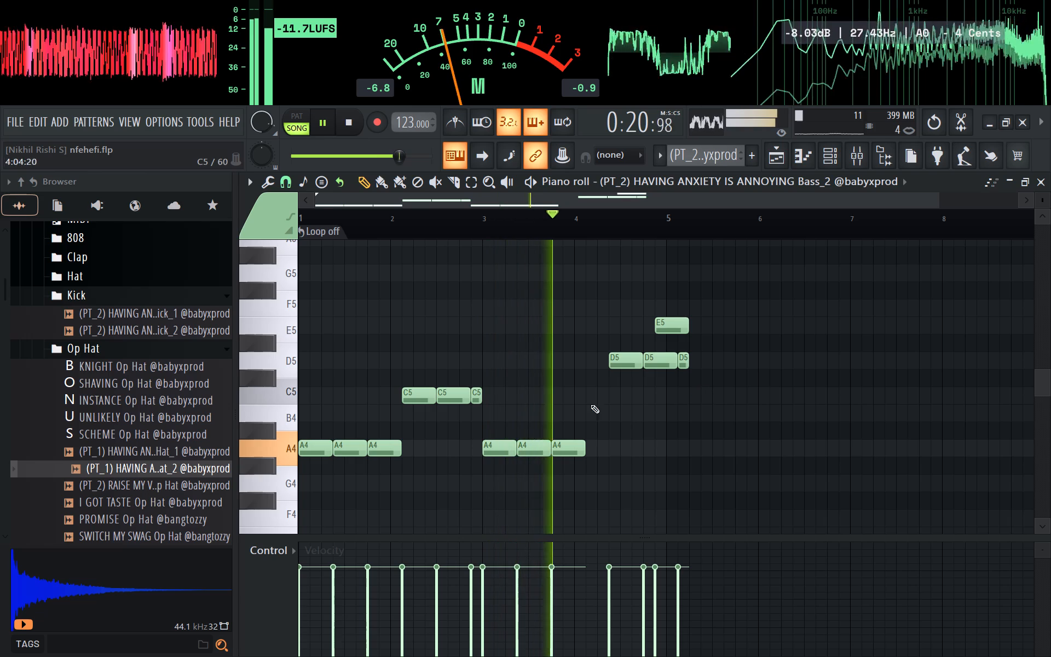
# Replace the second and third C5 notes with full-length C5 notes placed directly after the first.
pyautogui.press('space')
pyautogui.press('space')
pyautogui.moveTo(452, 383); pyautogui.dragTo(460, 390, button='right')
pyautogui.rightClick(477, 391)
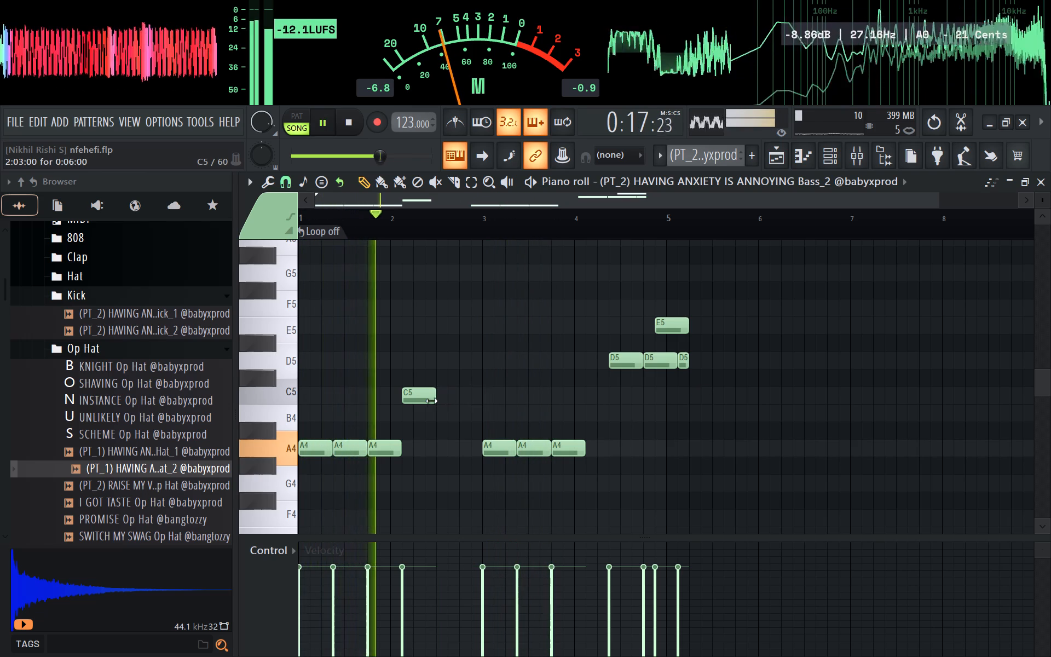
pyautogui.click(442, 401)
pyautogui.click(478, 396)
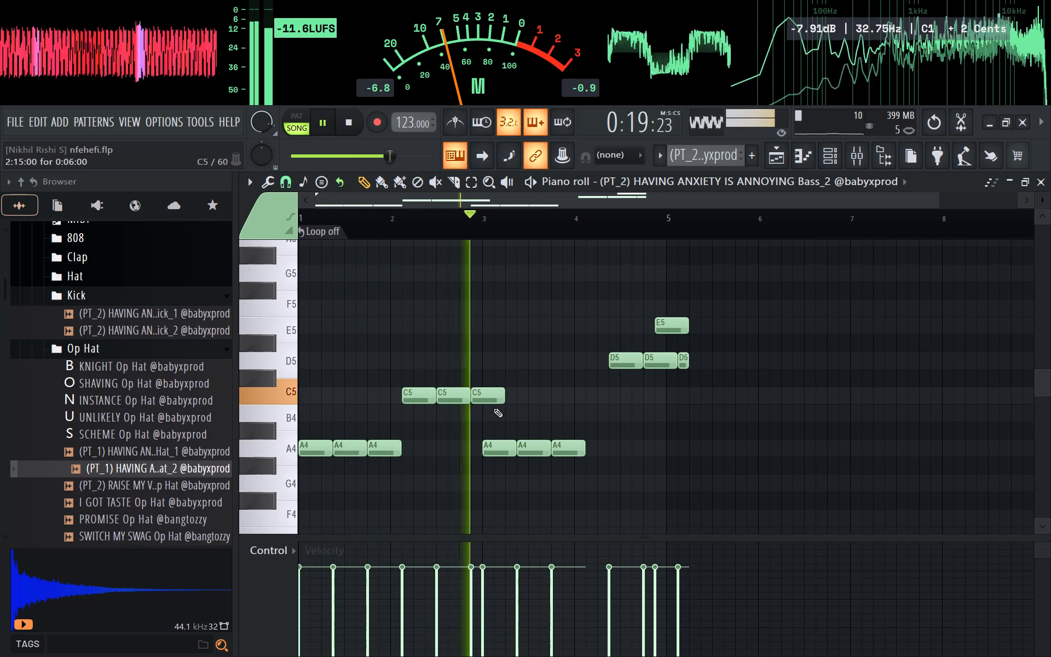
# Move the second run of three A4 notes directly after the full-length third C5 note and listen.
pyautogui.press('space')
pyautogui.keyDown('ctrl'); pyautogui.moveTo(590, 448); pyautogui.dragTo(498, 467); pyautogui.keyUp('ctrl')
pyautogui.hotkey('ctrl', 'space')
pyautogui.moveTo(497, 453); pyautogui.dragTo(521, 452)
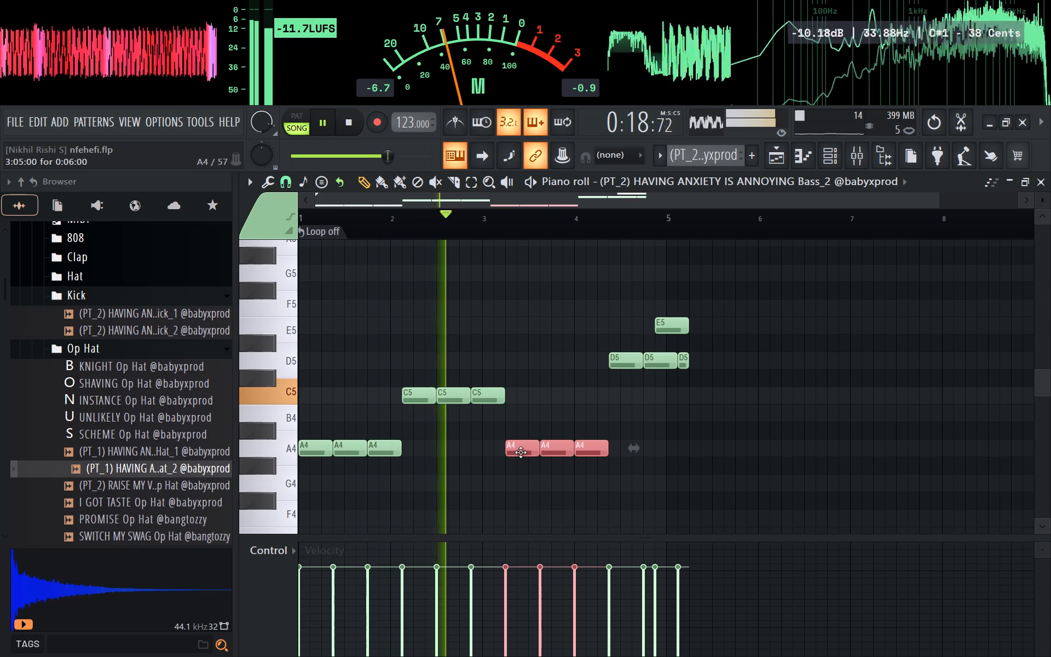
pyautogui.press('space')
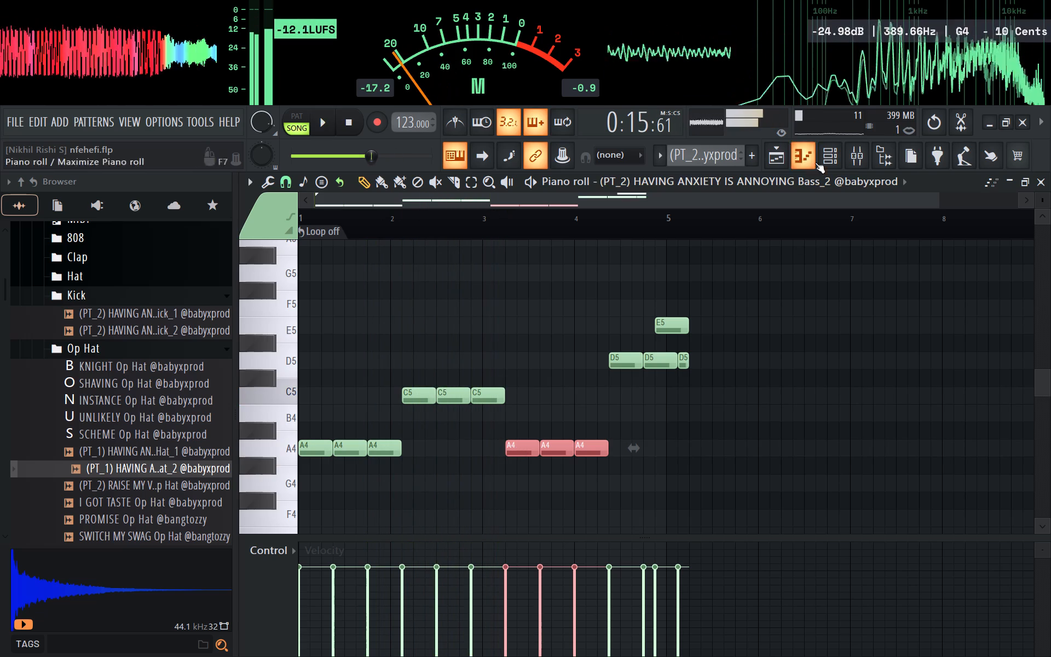
# Solo channel 4, the Bass_2 channel, and play the bass line on its own.
pyautogui.click(825, 157)
pyautogui.keyDown('ctrl'); pyautogui.click(544, 482); pyautogui.keyUp('ctrl')
pyautogui.hotkey('ctrl', 'space')
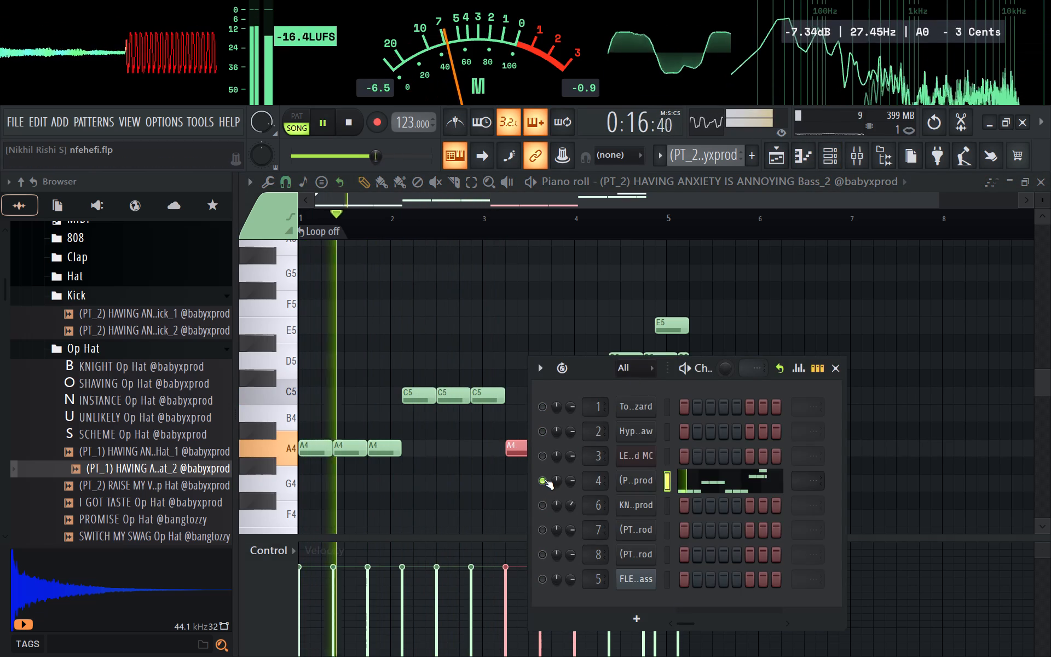
pyautogui.click(840, 371)
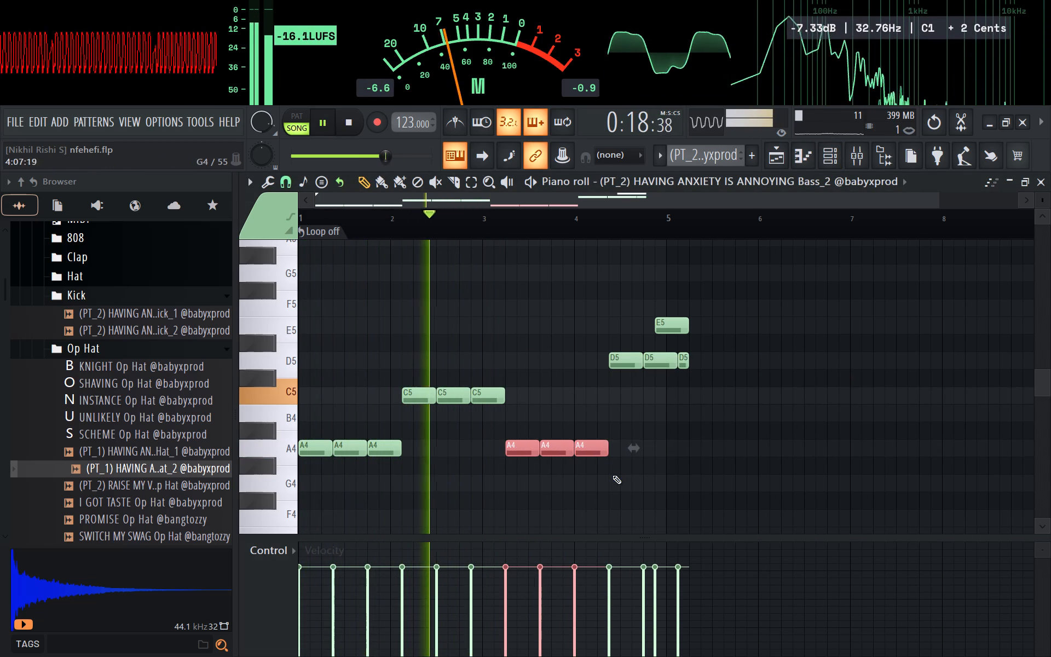
# Shorten the third C5 note to end at bar 3 and move the second A4 run back to start there.
pyautogui.press('space')
pyautogui.moveTo(500, 397); pyautogui.dragTo(493, 400)
pyautogui.press('space')
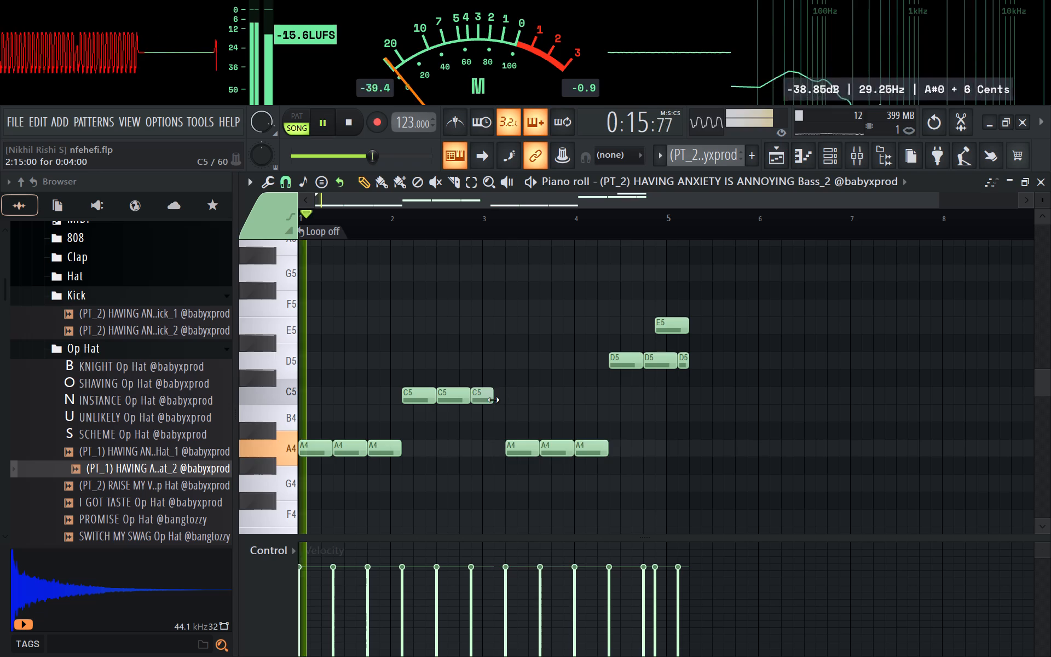
pyautogui.moveTo(493, 400); pyautogui.dragTo(492, 401)
pyautogui.keyDown('ctrl'); pyautogui.moveTo(625, 432); pyautogui.dragTo(537, 460); pyautogui.keyUp('ctrl')
pyautogui.moveTo(525, 453); pyautogui.dragTo(512, 449)
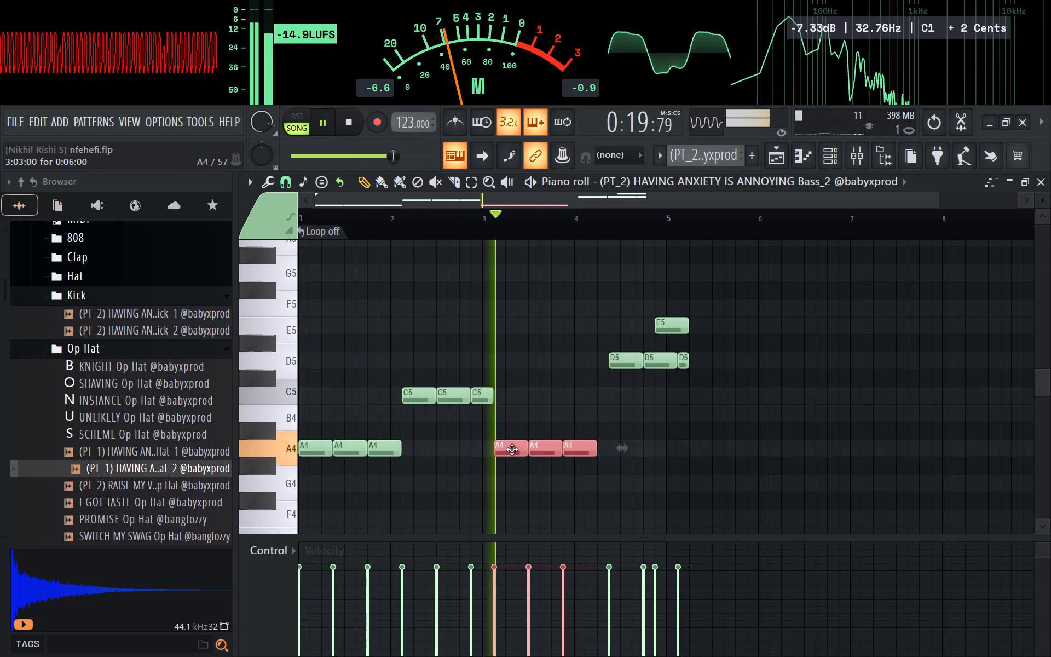
pyautogui.moveTo(512, 449); pyautogui.dragTo(501, 450)
pyautogui.press('space')
pyautogui.press('space')
pyautogui.rightClick(503, 418)
pyautogui.moveTo(493, 400); pyautogui.dragTo(484, 402)
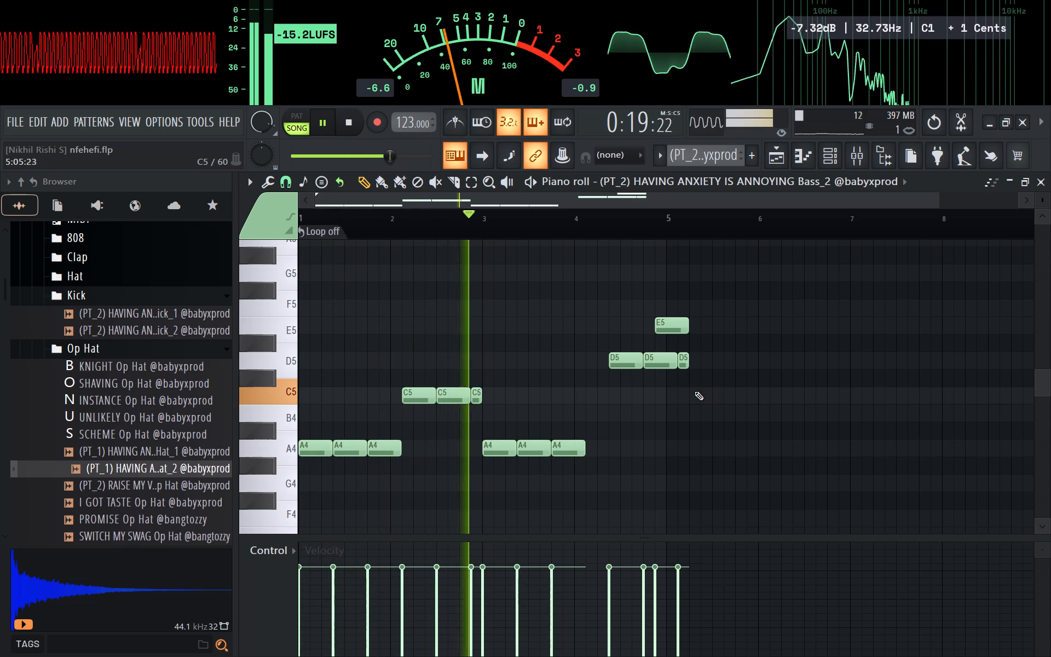
# Copy the three C5 notes up to E5 starting at bar 4, replacing the old D5 and E5 notes.
pyautogui.keyDown('ctrl'); pyautogui.moveTo(708, 358); pyautogui.dragTo(672, 352); pyautogui.keyUp('ctrl')
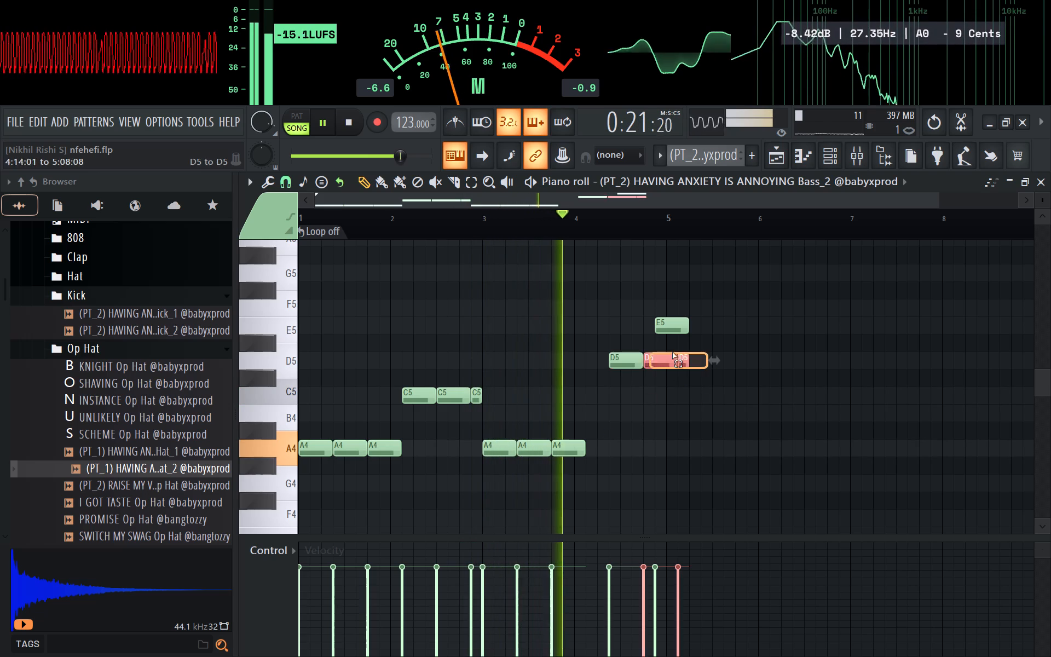
pyautogui.keyDown('ctrl'); pyautogui.moveTo(672, 352); pyautogui.dragTo(699, 338); pyautogui.keyUp('ctrl')
pyautogui.press('space')
pyautogui.keyDown('ctrl'); pyautogui.moveTo(524, 387); pyautogui.dragTo(417, 398); pyautogui.keyUp('ctrl')
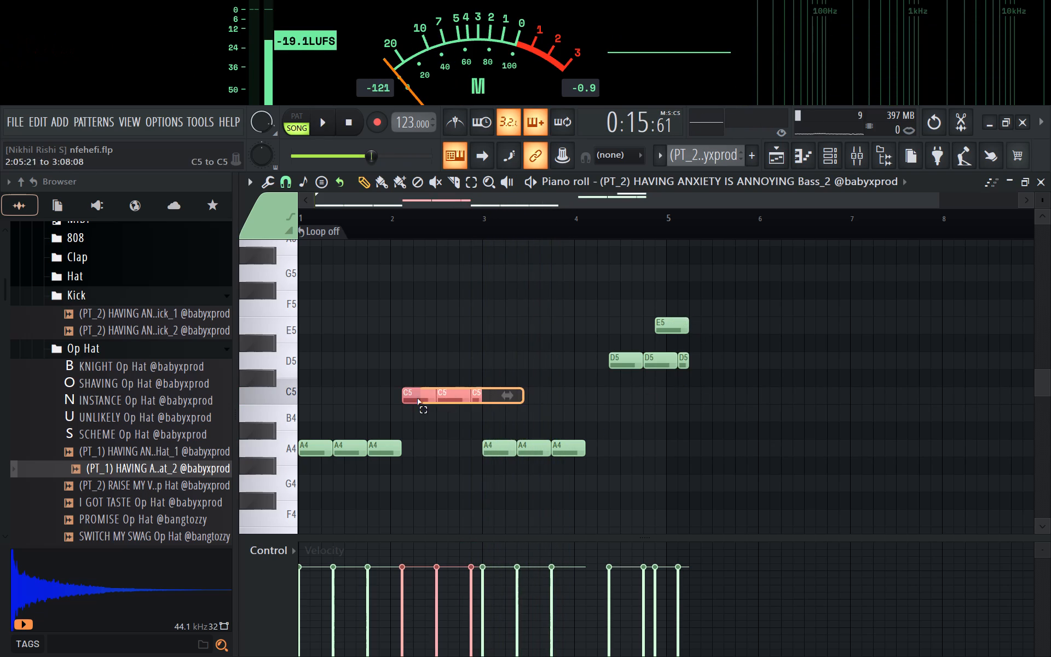
pyautogui.keyDown('ctrl'); pyautogui.moveTo(417, 398); pyautogui.dragTo(415, 398); pyautogui.keyUp('ctrl')
pyautogui.keyDown('shift'); pyautogui.moveTo(415, 398); pyautogui.dragTo(584, 320); pyautogui.keyUp('shift')
pyautogui.press('space')
pyautogui.moveTo(678, 323); pyautogui.dragTo(678, 324, button='right')
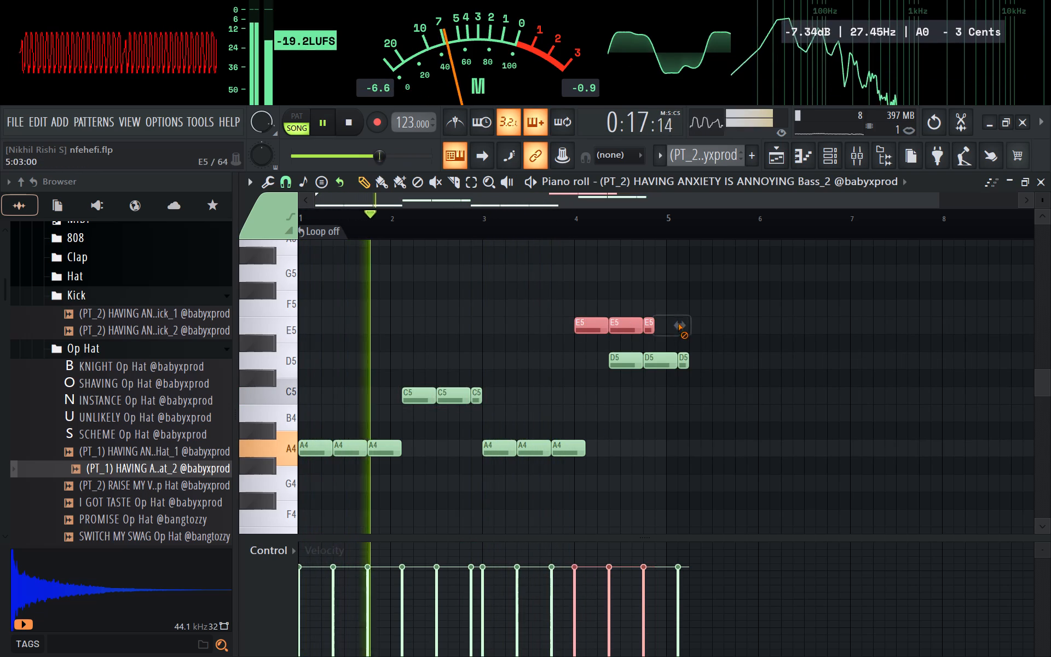
pyautogui.moveTo(678, 324); pyautogui.dragTo(724, 363, button='right')
# Move the three E5 notes directly after the second A4 run so they end at bar 5, and listen.
pyautogui.keyDown('ctrl'); pyautogui.moveTo(667, 302); pyautogui.dragTo(666, 302); pyautogui.keyUp('ctrl')
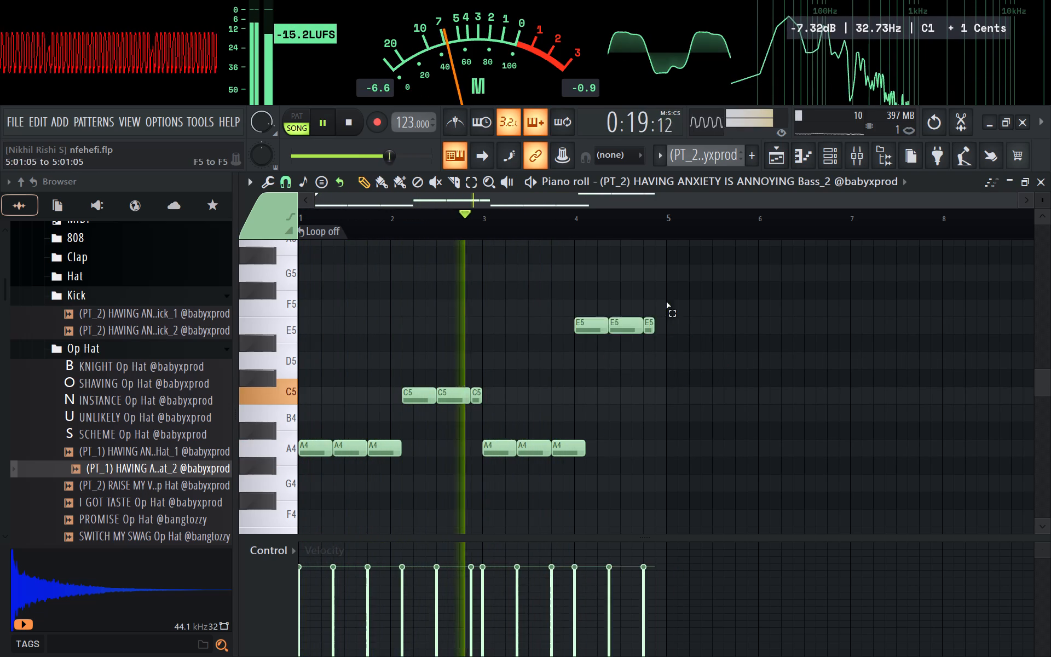
pyautogui.keyDown('ctrl'); pyautogui.moveTo(666, 302); pyautogui.dragTo(603, 335); pyautogui.keyUp('ctrl')
pyautogui.moveTo(587, 329); pyautogui.dragTo(598, 328)
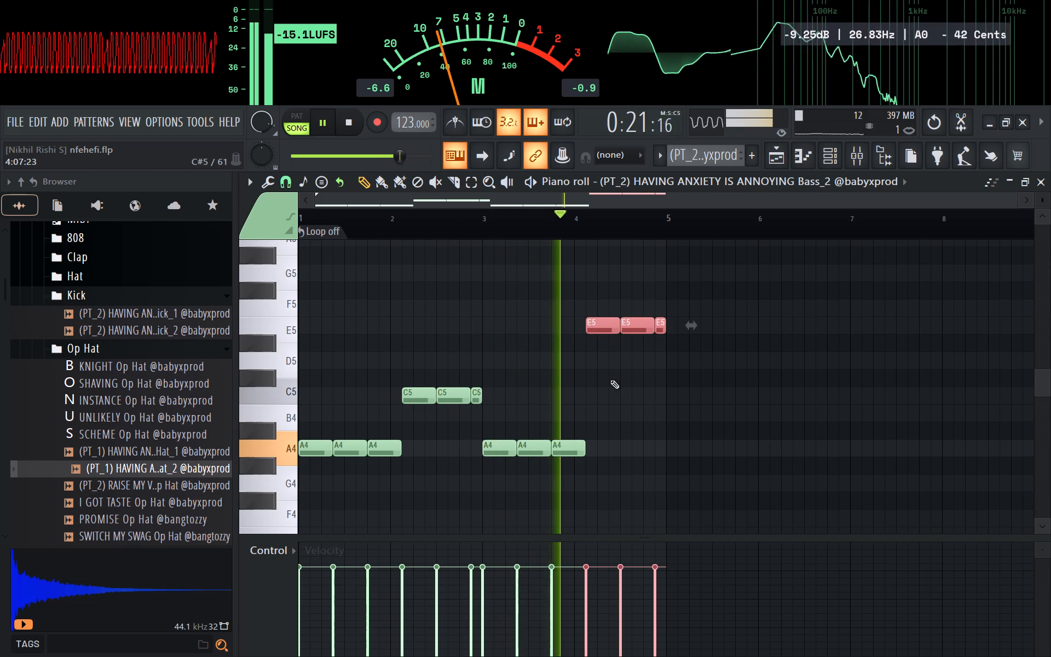
pyautogui.rightClick(603, 377)
pyautogui.keyDown('ctrl'); pyautogui.scroll(7, 593, 390); pyautogui.keyUp('ctrl')
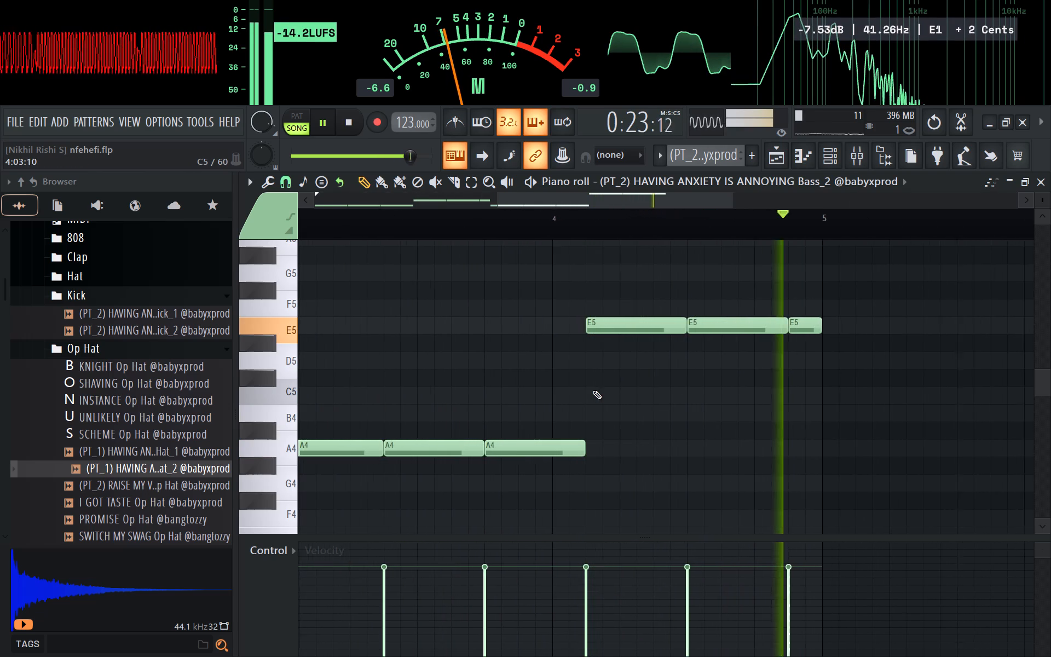
pyautogui.press('space')
pyautogui.press('space')
pyautogui.keyDown('ctrl'); pyautogui.scroll(-7, 631, 379); pyautogui.keyUp('ctrl')
pyautogui.keyDown('ctrl'); pyautogui.scroll(6, 415, 439); pyautogui.keyUp('ctrl')
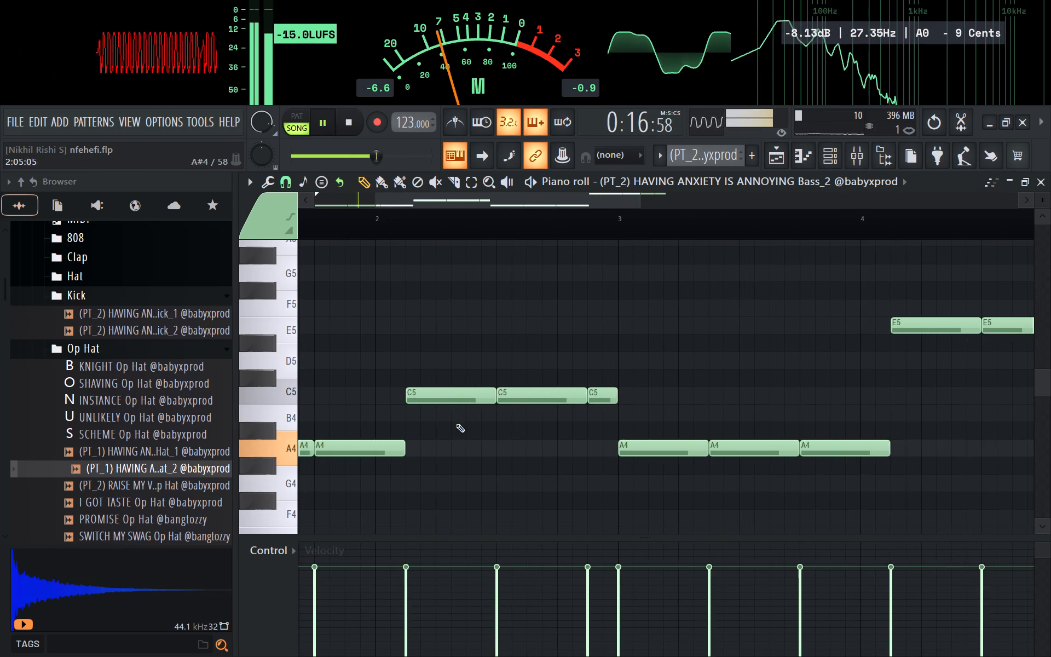
pyautogui.keyDown('ctrl'); pyautogui.scroll(-3, 640, 382); pyautogui.keyUp('ctrl')
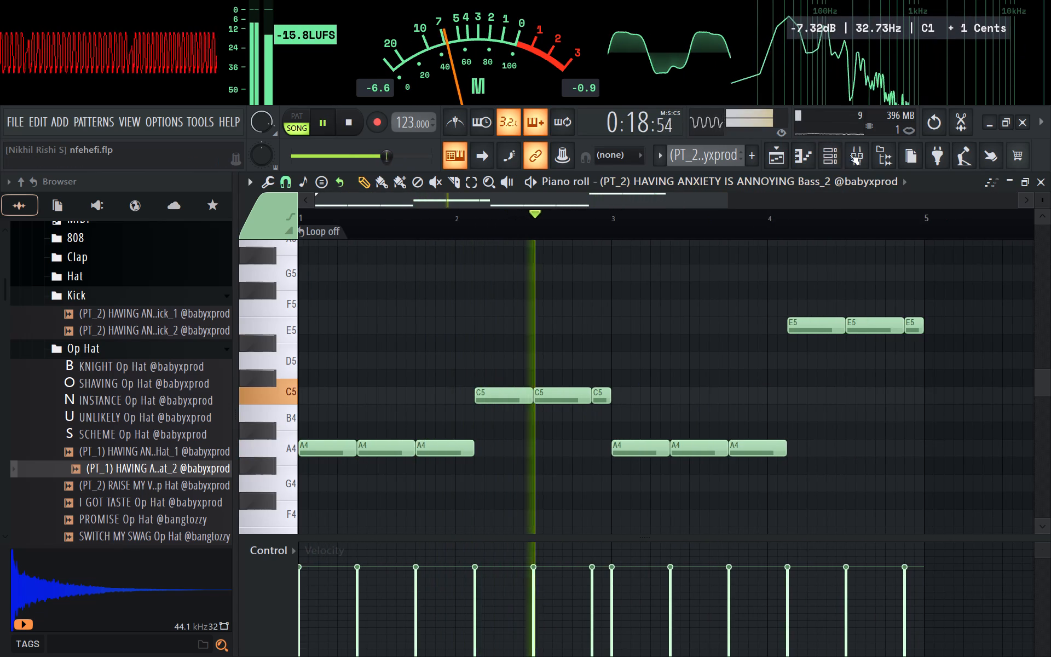
# Turn off the solo on the Bass_2 channel and play the new bass line with all channels.
pyautogui.click(861, 157)
pyautogui.click(1037, 111)
pyautogui.click(839, 169)
pyautogui.click(834, 160)
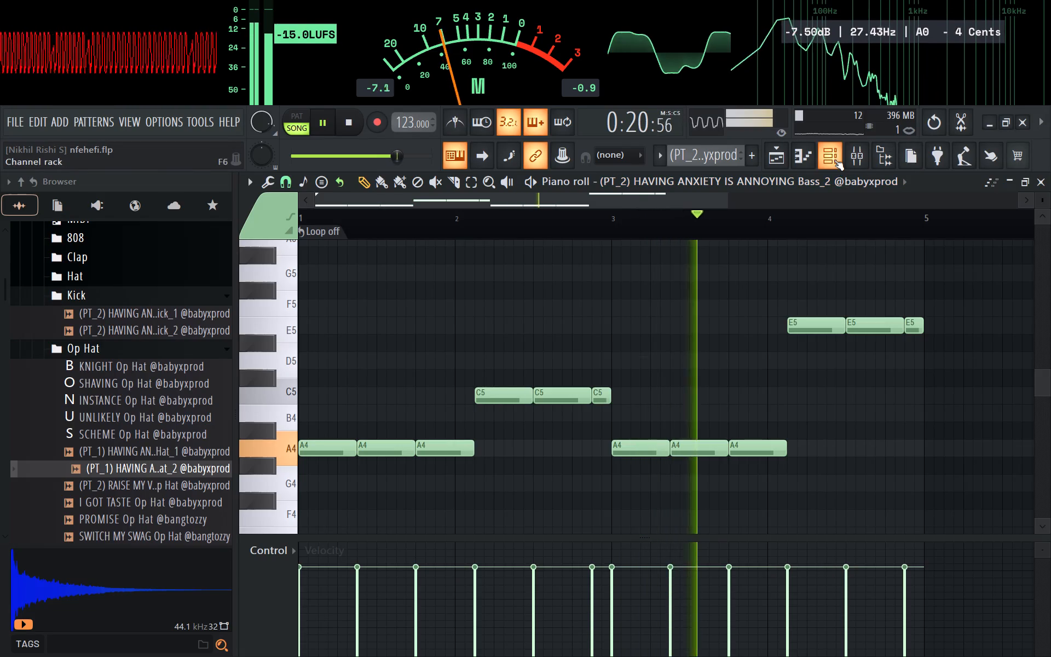
pyautogui.press('space')
pyautogui.keyDown('ctrl'); pyautogui.click(538, 472); pyautogui.keyUp('ctrl')
pyautogui.keyDown('ctrl'); pyautogui.click(540, 481); pyautogui.keyUp('ctrl')
pyautogui.press('space')
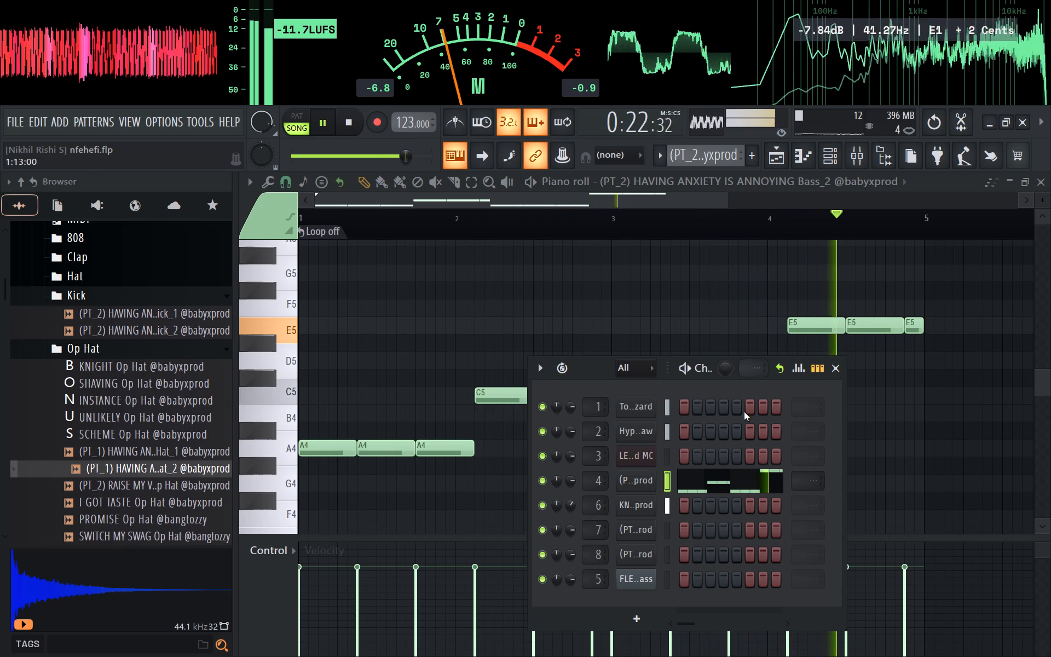
pyautogui.click(835, 365)
pyautogui.press('space')
# In the playlist, trim the Track 3 Bass_2 clip to end at bar 13 and place a copy at bar 13.
pyautogui.click(1040, 181)
pyautogui.press('space')
pyautogui.keyDown('ctrl'); pyautogui.scroll(-3, 949, 335); pyautogui.keyUp('ctrl')
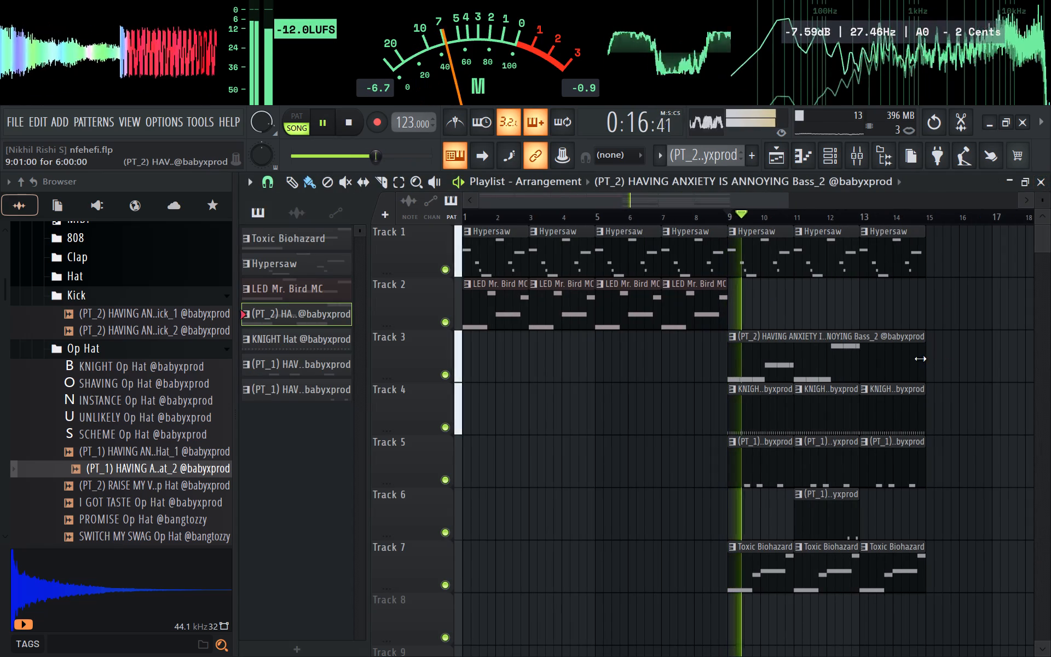
pyautogui.moveTo(922, 357); pyautogui.dragTo(854, 356)
pyautogui.keyDown('ctrl'); pyautogui.scroll(-2, 923, 384); pyautogui.keyUp('ctrl')
pyautogui.keyDown('ctrl'); pyautogui.scroll(4, 928, 393); pyautogui.keyUp('ctrl')
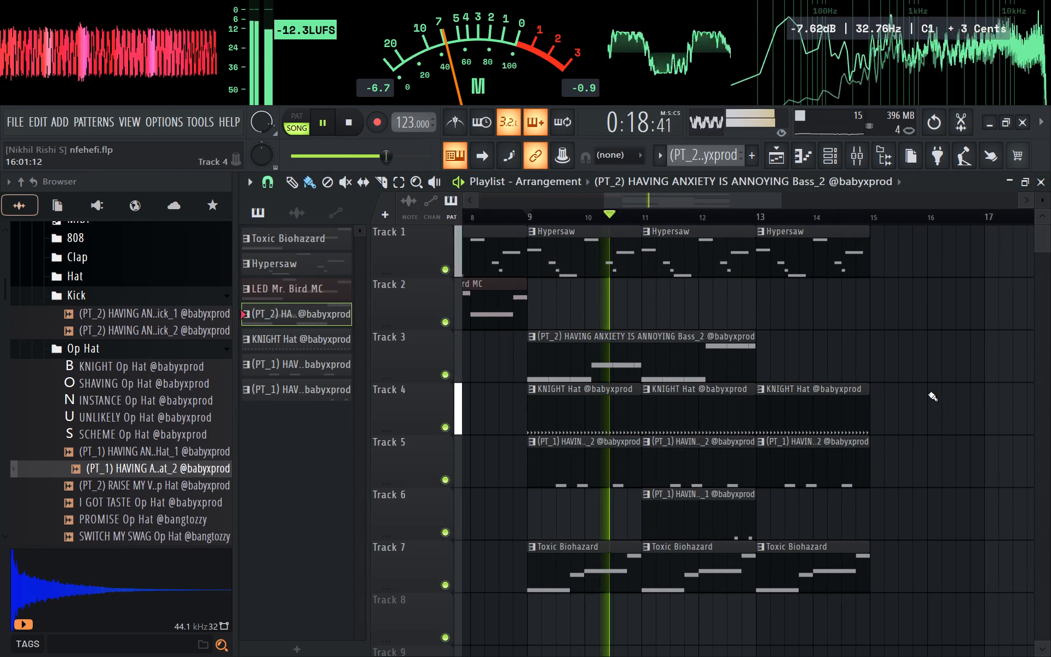
pyautogui.keyDown('shift'); pyautogui.moveTo(645, 351); pyautogui.dragTo(879, 359); pyautogui.keyUp('shift')
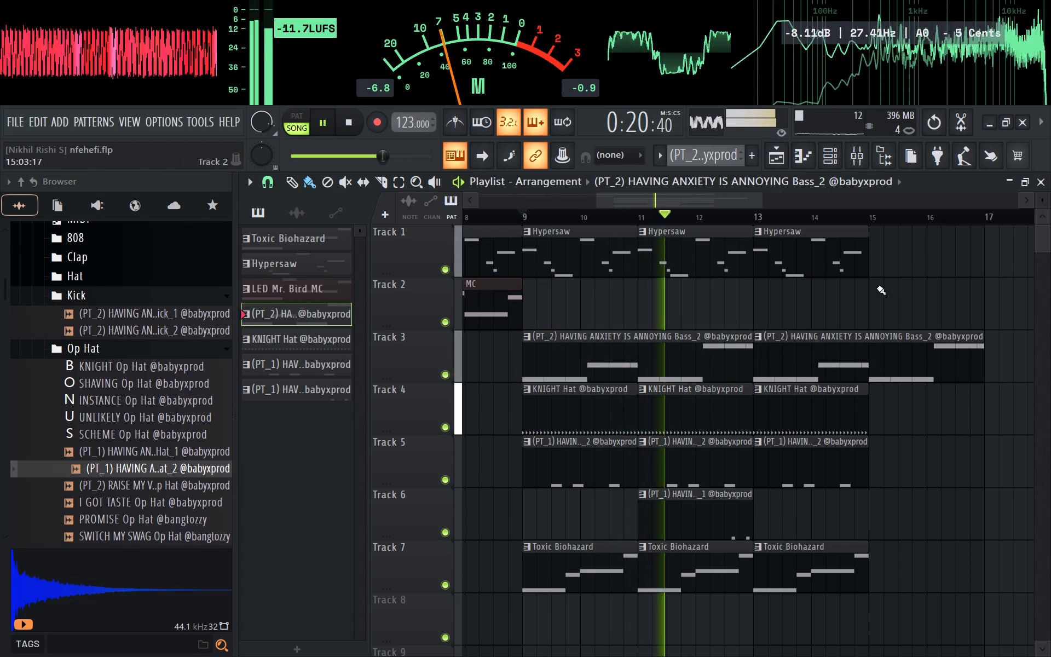
# Duplicate the Hypersaw, KNIGHT Hat, both Snare Layer and Toxic Biohazard clips into bars 15 to 16, and save the project.
pyautogui.keyDown('shift'); pyautogui.moveTo(813, 250); pyautogui.dragTo(925, 240); pyautogui.keyUp('shift')
pyautogui.keyDown('shift'); pyautogui.moveTo(810, 456); pyautogui.dragTo(890, 453); pyautogui.keyUp('shift')
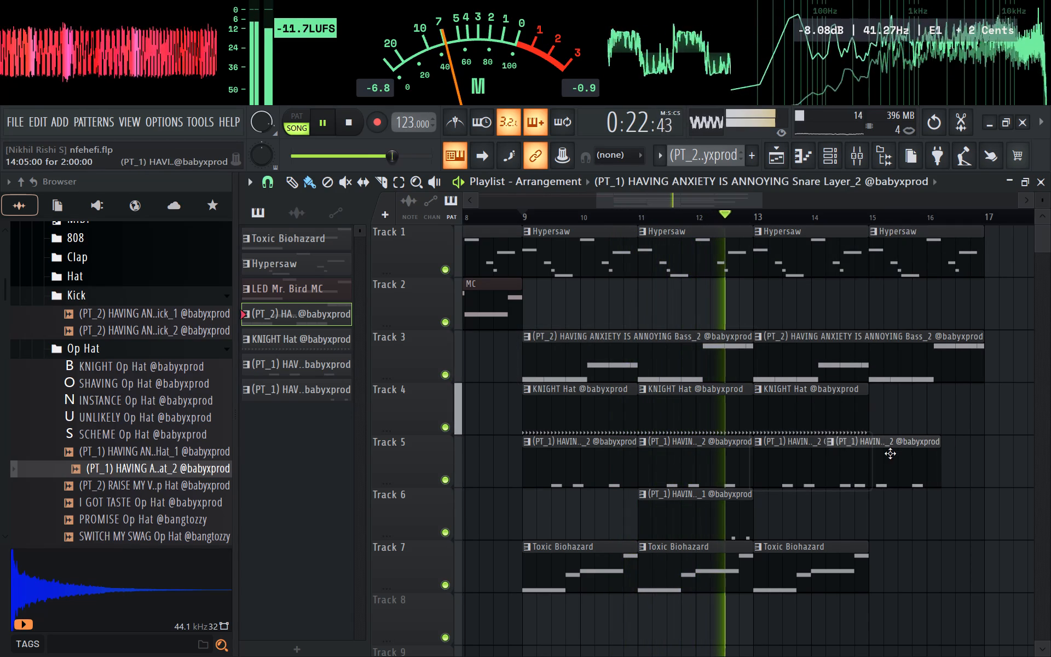
pyautogui.keyDown('shift'); pyautogui.moveTo(890, 453); pyautogui.dragTo(915, 447); pyautogui.keyUp('shift')
pyautogui.keyDown('shift'); pyautogui.moveTo(812, 409); pyautogui.dragTo(925, 406); pyautogui.keyUp('shift')
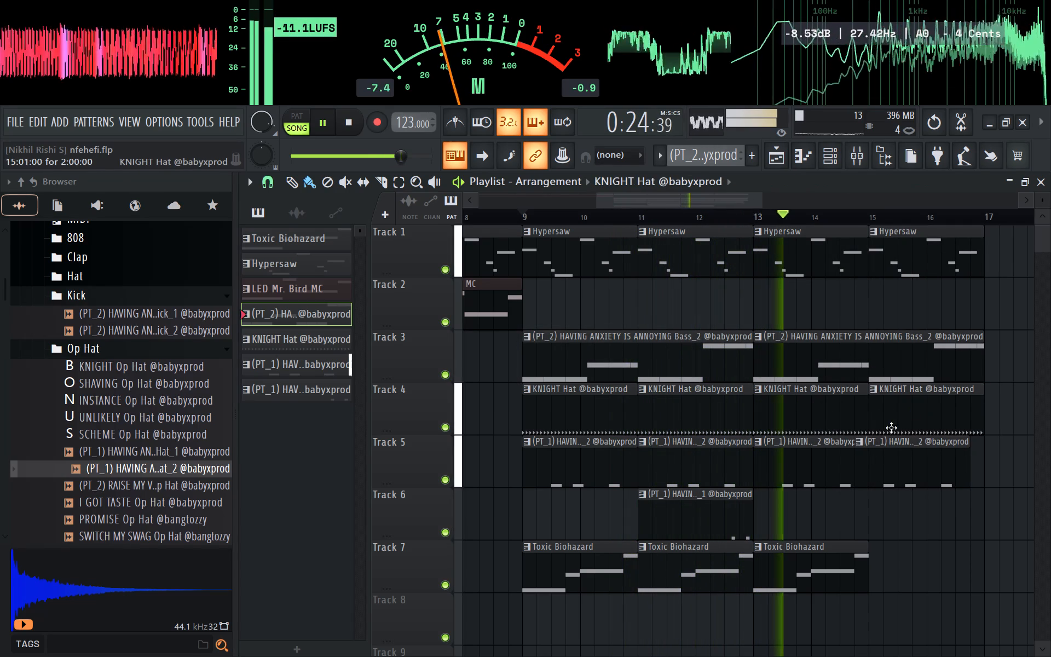
pyautogui.keyDown('shift'); pyautogui.moveTo(734, 508); pyautogui.dragTo(960, 497); pyautogui.keyUp('shift')
pyautogui.keyDown('shift'); pyautogui.moveTo(835, 562); pyautogui.dragTo(835, 562); pyautogui.keyUp('shift')
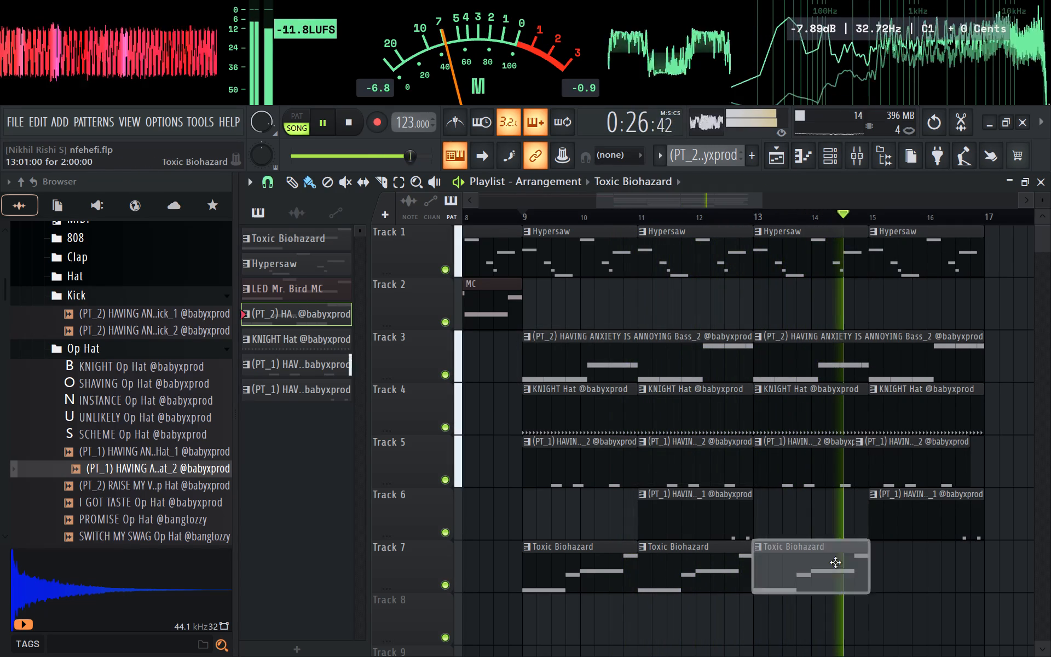
pyautogui.keyDown('shift'); pyautogui.moveTo(835, 562); pyautogui.dragTo(950, 543); pyautogui.keyUp('shift')
pyautogui.hotkey('ctrl', 's')
pyautogui.hotkey('ctrl', 's')
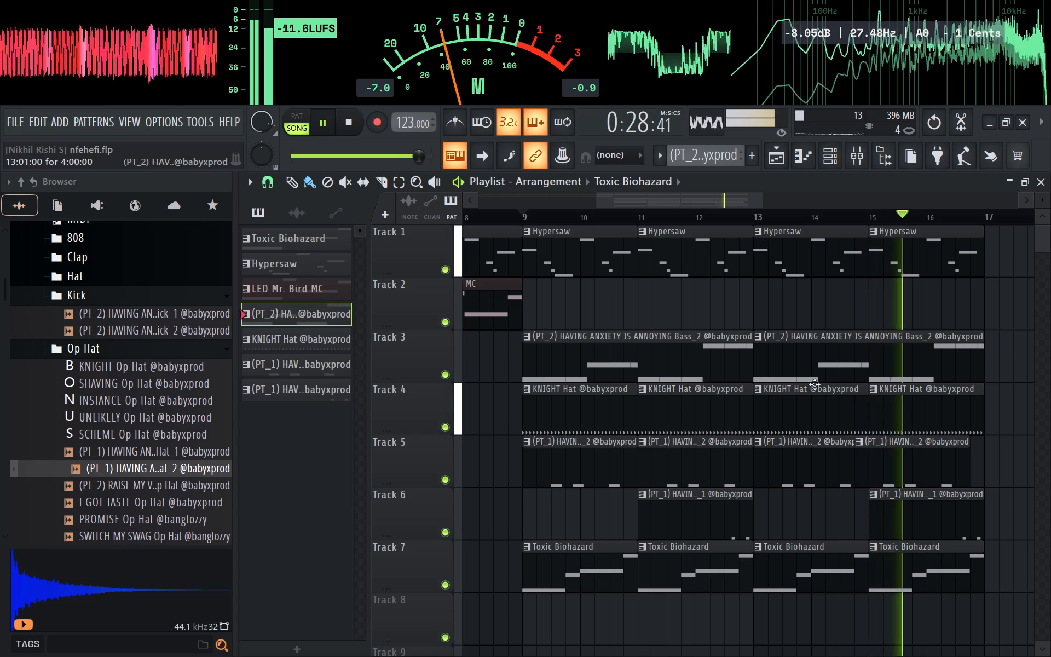
# Align the copied Snare Layer_2 clip on Track 5 to start exactly at bar 15, and save the project.
pyautogui.keyDown('ctrl'); pyautogui.scroll(-4, 854, 394); pyautogui.keyUp('ctrl')
pyautogui.keyDown('ctrl'); pyautogui.scroll(3, 995, 447); pyautogui.keyUp('ctrl')
pyautogui.click(844, 503)
pyautogui.keyDown('ctrl'); pyautogui.scroll(2, 885, 508); pyautogui.keyUp('ctrl')
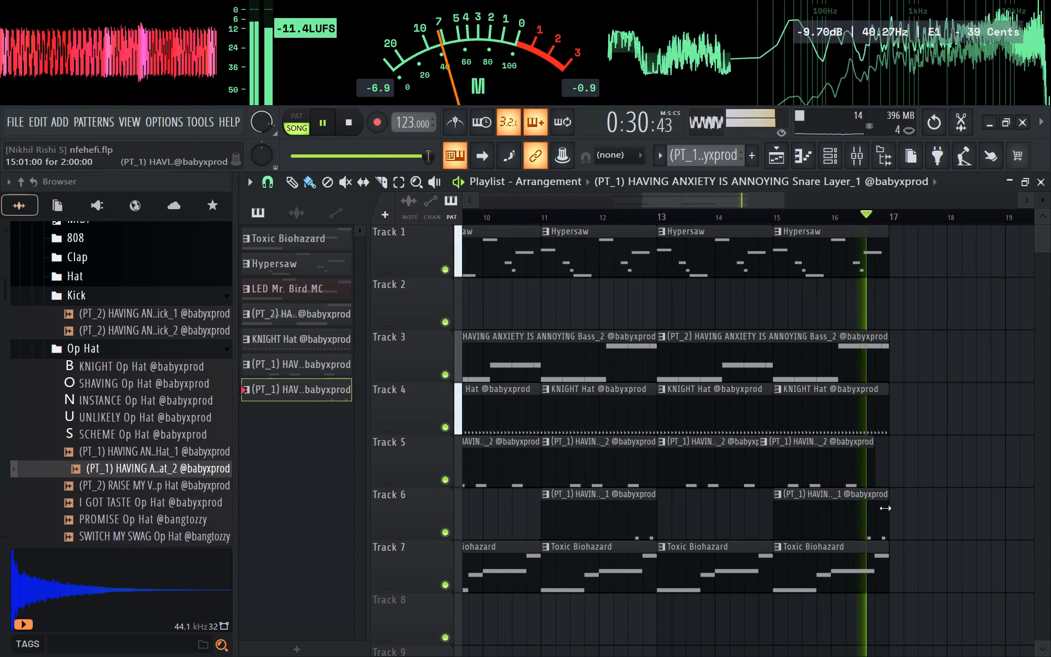
pyautogui.keyDown('ctrl'); pyautogui.scroll(1, 885, 508); pyautogui.keyUp('ctrl')
pyautogui.press('space')
pyautogui.moveTo(805, 461); pyautogui.dragTo(827, 459)
pyautogui.press('space')
pyautogui.keyDown('ctrl'); pyautogui.scroll(-6, 829, 458); pyautogui.keyUp('ctrl')
pyautogui.hotkey('ctrl', 's')
pyautogui.hotkey('ctrl', 's')
# Return the playhead to bar 1, turn on auto-scroll and play the arrangement from the start.
pyautogui.keyDown('ctrl'); pyautogui.scroll(-5, 793, 418); pyautogui.keyUp('ctrl')
pyautogui.press('space')
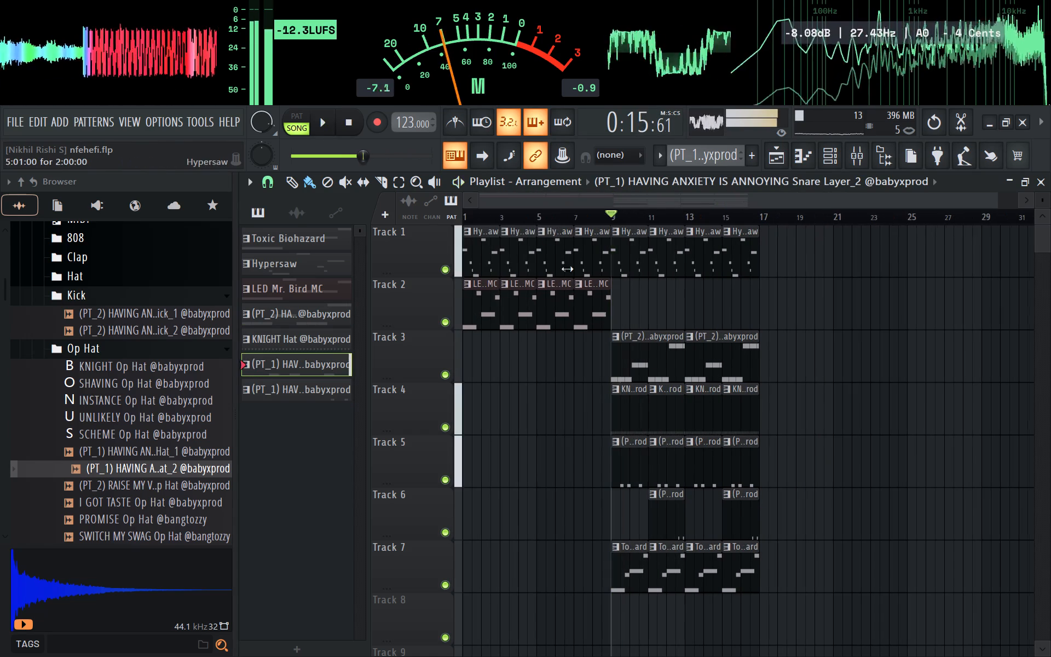
pyautogui.moveTo(522, 216); pyautogui.dragTo(321, 198)
pyautogui.click(482, 150)
pyautogui.keyDown('ctrl'); pyautogui.scroll(13, 399, 298); pyautogui.keyUp('ctrl')
pyautogui.hotkey('ctrl', 'space')
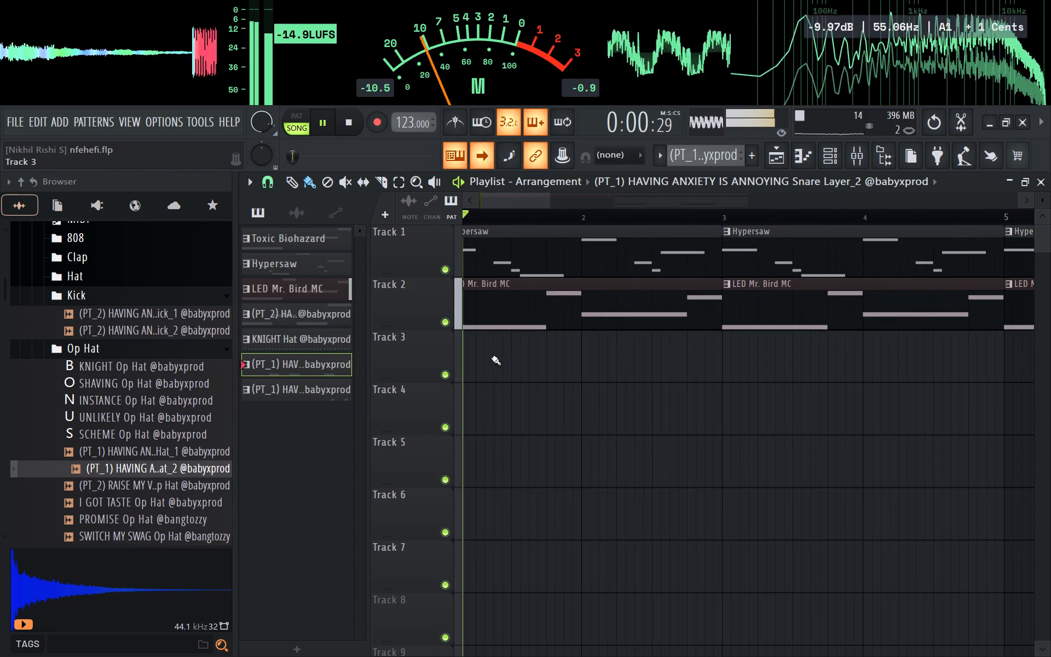
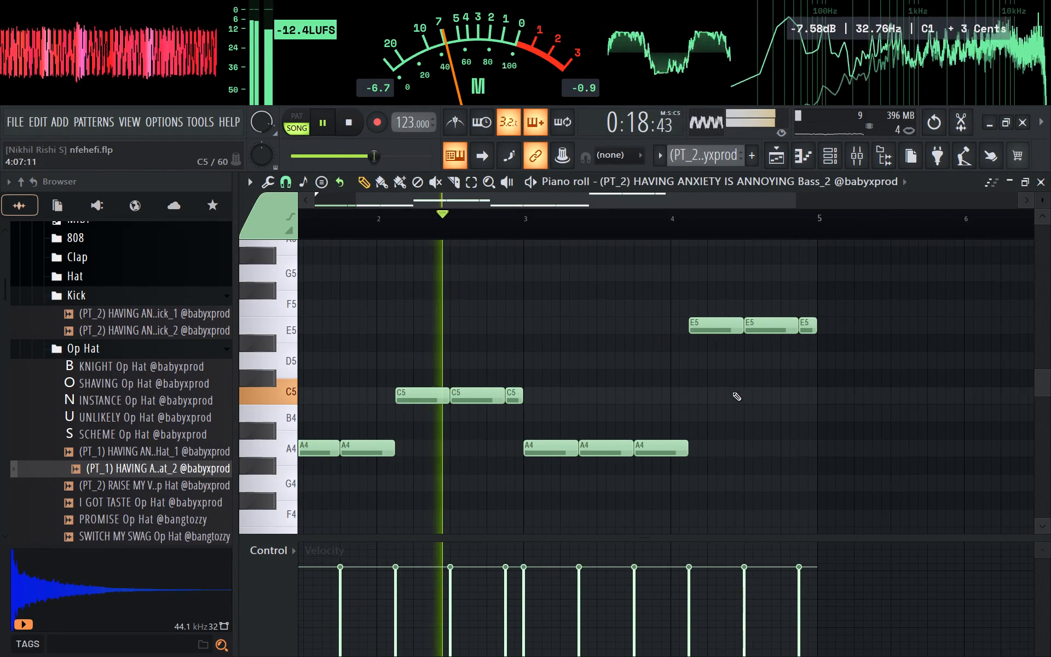
# In bar 4 of the Bass_2 line, shorten the second E5 note, insert a short G#5 after it, and play from bar 4.
pyautogui.scroll(-3, 728, 391)
pyautogui.scroll(3, 731, 382)
pyautogui.keyDown('ctrl'); pyautogui.scroll(2, 628, 428); pyautogui.keyUp('ctrl')
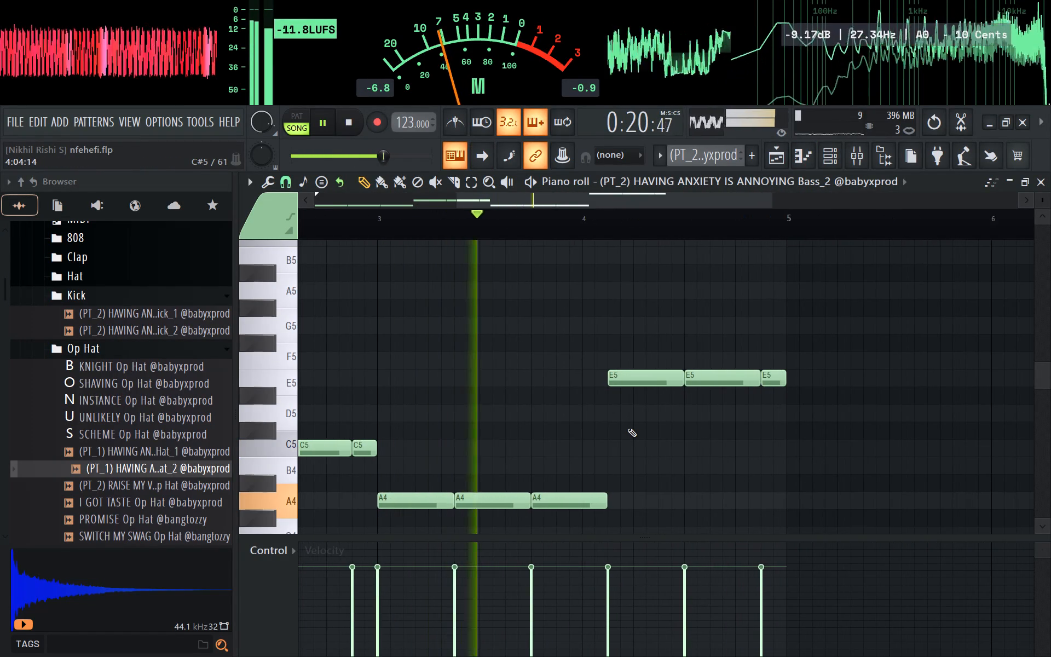
pyautogui.scroll(1, 692, 404)
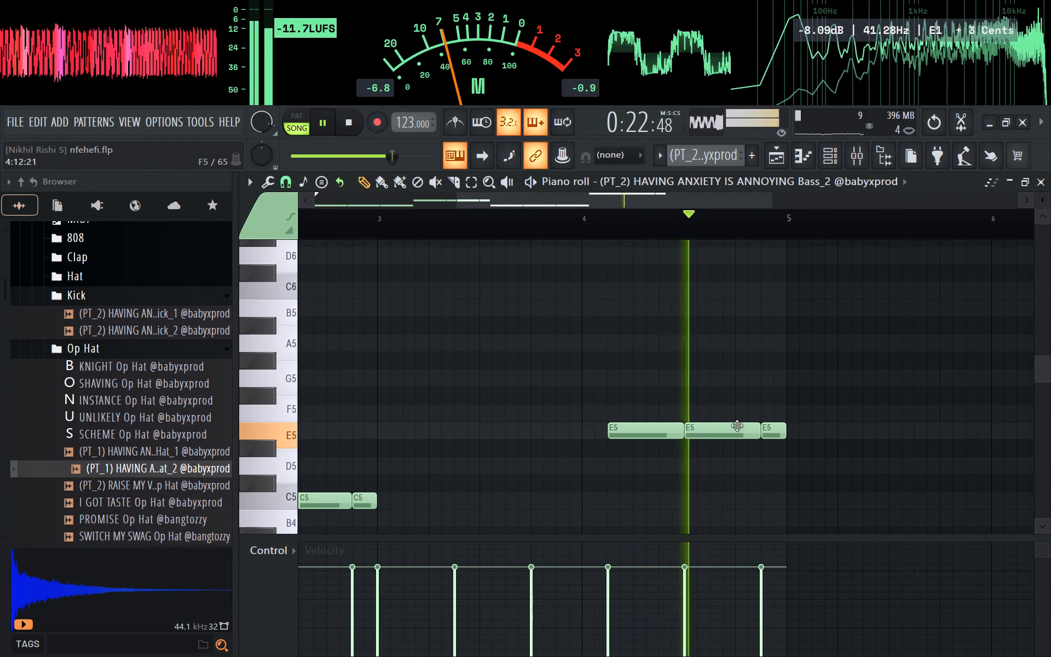
pyautogui.press('space')
pyautogui.moveTo(755, 434); pyautogui.dragTo(727, 435)
pyautogui.moveTo(737, 365); pyautogui.dragTo(737, 379)
pyautogui.press('space')
pyautogui.moveTo(784, 365); pyautogui.dragTo(752, 372)
pyautogui.press('space')
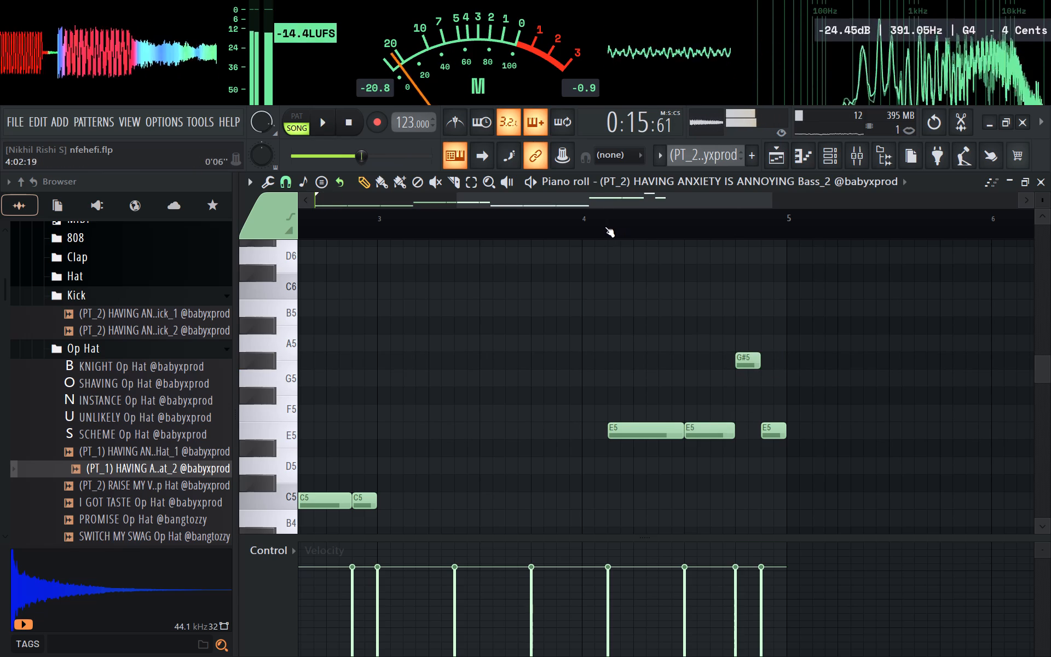
pyautogui.click(604, 227)
pyautogui.press('space')
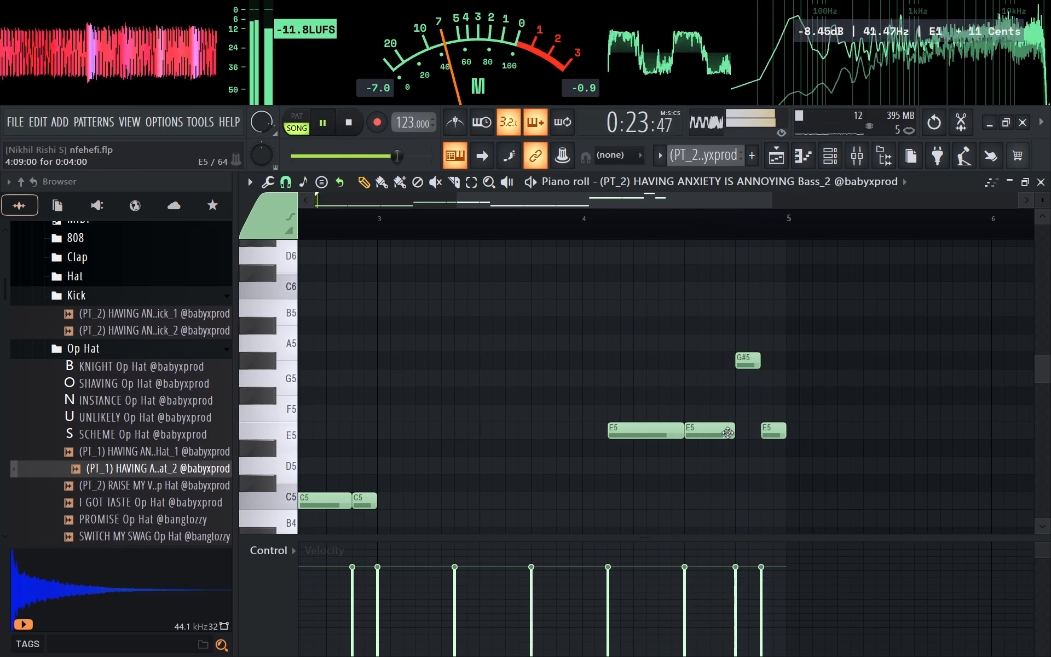
# Raise the last short note of bar 4 to F5 and audition the ending of the bass line.
pyautogui.press('space')
pyautogui.keyDown('ctrl'); pyautogui.scroll(-7, 772, 423); pyautogui.keyUp('ctrl')
pyautogui.hotkey('ctrl', 'space')
pyautogui.keyDown('ctrl'); pyautogui.scroll(10, 661, 427); pyautogui.keyUp('ctrl')
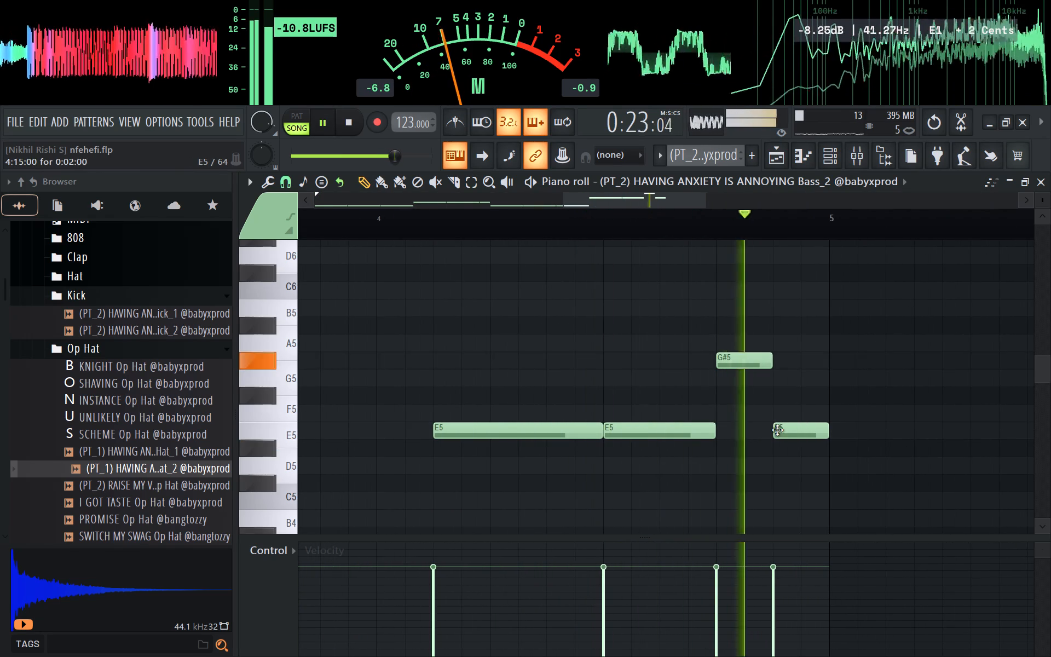
pyautogui.press('space')
pyautogui.moveTo(781, 430); pyautogui.dragTo(784, 407)
pyautogui.press('space')
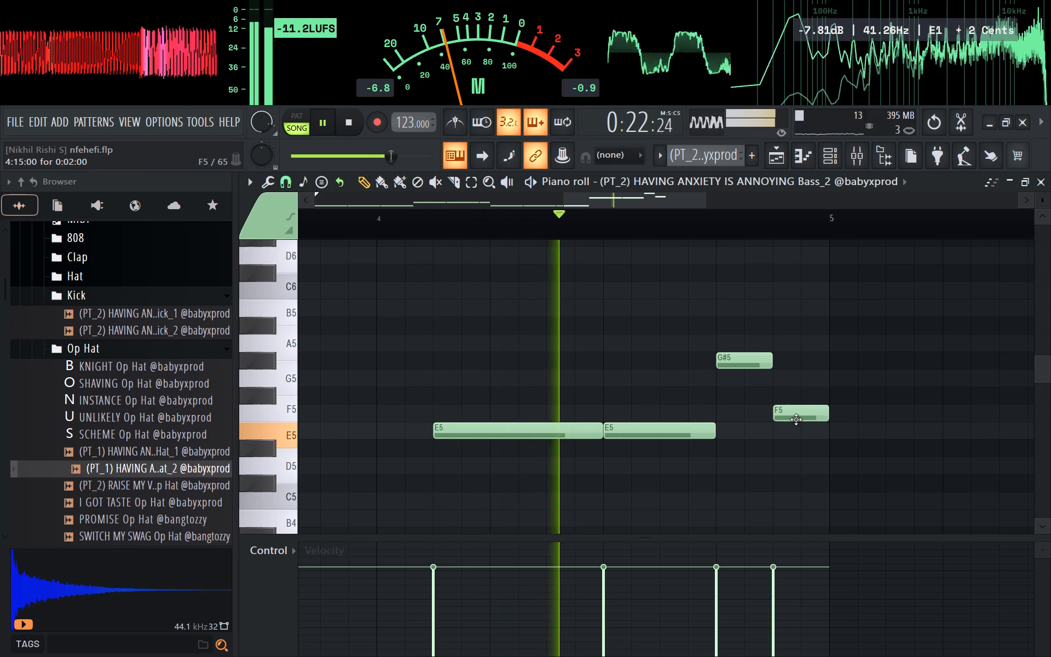
pyautogui.press('space')
pyautogui.moveTo(795, 417); pyautogui.dragTo(795, 411)
pyautogui.press('space')
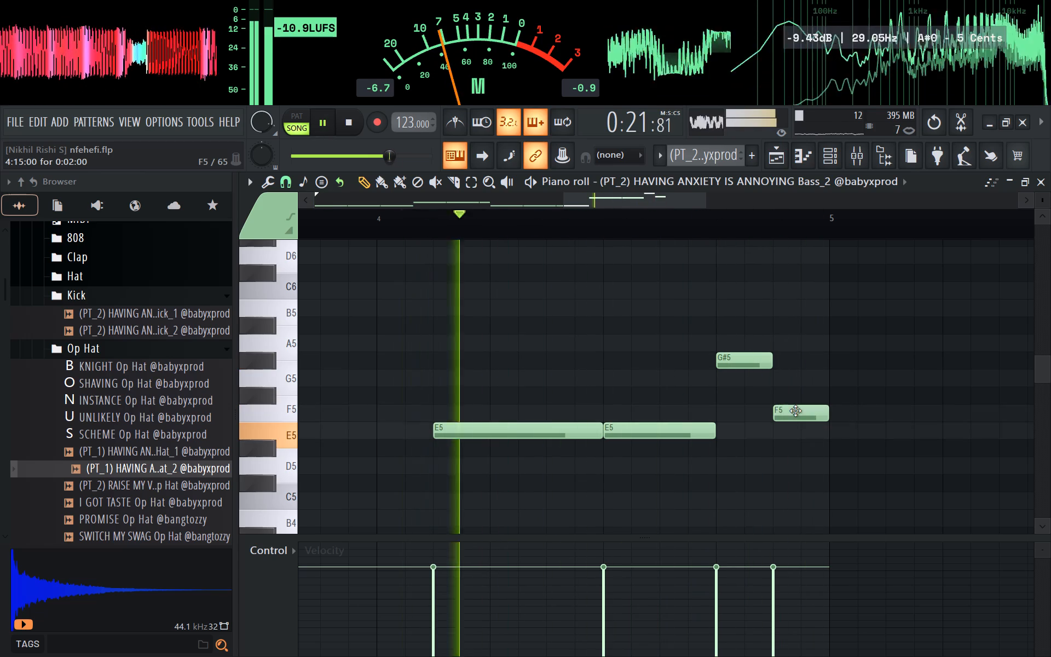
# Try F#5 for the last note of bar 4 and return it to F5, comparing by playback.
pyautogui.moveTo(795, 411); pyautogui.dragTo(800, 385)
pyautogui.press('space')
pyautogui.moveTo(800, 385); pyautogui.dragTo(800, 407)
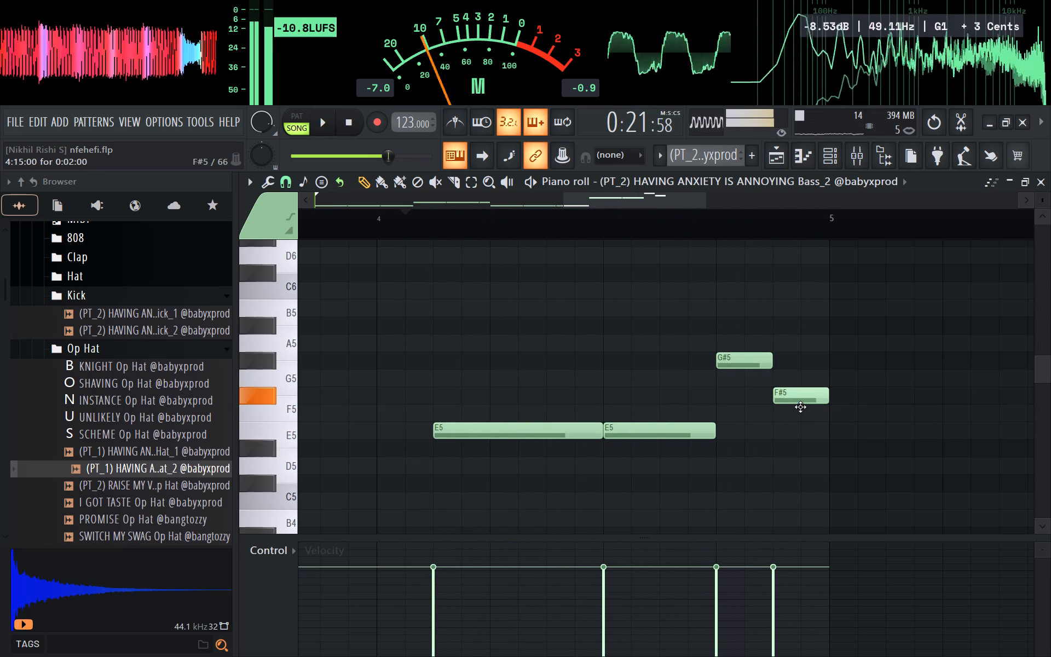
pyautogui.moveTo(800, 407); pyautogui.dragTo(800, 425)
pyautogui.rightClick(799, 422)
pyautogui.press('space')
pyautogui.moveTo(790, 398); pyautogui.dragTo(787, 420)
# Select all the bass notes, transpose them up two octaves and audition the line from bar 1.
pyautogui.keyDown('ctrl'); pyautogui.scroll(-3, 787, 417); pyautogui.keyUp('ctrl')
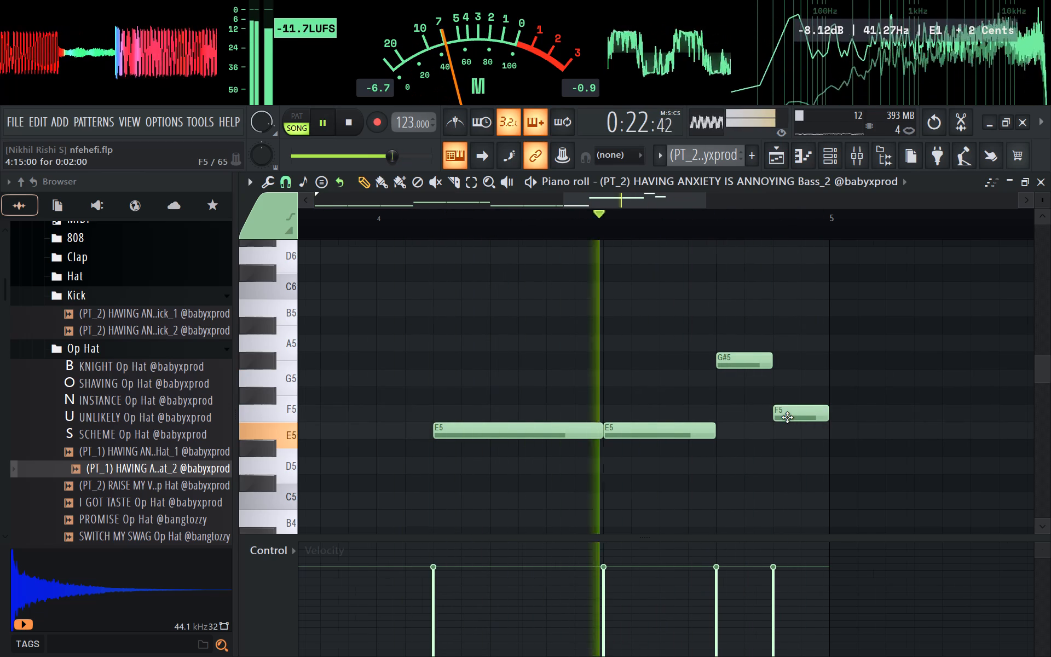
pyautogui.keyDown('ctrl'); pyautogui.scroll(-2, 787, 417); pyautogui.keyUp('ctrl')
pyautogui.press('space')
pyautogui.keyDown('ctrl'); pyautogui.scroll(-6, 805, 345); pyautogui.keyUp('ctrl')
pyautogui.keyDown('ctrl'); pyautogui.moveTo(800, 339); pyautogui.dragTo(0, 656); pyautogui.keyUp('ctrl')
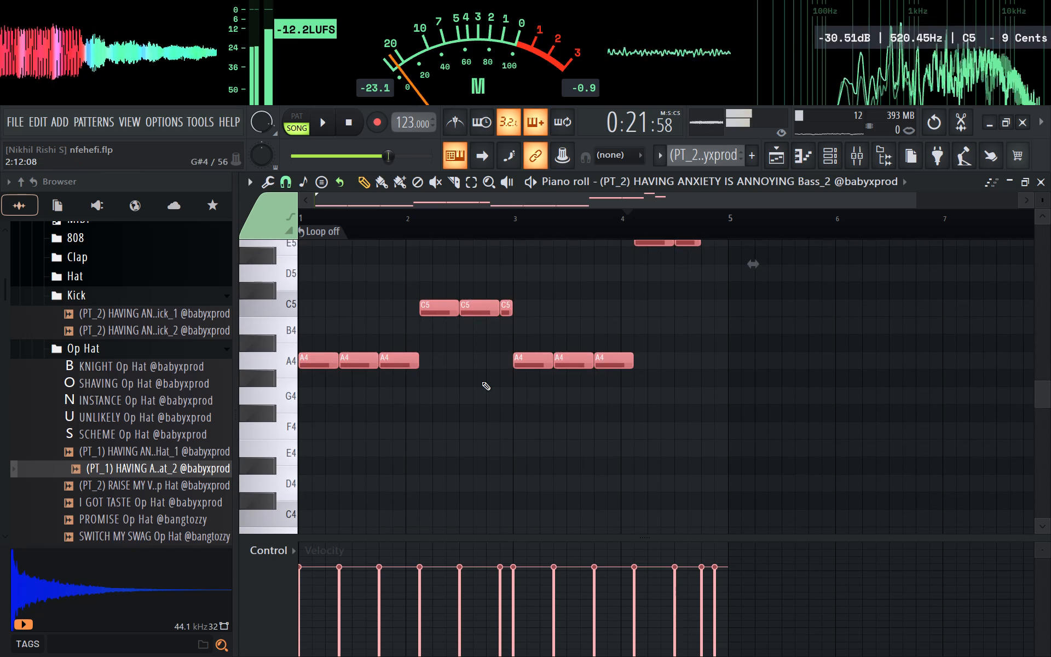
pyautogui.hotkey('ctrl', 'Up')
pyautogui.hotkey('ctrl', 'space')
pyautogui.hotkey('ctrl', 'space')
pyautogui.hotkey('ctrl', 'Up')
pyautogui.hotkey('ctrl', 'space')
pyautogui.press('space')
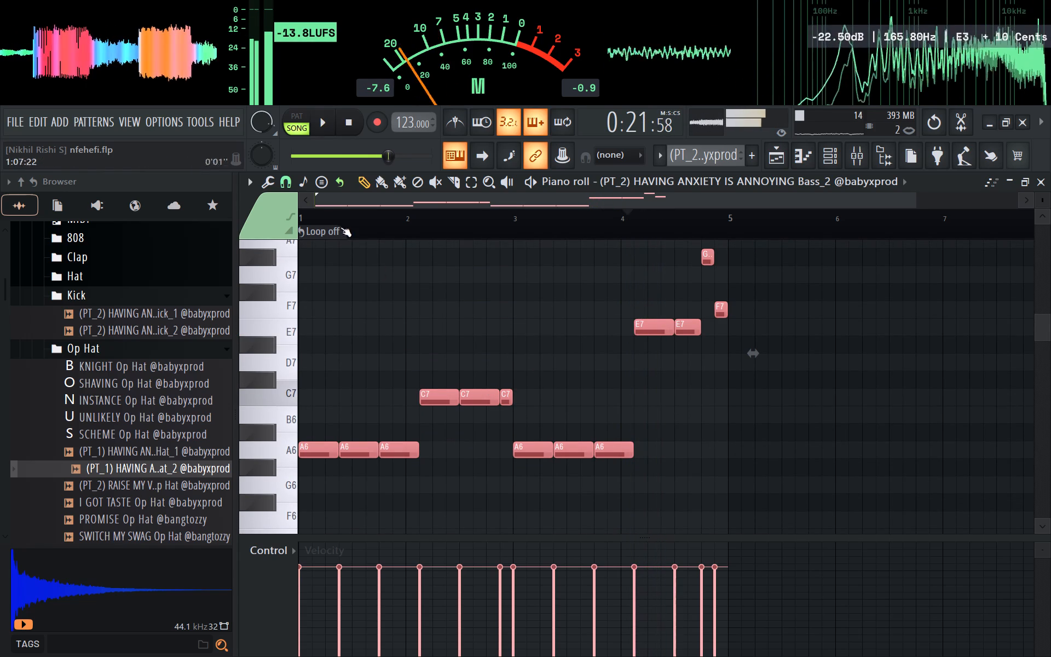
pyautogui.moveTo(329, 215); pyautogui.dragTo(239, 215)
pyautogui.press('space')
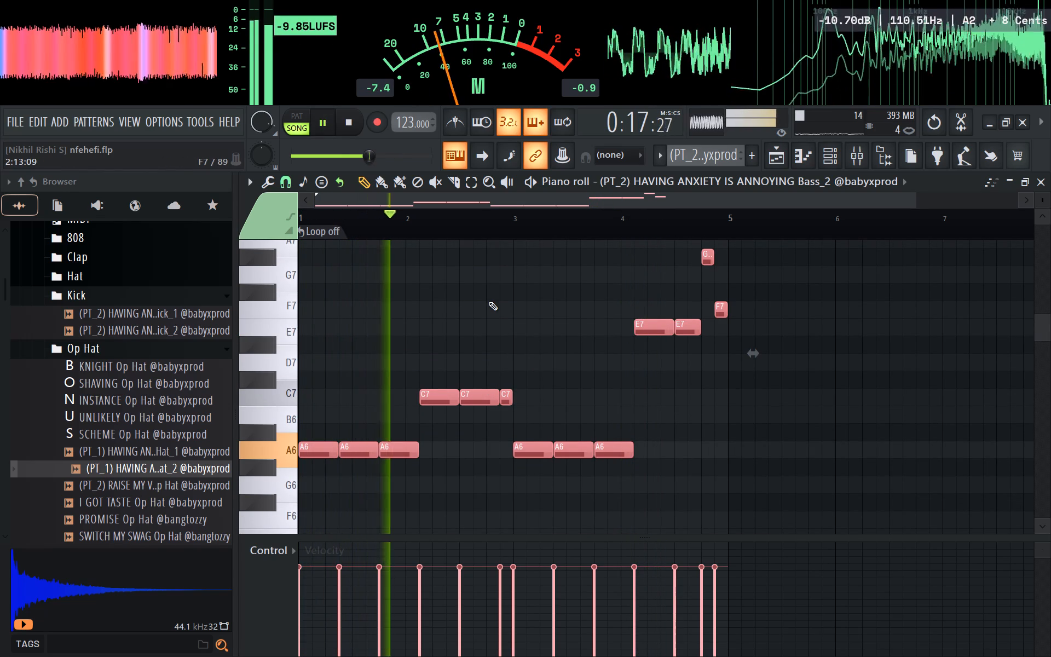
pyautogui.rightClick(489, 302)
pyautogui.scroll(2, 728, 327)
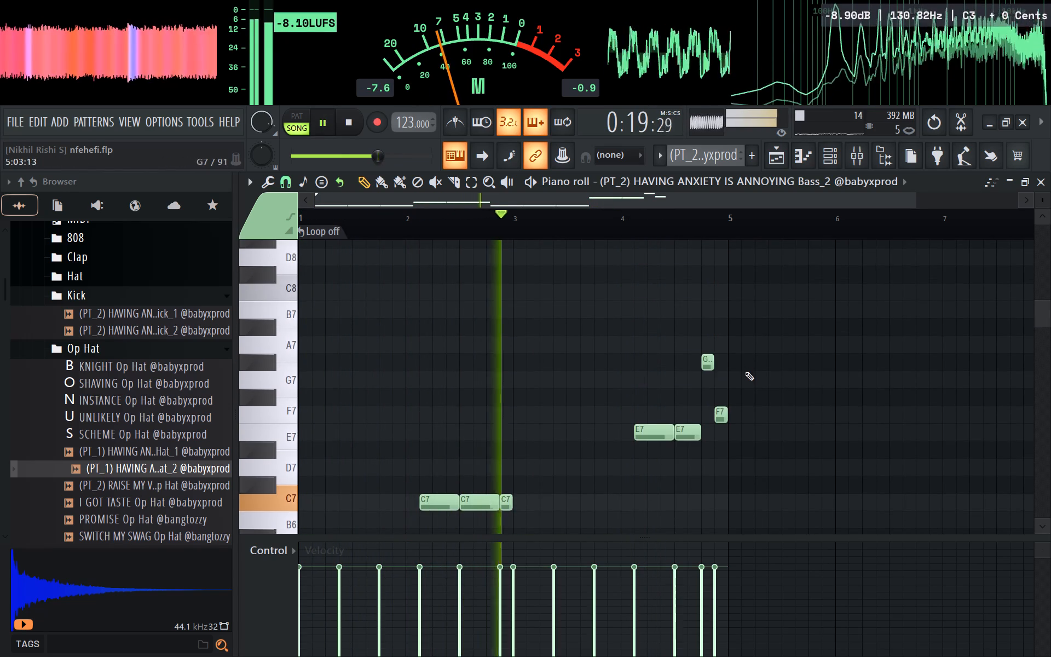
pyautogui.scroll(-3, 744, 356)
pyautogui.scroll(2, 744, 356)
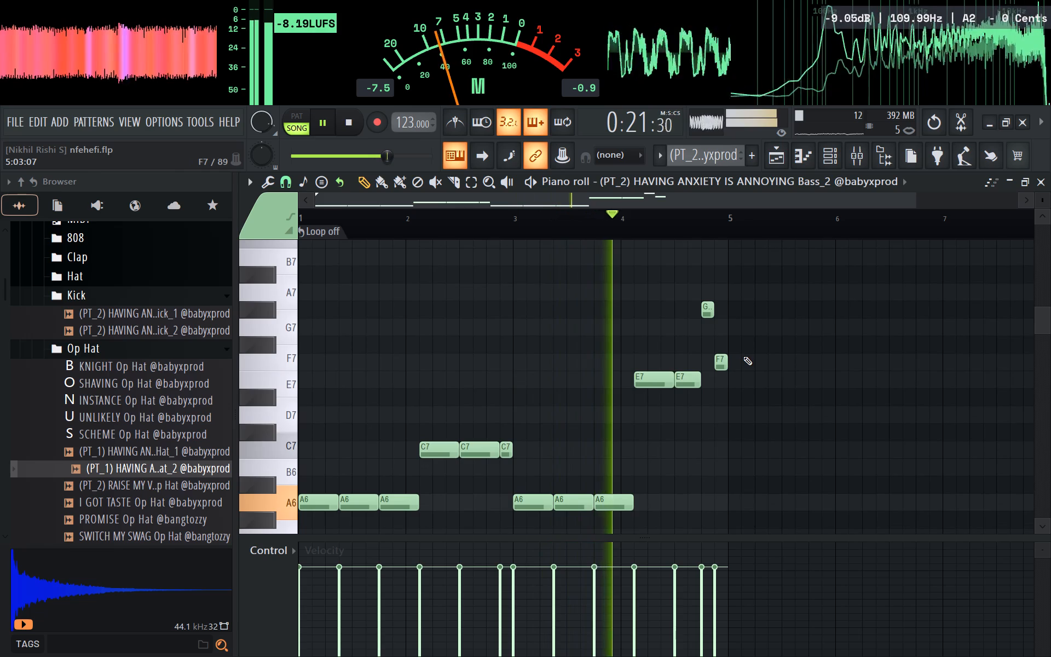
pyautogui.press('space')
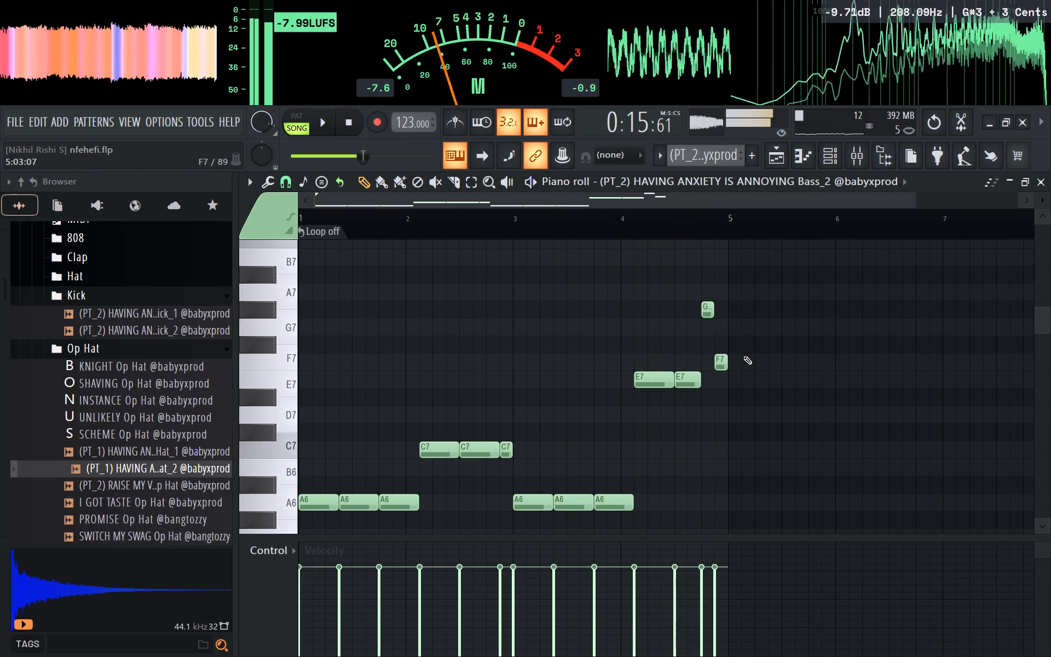
# Lower the second-to-last note of bar 4 to G7 and audition the line from bar 4.
pyautogui.moveTo(708, 315); pyautogui.dragTo(705, 336)
pyautogui.click(623, 220)
pyautogui.press('space')
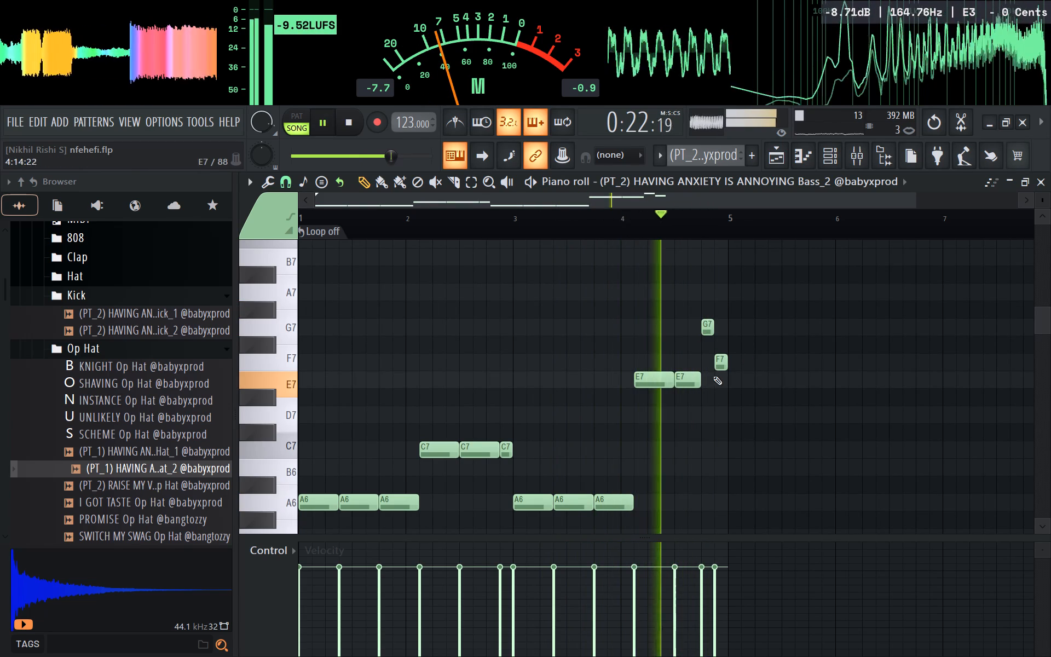
pyautogui.press('space')
pyautogui.press('space')
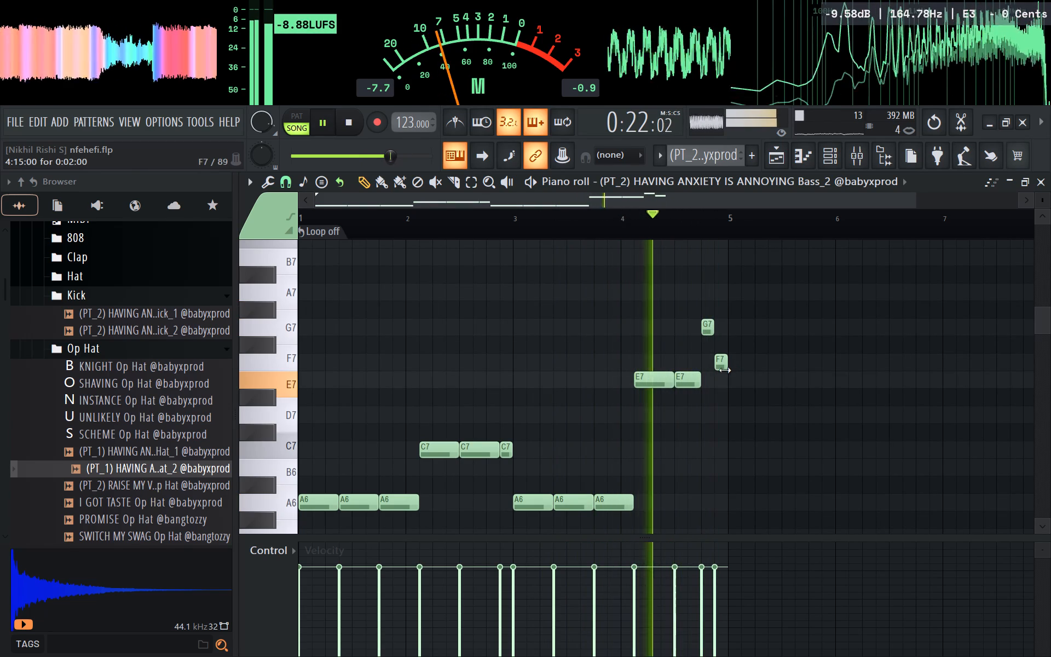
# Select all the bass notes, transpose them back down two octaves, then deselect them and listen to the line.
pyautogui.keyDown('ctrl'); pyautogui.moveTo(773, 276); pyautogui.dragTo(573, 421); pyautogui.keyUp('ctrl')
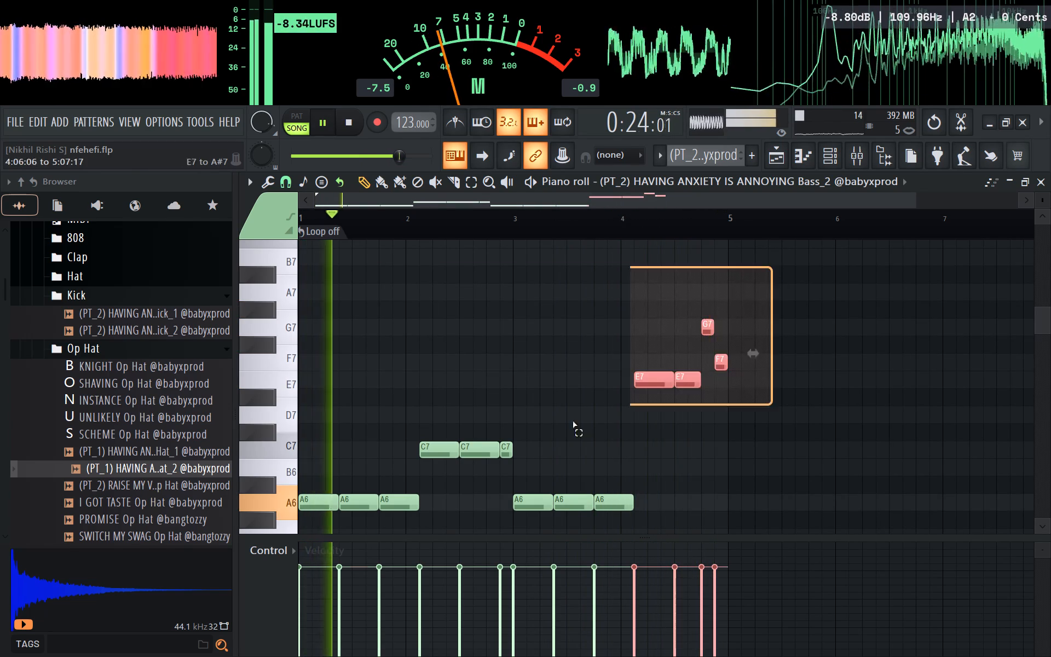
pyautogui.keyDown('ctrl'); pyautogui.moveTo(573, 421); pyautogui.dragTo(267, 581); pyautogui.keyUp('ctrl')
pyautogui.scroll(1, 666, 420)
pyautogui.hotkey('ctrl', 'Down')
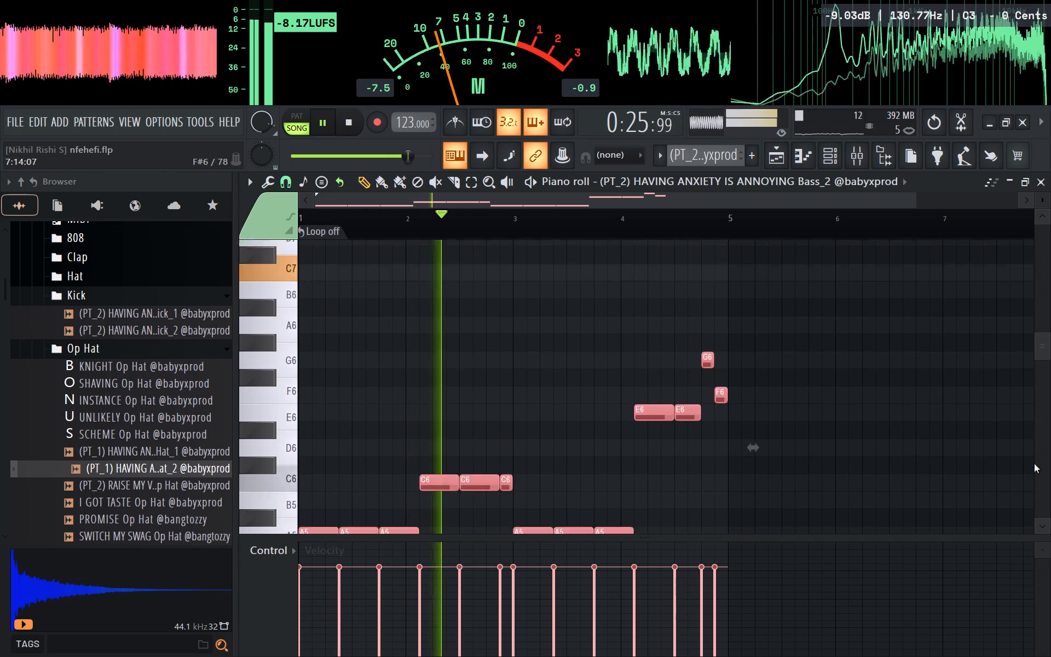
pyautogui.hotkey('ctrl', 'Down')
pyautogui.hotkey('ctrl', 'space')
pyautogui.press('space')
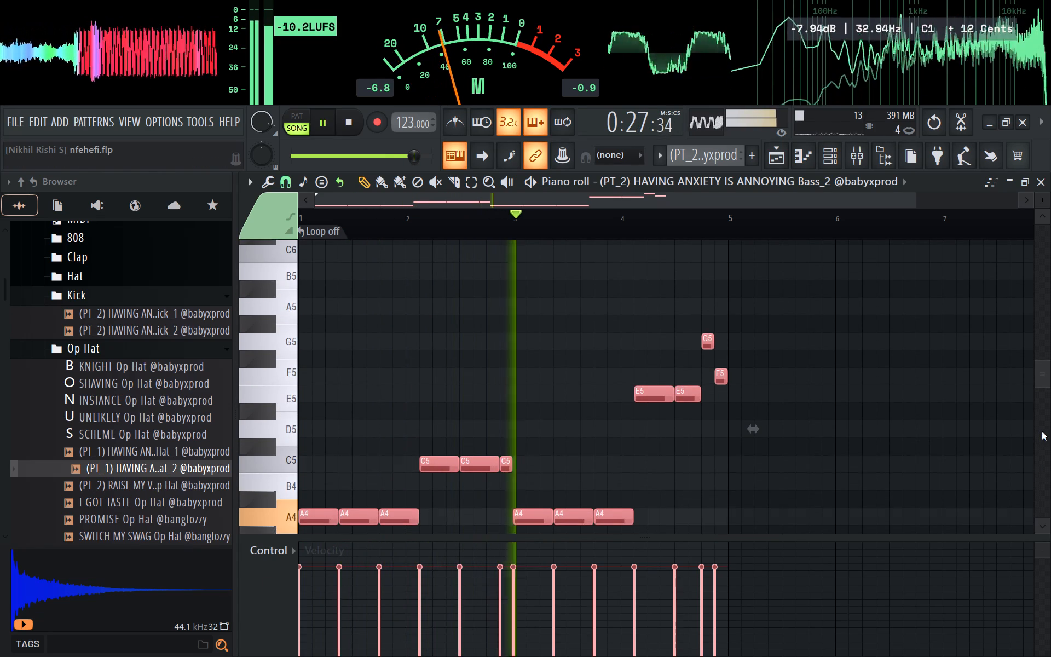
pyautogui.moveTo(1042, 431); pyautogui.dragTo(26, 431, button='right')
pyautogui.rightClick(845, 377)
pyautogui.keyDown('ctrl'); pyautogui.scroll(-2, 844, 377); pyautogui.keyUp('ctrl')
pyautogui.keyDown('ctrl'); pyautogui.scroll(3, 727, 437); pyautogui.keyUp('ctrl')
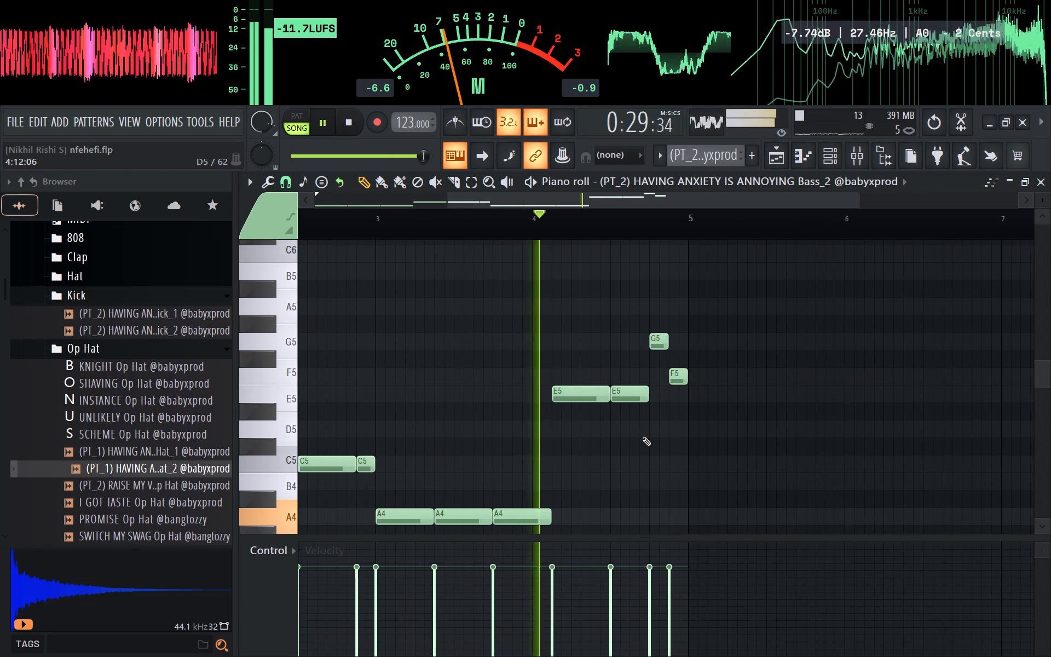
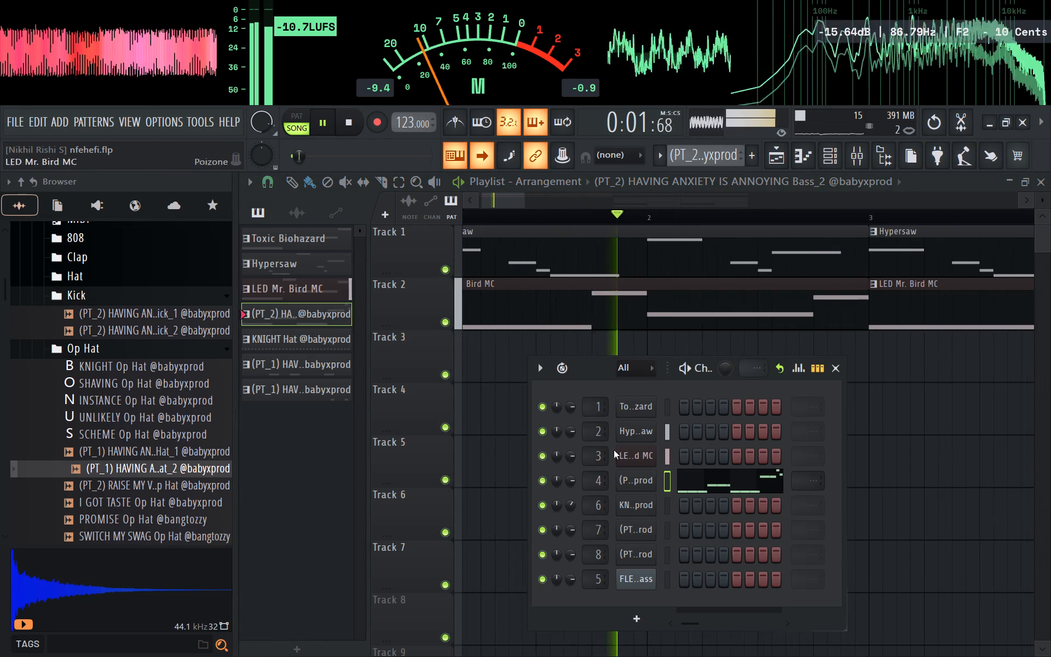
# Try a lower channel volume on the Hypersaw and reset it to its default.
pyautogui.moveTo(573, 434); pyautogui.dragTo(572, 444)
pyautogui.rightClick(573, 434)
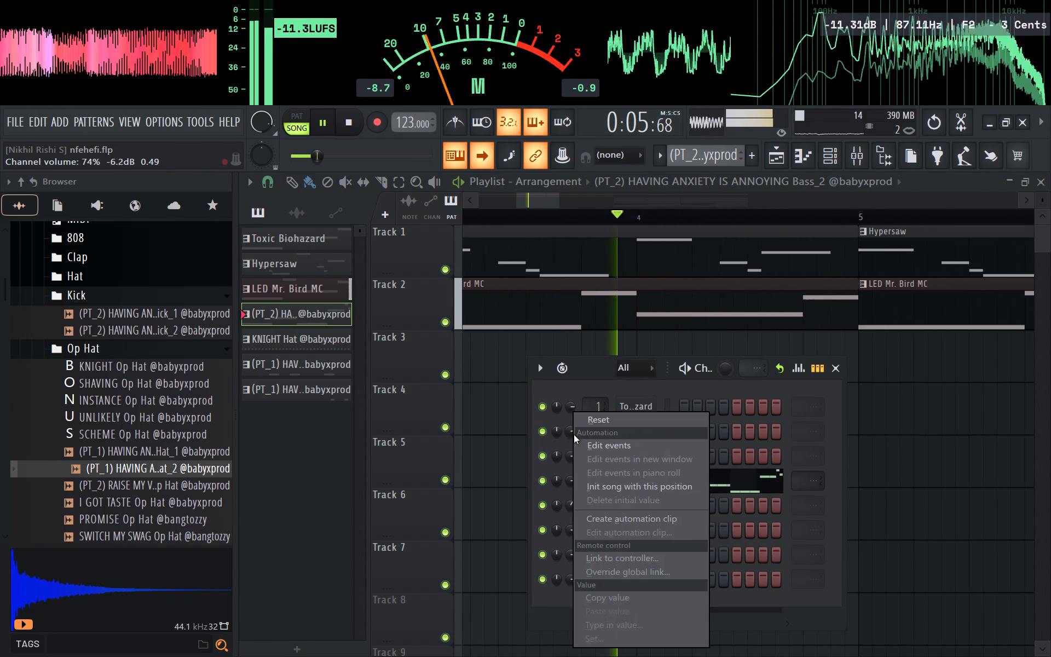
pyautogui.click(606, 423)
# Lower the volume fader of mixer track Insert 2 a little while the arrangement plays.
pyautogui.click(852, 153)
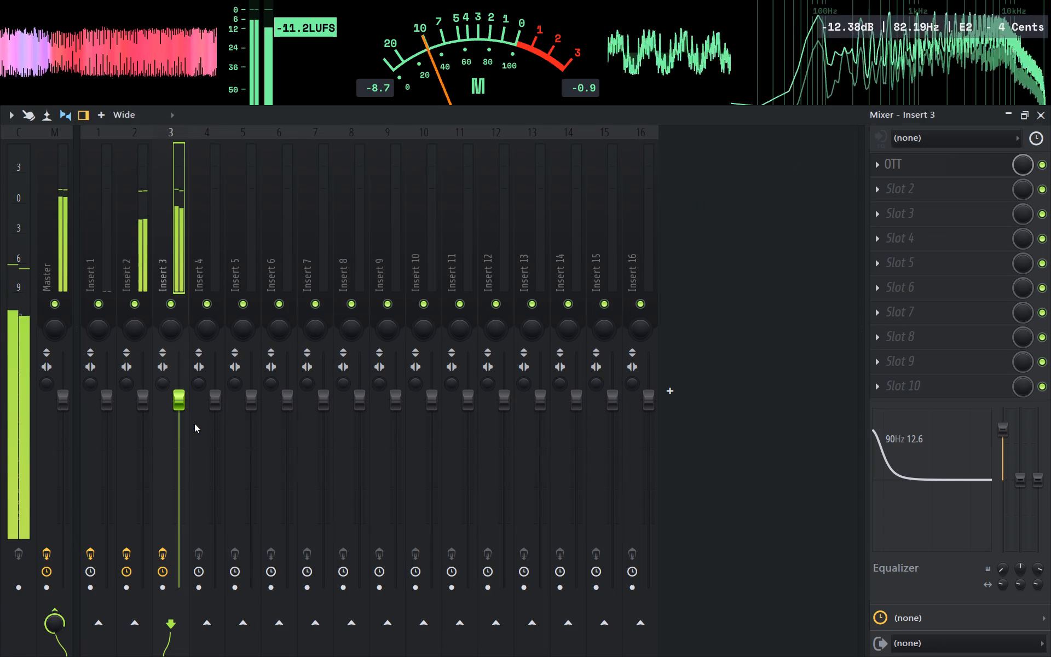
pyautogui.moveTo(146, 406); pyautogui.dragTo(145, 426)
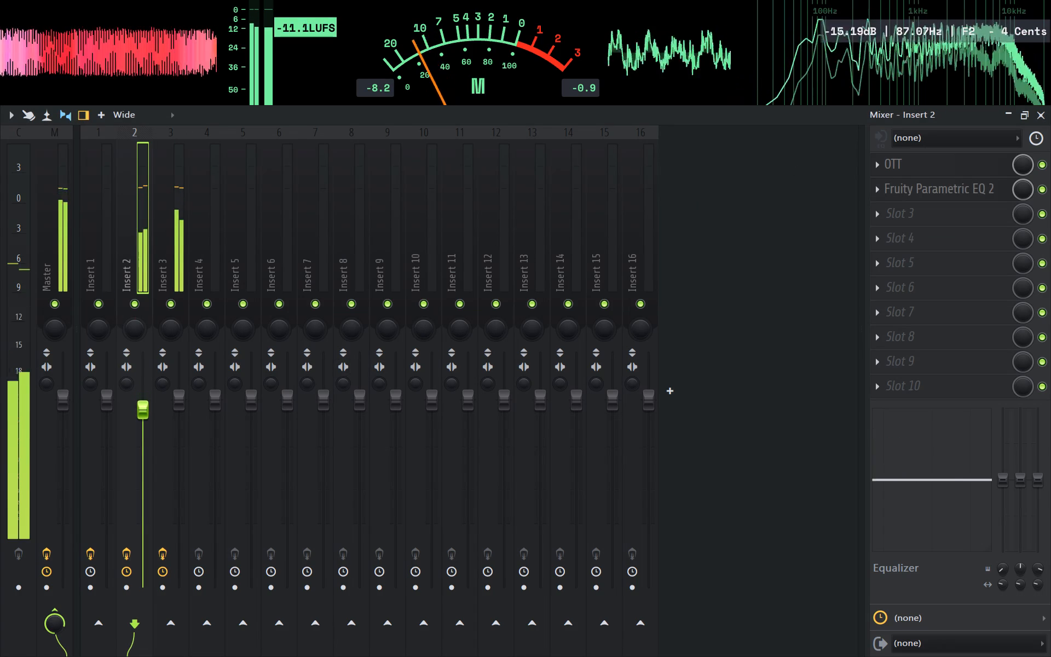
pyautogui.moveTo(145, 426); pyautogui.dragTo(146, 433)
pyautogui.click(146, 413)
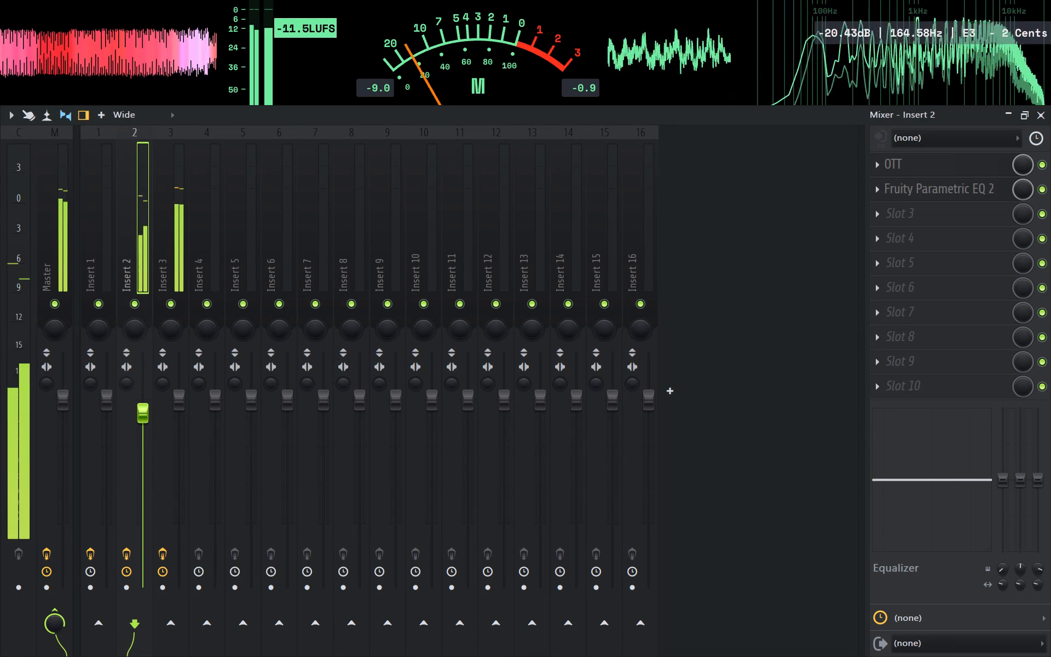
pyautogui.click(146, 413)
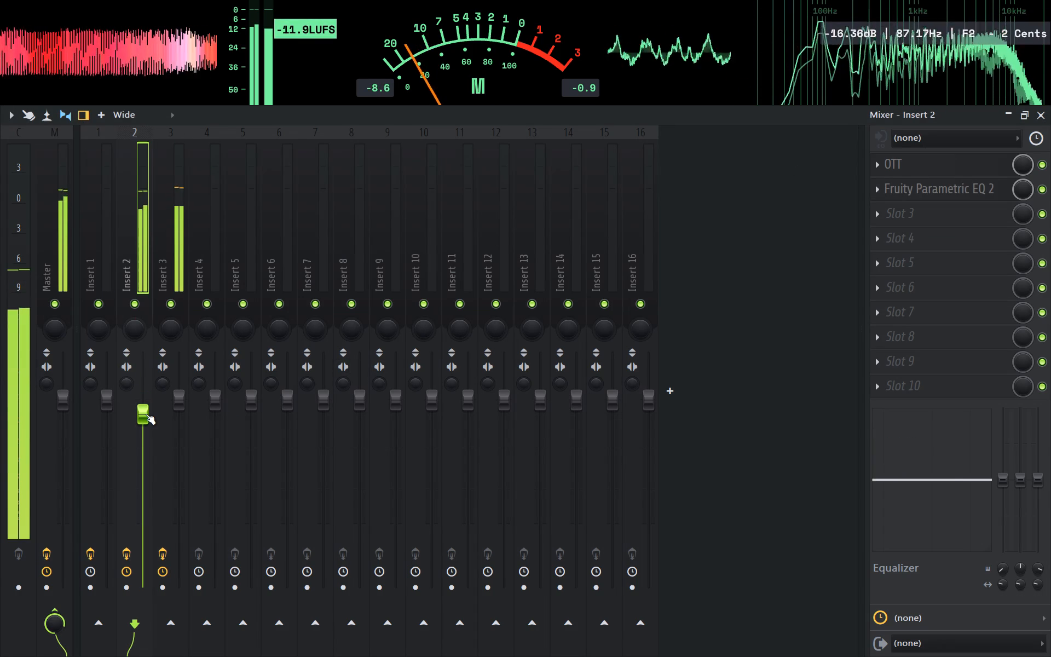
pyautogui.click(146, 414)
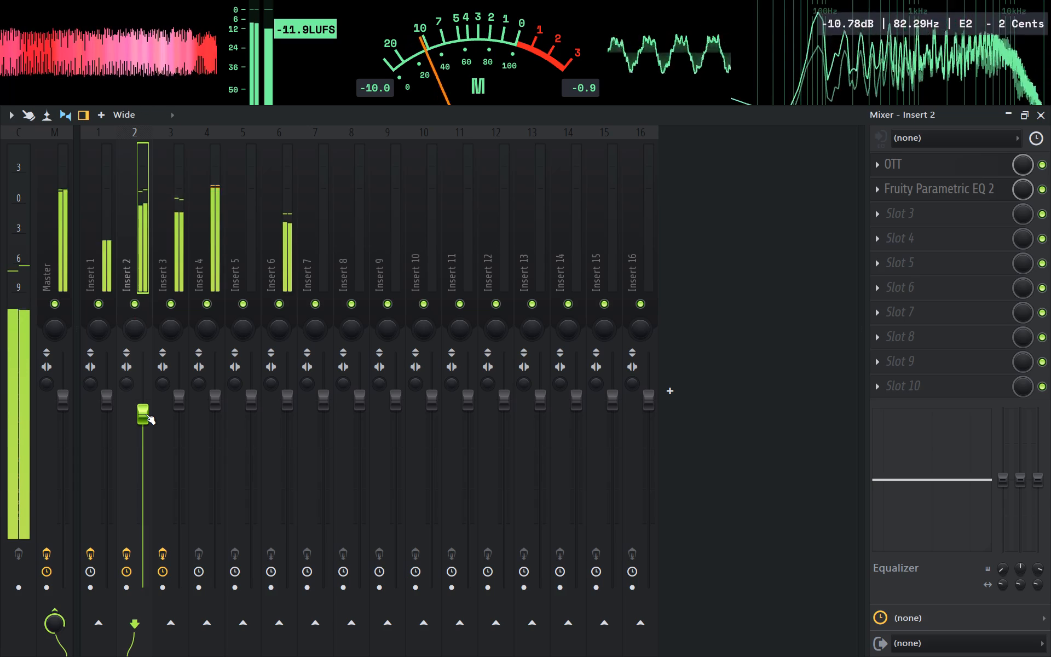
pyautogui.click(146, 414)
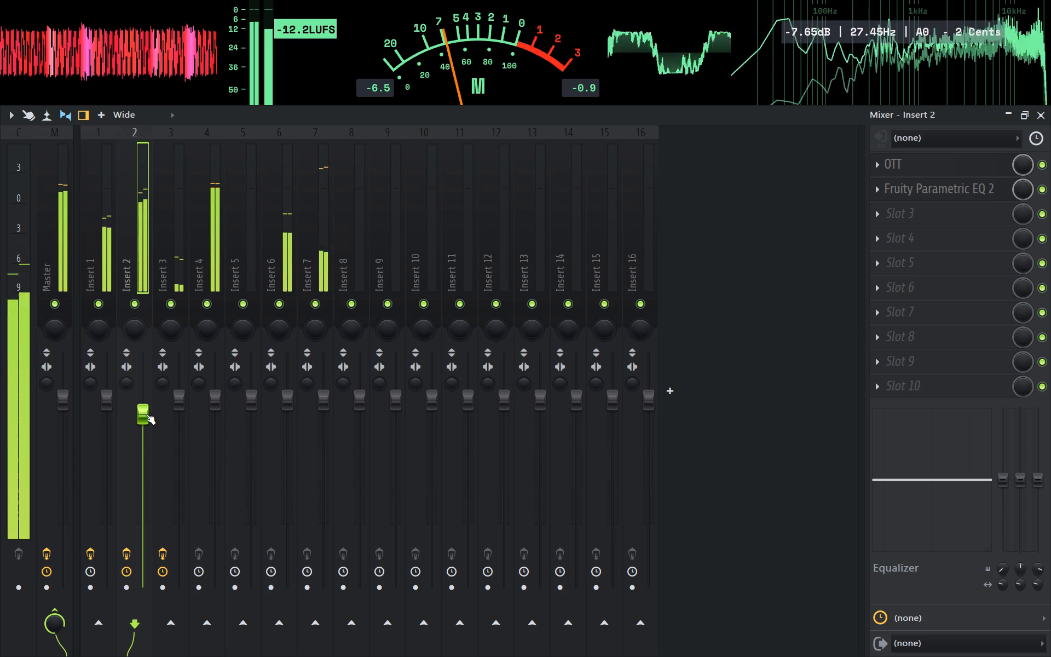
# Lower the volume fader of mixer track Insert 7 slightly during playback.
pyautogui.click(330, 259)
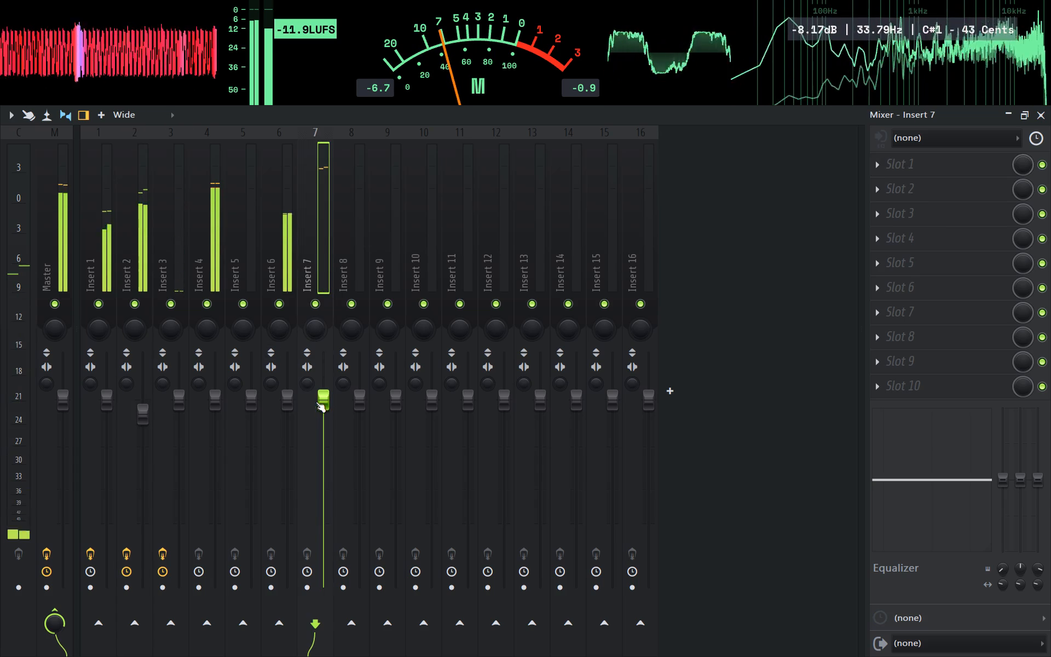
pyautogui.moveTo(316, 402); pyautogui.dragTo(313, 419)
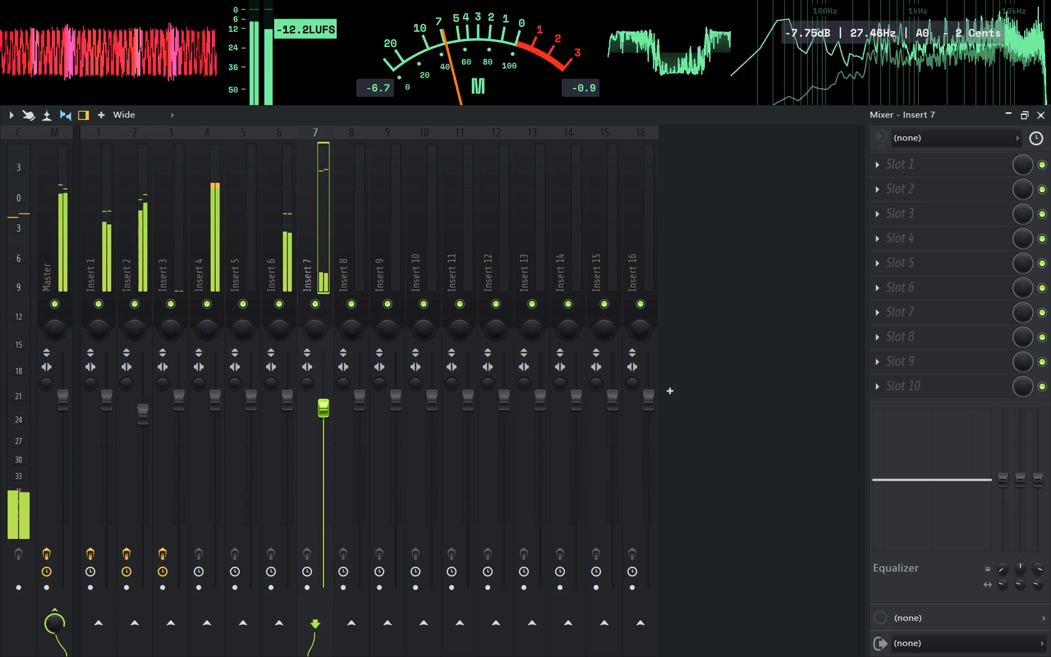
pyautogui.moveTo(313, 419); pyautogui.dragTo(313, 420)
pyautogui.click(315, 410)
pyautogui.click(315, 410)
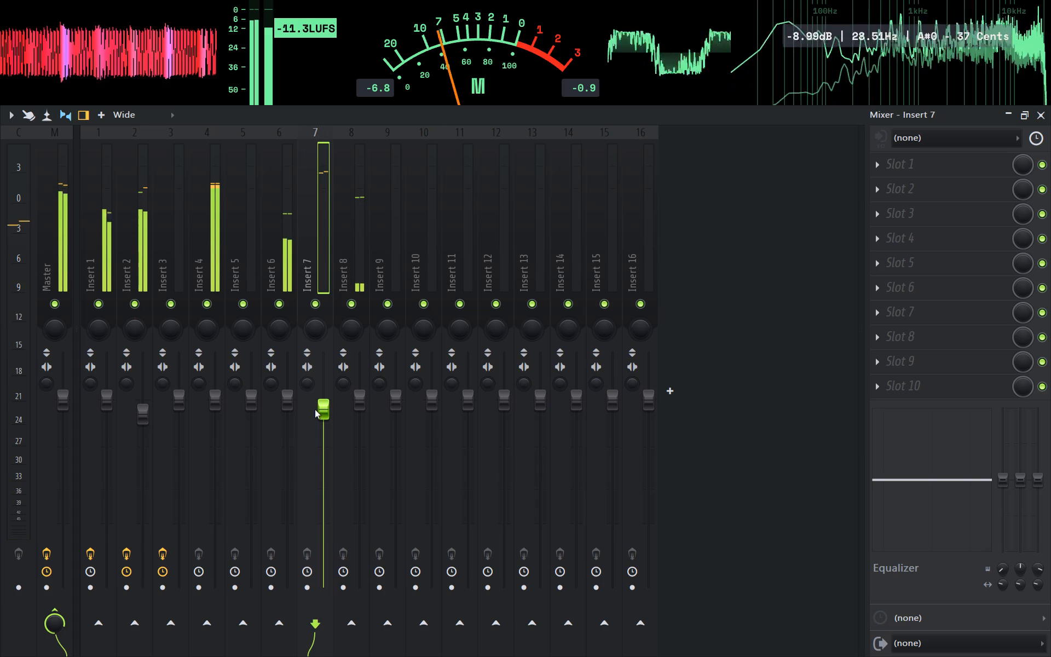
pyautogui.click(314, 412)
pyautogui.moveTo(315, 411); pyautogui.dragTo(316, 417)
# With the Master's stereo separation temporarily changed, lower Insert 7's fader slightly further, reset the separation, and close the mixer and channel rack.
pyautogui.moveTo(41, 389); pyautogui.dragTo(513, 400)
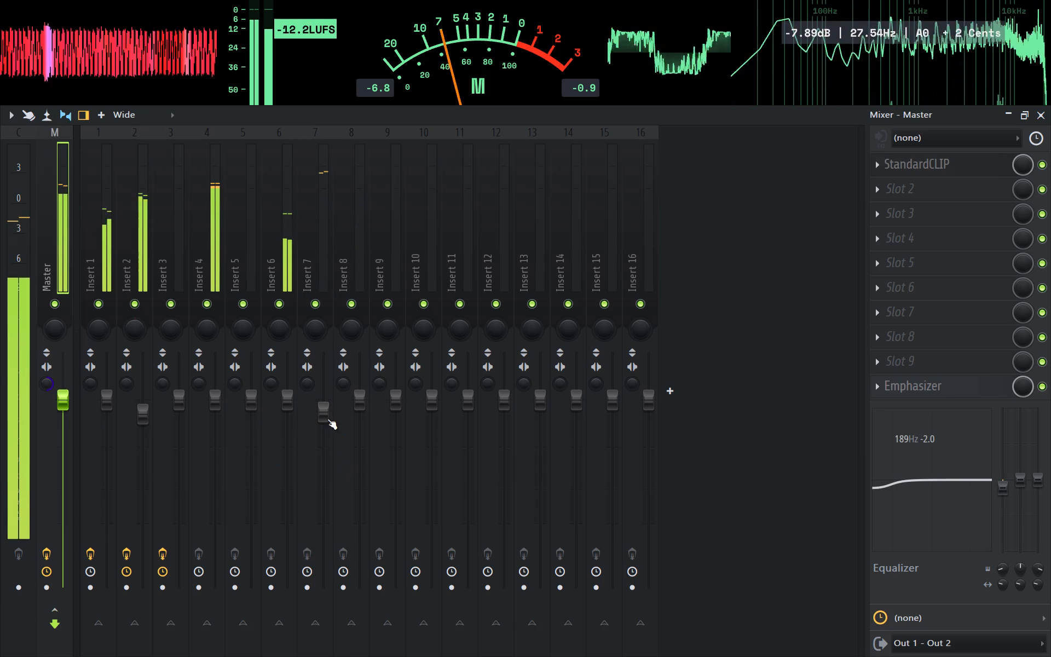
pyautogui.moveTo(326, 419); pyautogui.dragTo(325, 424)
pyautogui.click(326, 414)
pyautogui.click(326, 414)
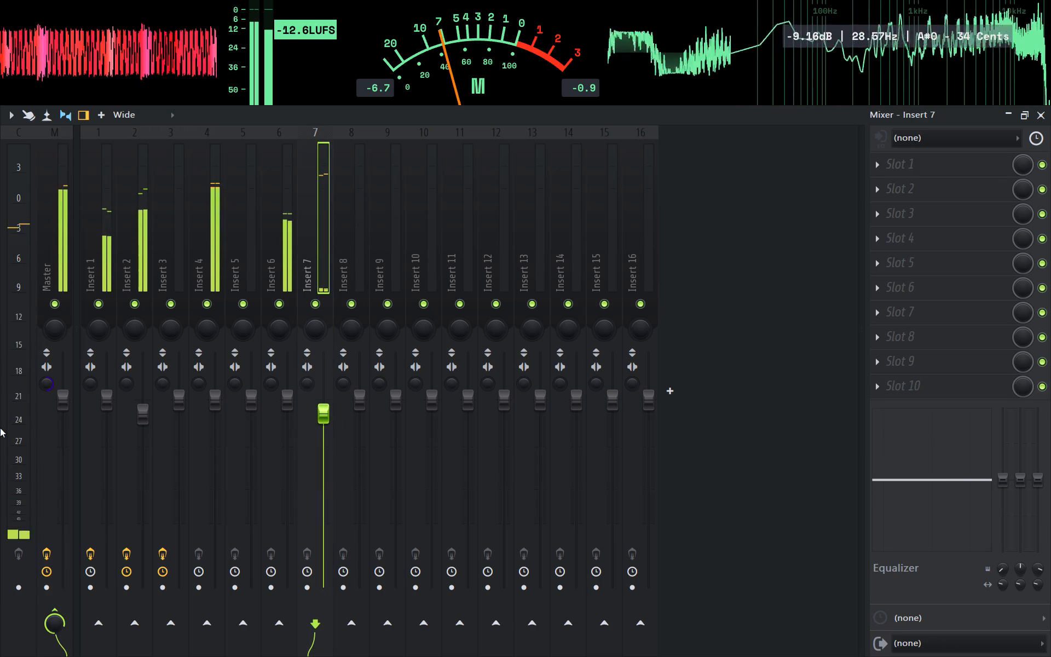
pyautogui.rightClick(44, 391)
pyautogui.click(64, 401)
pyautogui.click(321, 417)
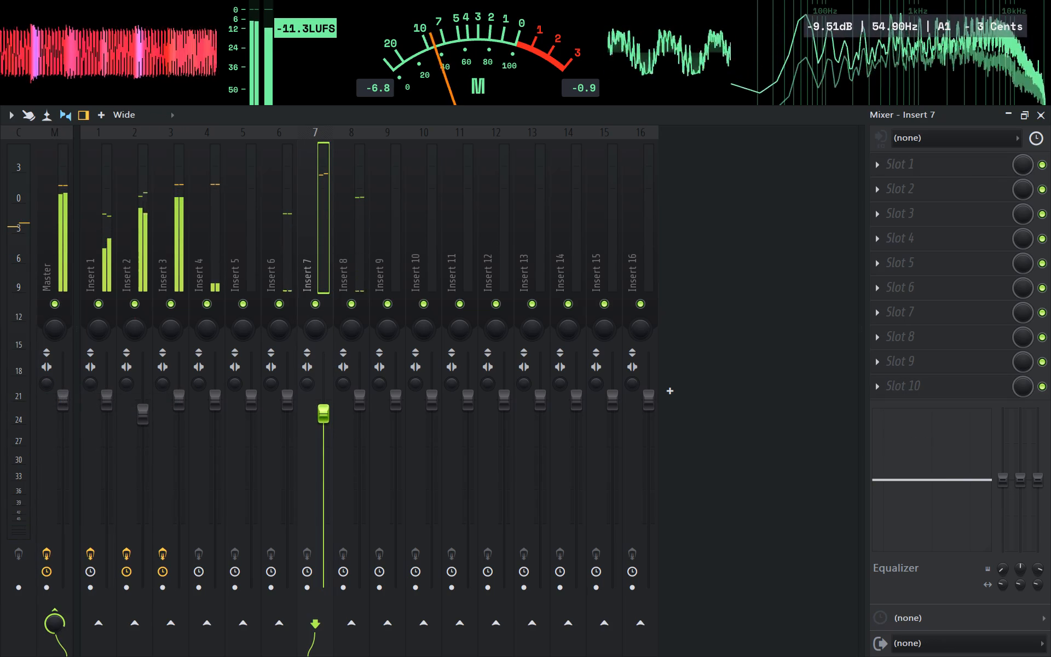
pyautogui.click(1042, 112)
pyautogui.click(834, 367)
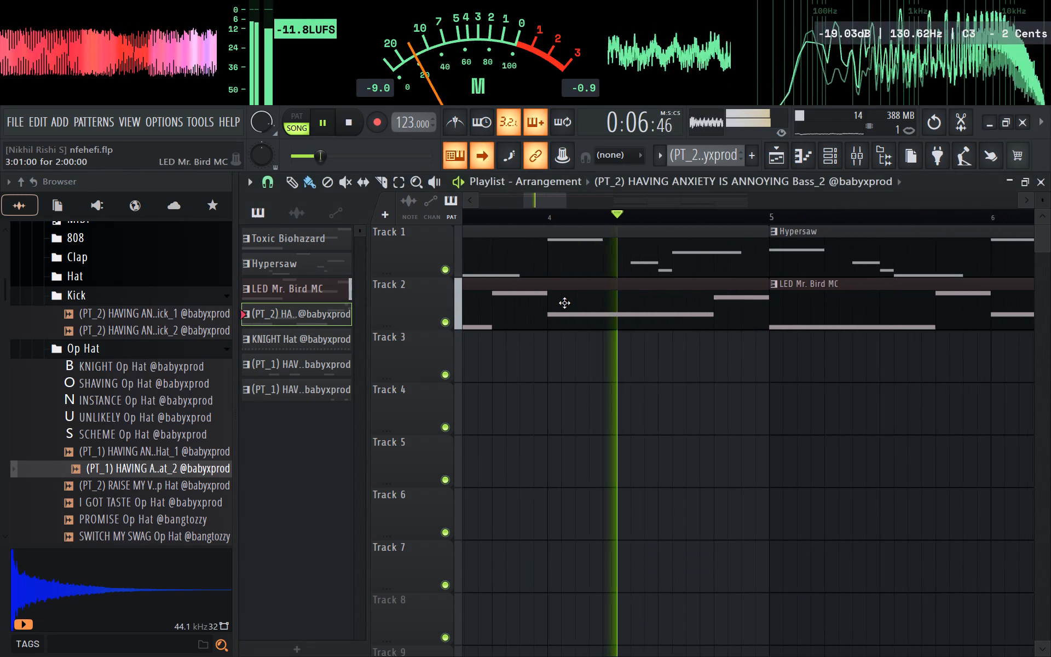
# Listen to the arrangement through bar 16, stop, and restart playback from bar 1.
pyautogui.scroll(7, 557, 301)
pyautogui.keyDown('ctrl'); pyautogui.scroll(-2, 929, 386); pyautogui.keyUp('ctrl')
pyautogui.keyDown('ctrl'); pyautogui.scroll(1, 929, 386); pyautogui.keyUp('ctrl')
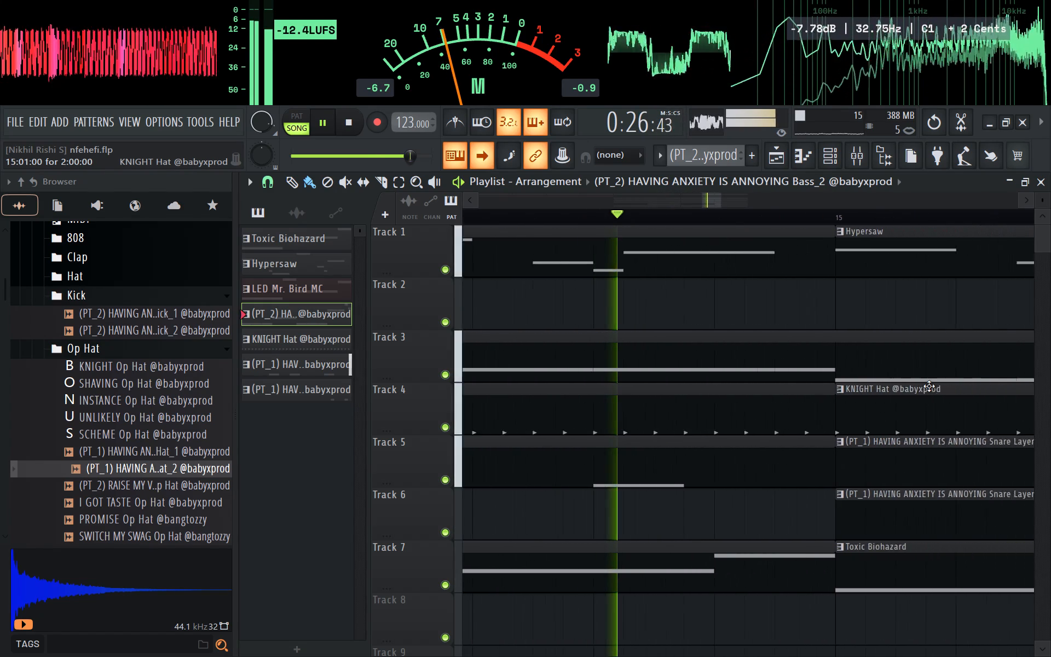
pyautogui.click(920, 169)
pyautogui.click(920, 181)
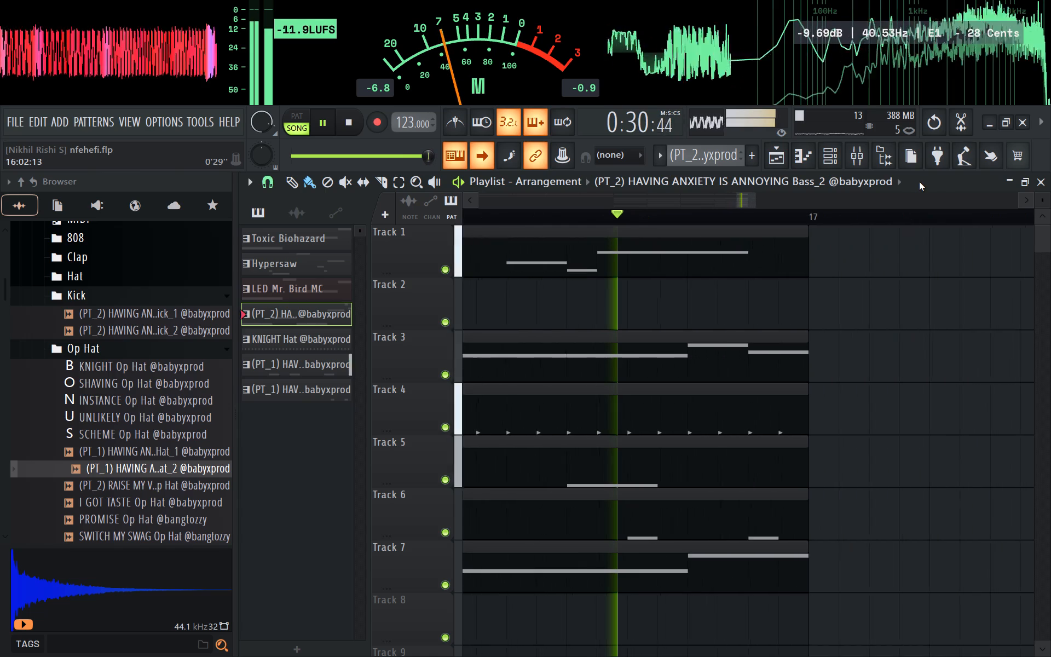
pyautogui.press('space')
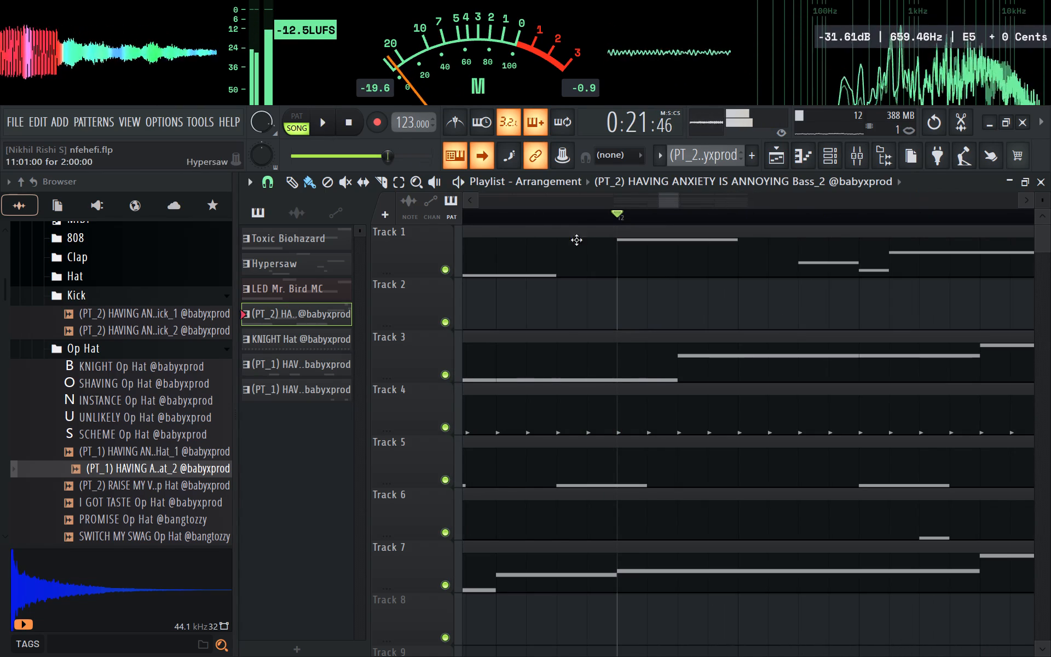
pyautogui.moveTo(379, 152); pyautogui.dragTo(47, 183)
pyautogui.press('space')
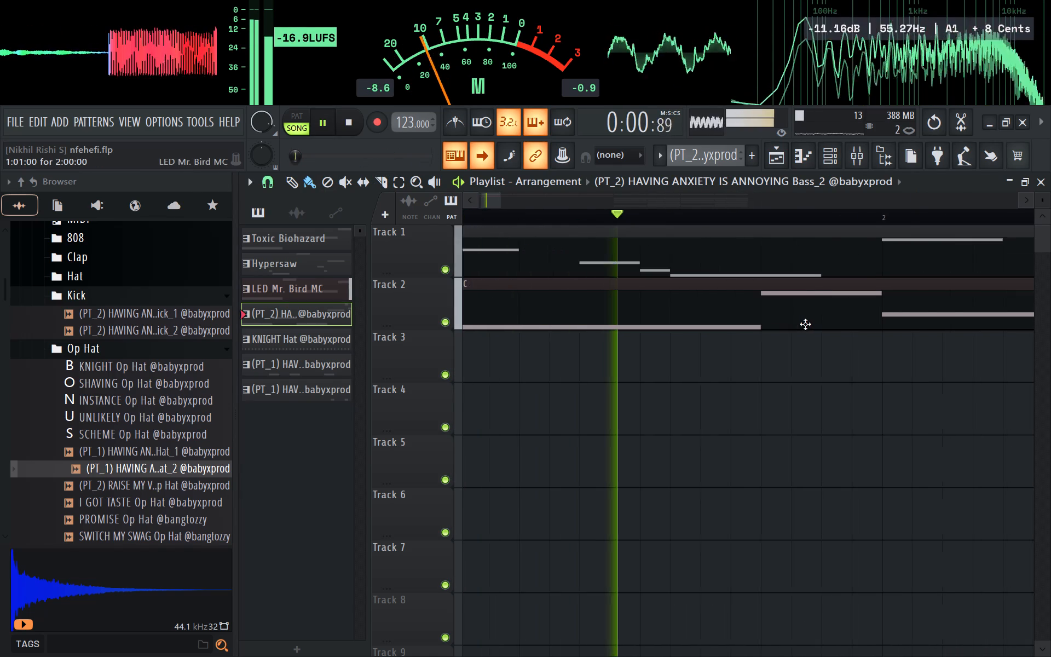
pyautogui.click(943, 184)
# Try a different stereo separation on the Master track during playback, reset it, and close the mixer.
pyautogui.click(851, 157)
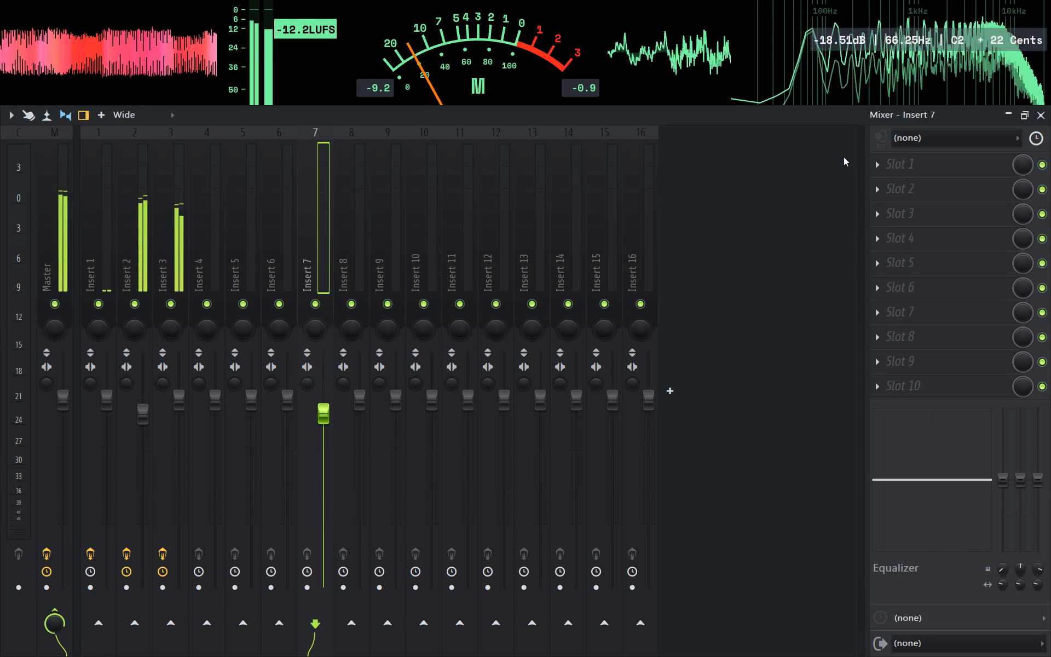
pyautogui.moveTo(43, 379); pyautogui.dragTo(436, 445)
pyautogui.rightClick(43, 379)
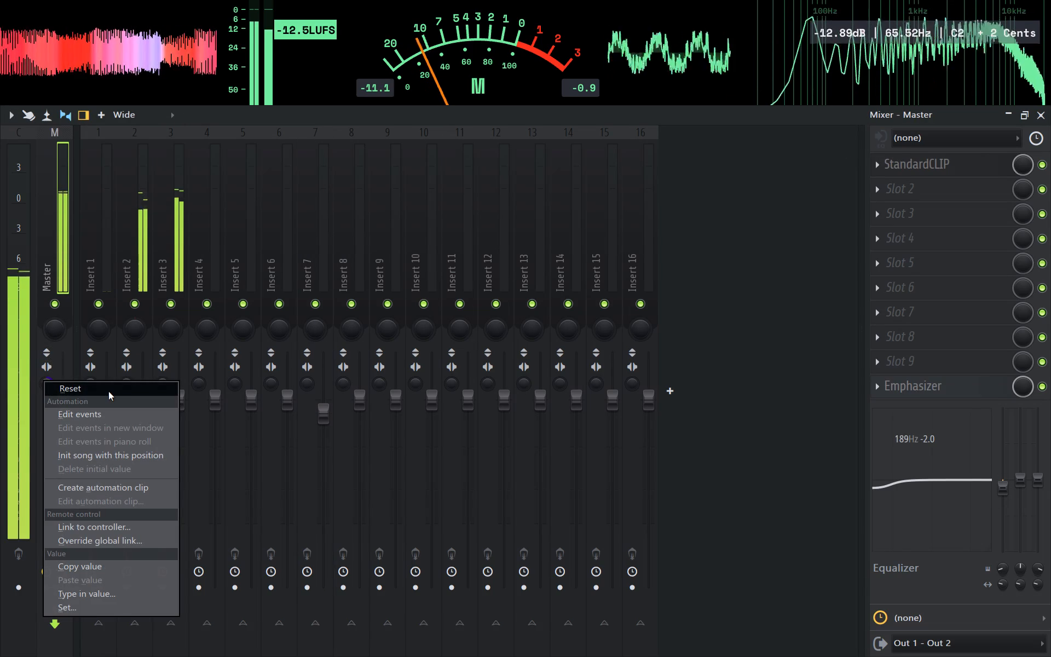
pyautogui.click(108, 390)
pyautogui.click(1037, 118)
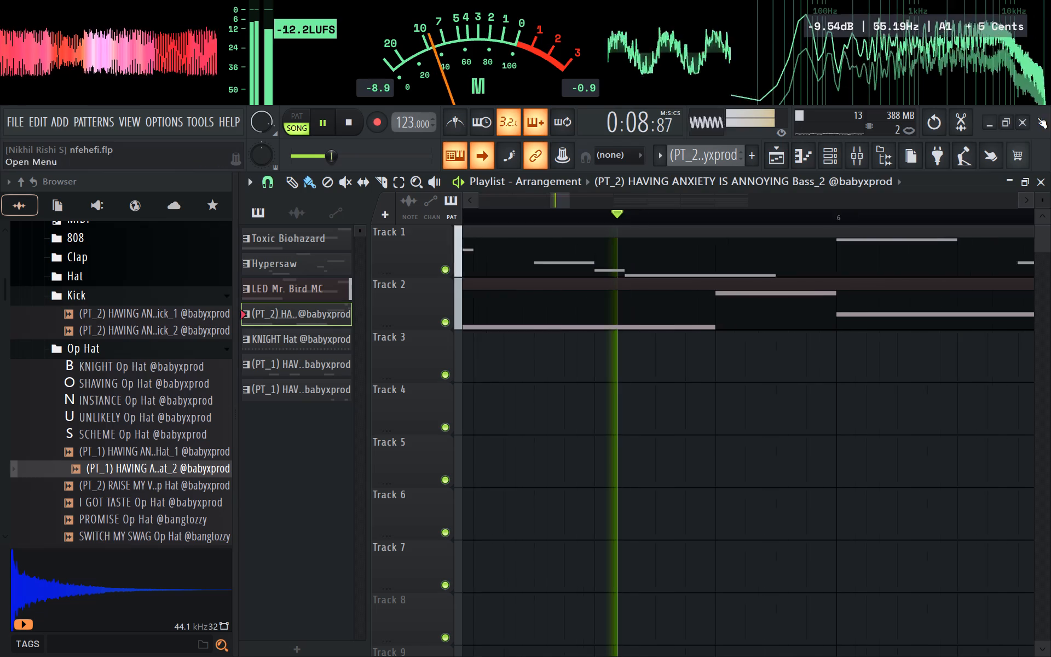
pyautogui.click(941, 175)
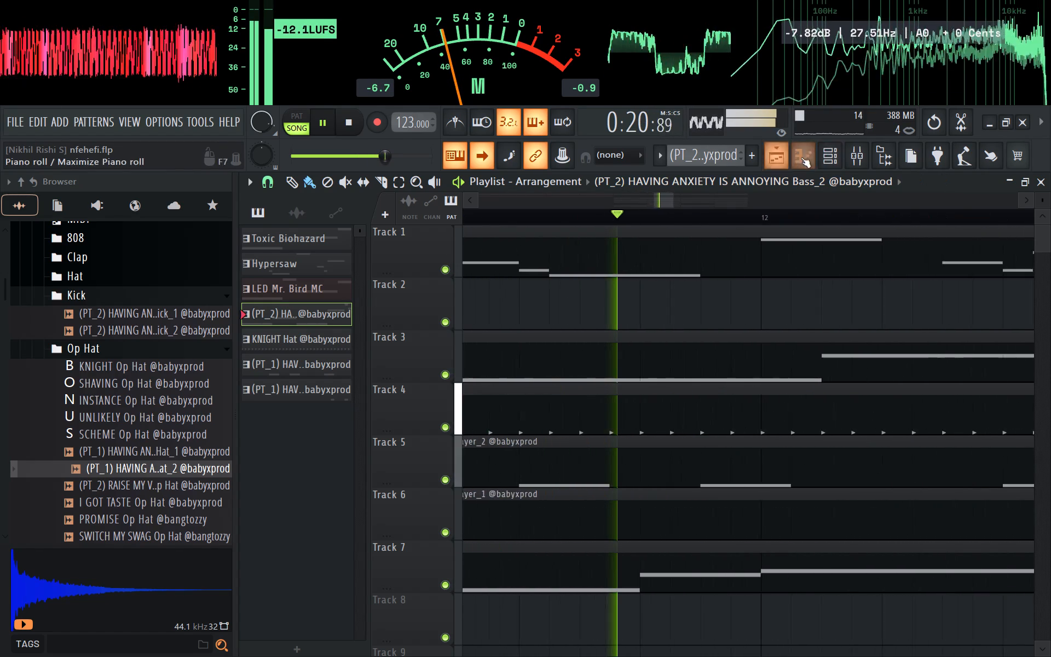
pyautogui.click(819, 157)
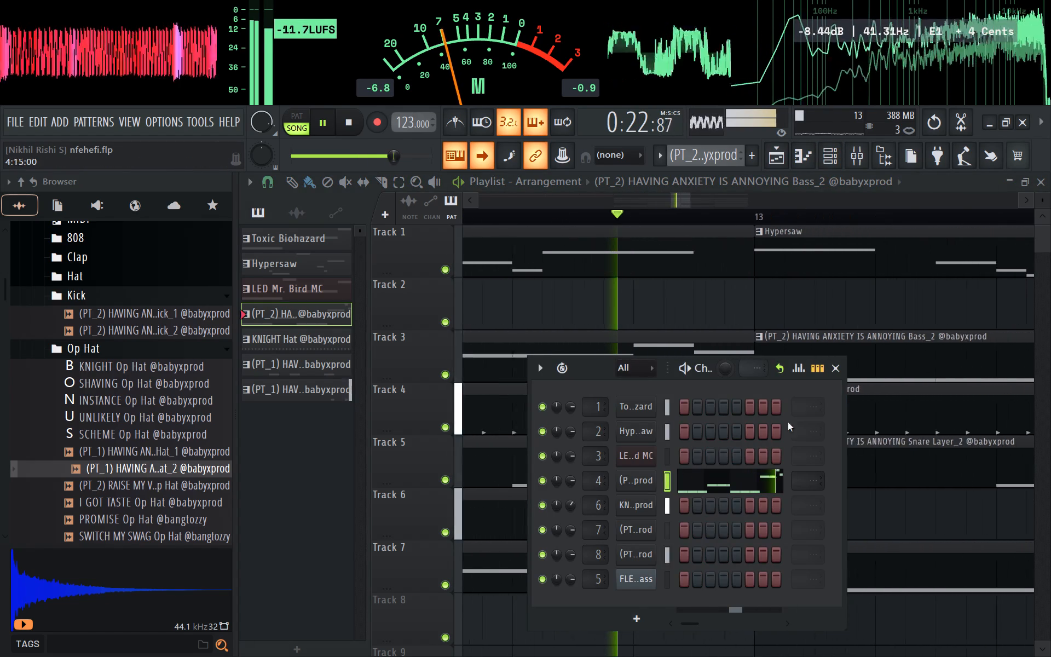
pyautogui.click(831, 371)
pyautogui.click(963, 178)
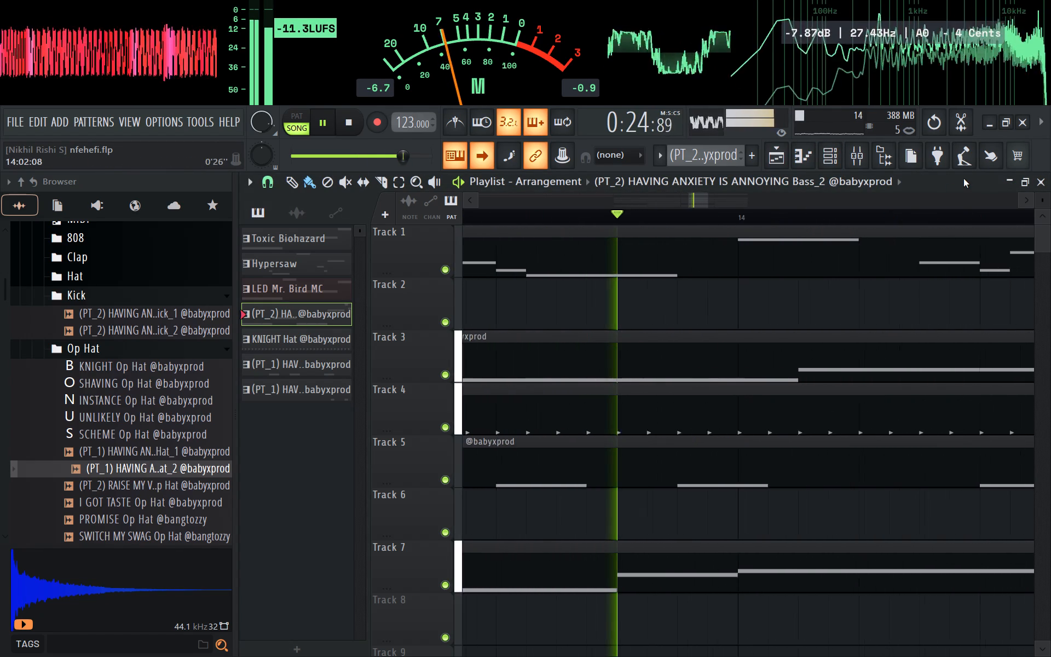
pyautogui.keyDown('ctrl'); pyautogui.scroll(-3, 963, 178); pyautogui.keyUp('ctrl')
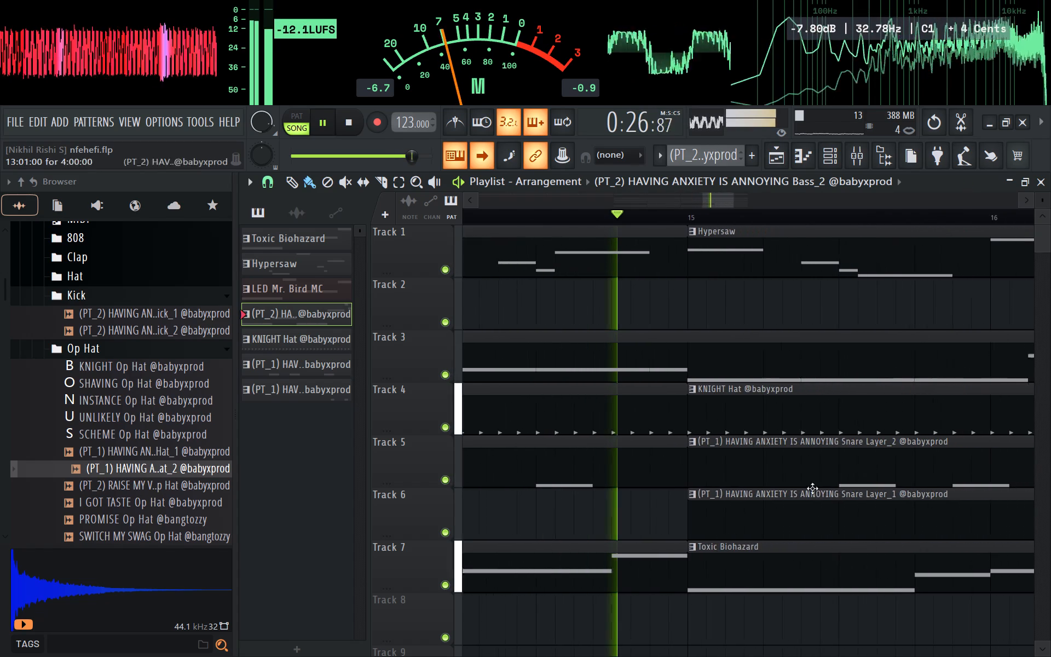
# Switch to File Explorer, search the Downloads folder for "splice" and open the SPLICE_AND_SOUNDS folder.
pyautogui.click(616, 626)
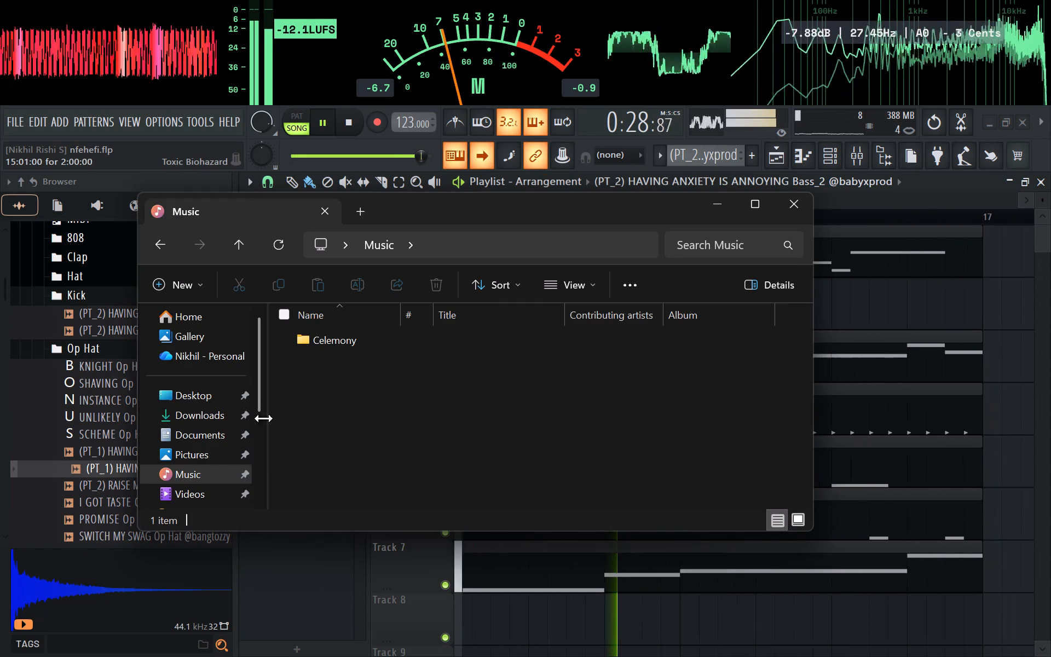
pyautogui.click(193, 413)
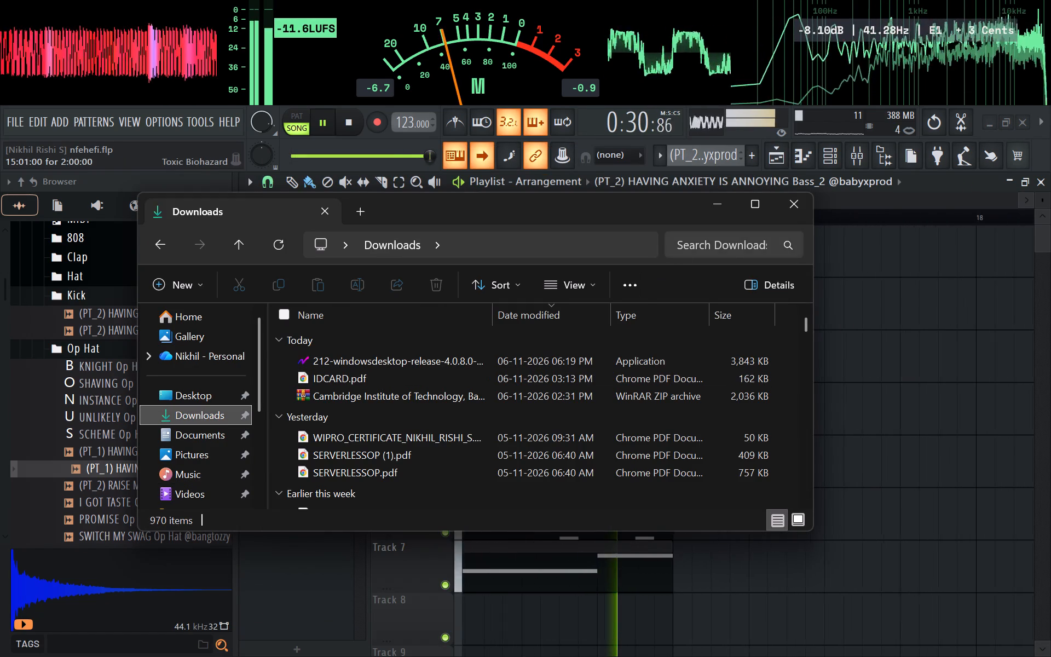
pyautogui.click(678, 248)
pyautogui.write('splice')
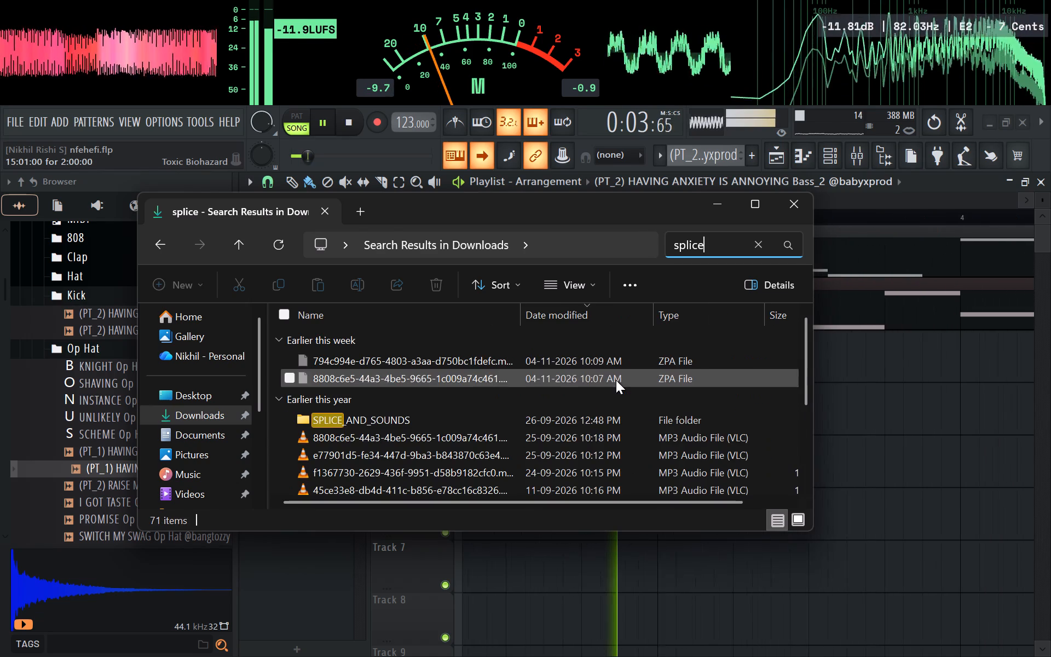
pyautogui.click(576, 434)
pyautogui.doubleClick(576, 412)
# Add the MP3 file starting with 794c994e to FL Studio's playlist on Track 7, beginning late in bar 4.
pyautogui.scroll(-5, 437, 460)
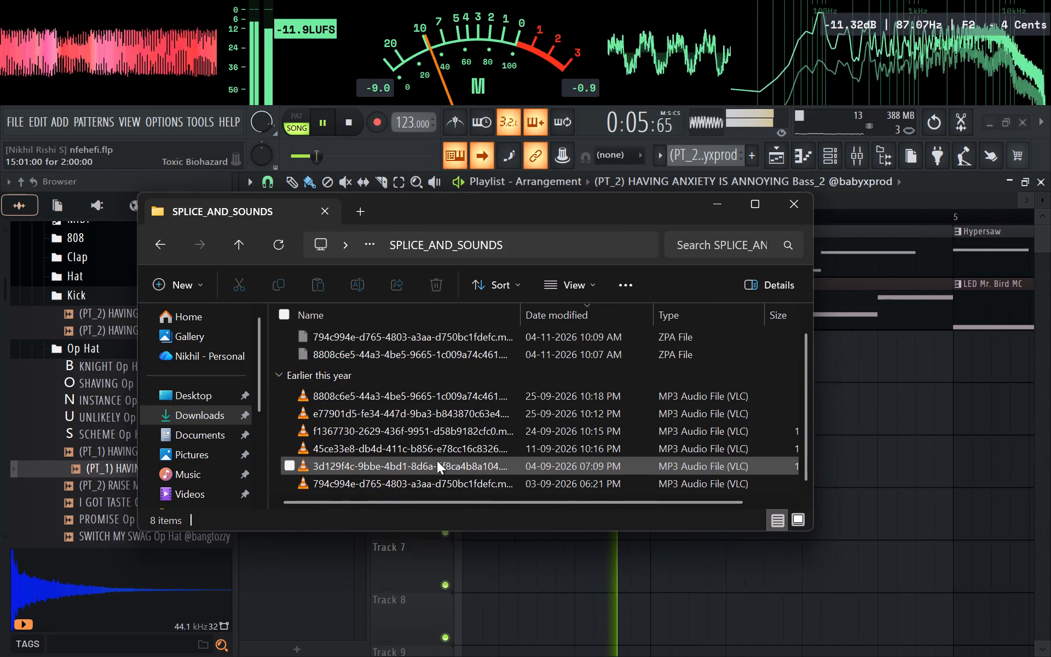
pyautogui.click(435, 477)
pyautogui.moveTo(406, 482); pyautogui.dragTo(664, 576)
pyautogui.keyDown('ctrl'); pyautogui.scroll(-7, 664, 576); pyautogui.keyUp('ctrl')
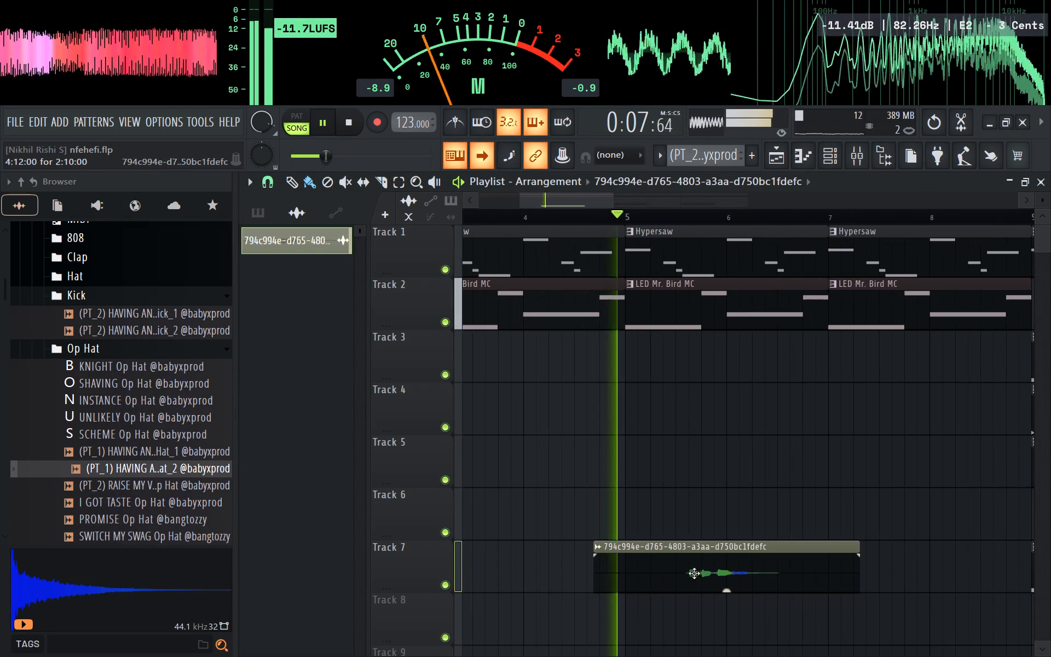
pyautogui.keyDown('ctrl'); pyautogui.scroll(3, 600, 573); pyautogui.keyUp('ctrl')
# Assign the new audio clip on Track 7 to a higher-numbered mixer track in its channel settings.
pyautogui.doubleClick(740, 580)
pyautogui.moveTo(576, 214); pyautogui.dragTo(582, 194)
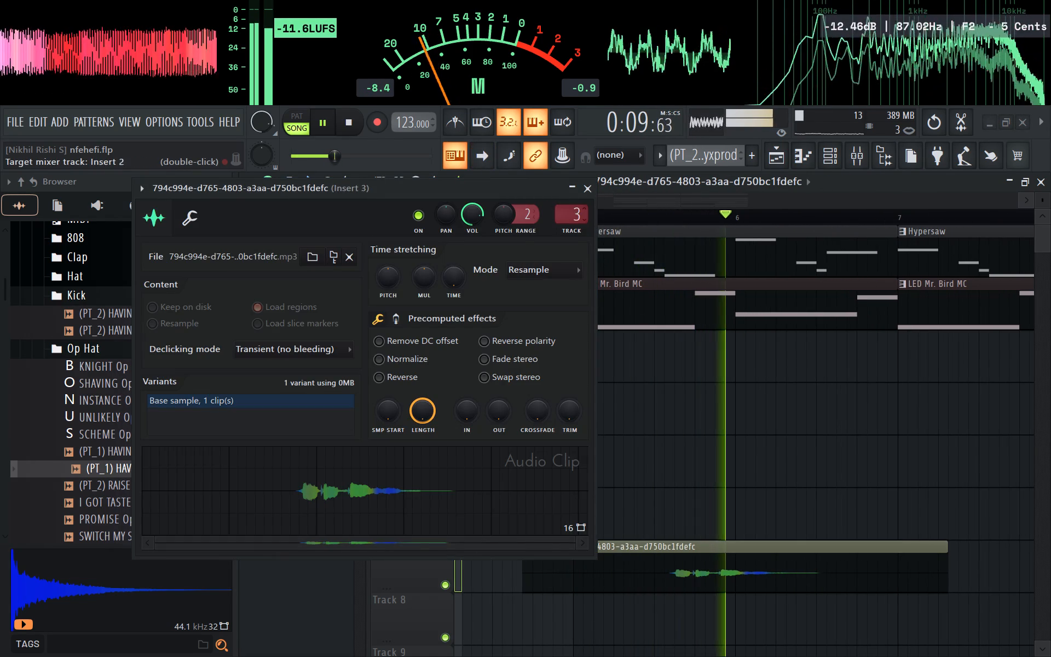
pyautogui.moveTo(582, 194); pyautogui.dragTo(630, 87)
pyautogui.rightClick(576, 214)
pyautogui.click(585, 191)
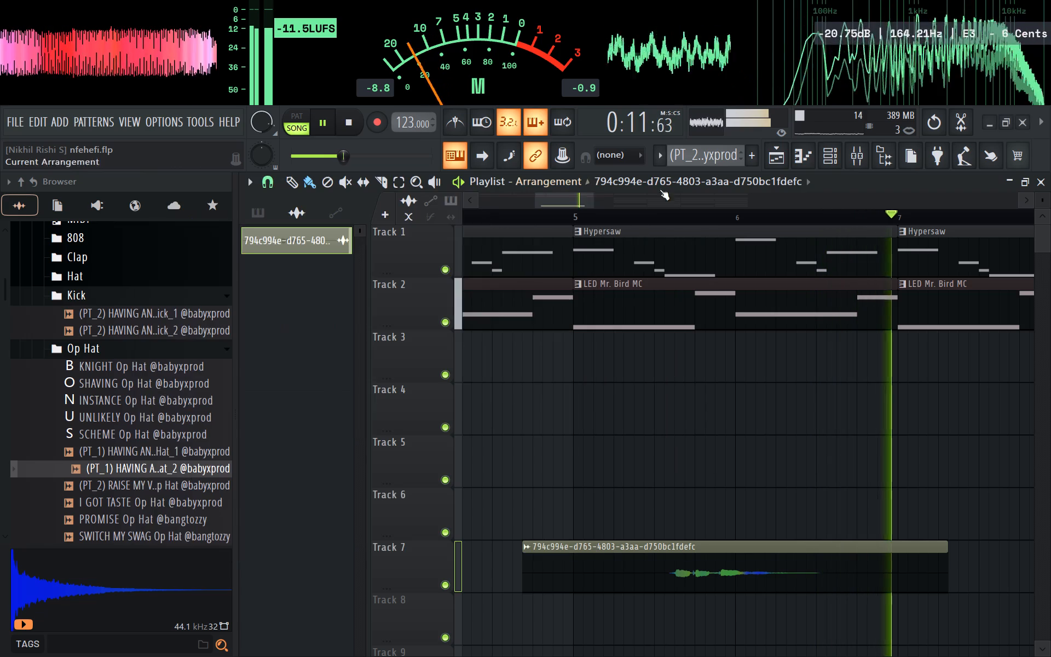
# Load the saved PRODTAG mixer track state onto Insert 16 and close the mixer.
pyautogui.click(853, 159)
pyautogui.rightClick(646, 261)
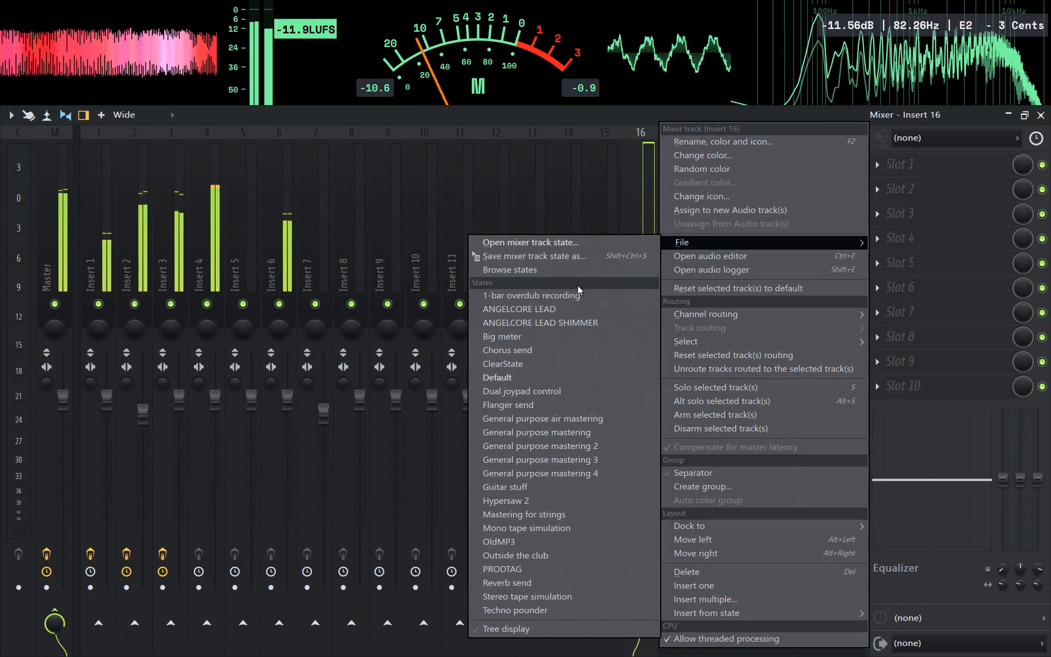
pyautogui.click(584, 574)
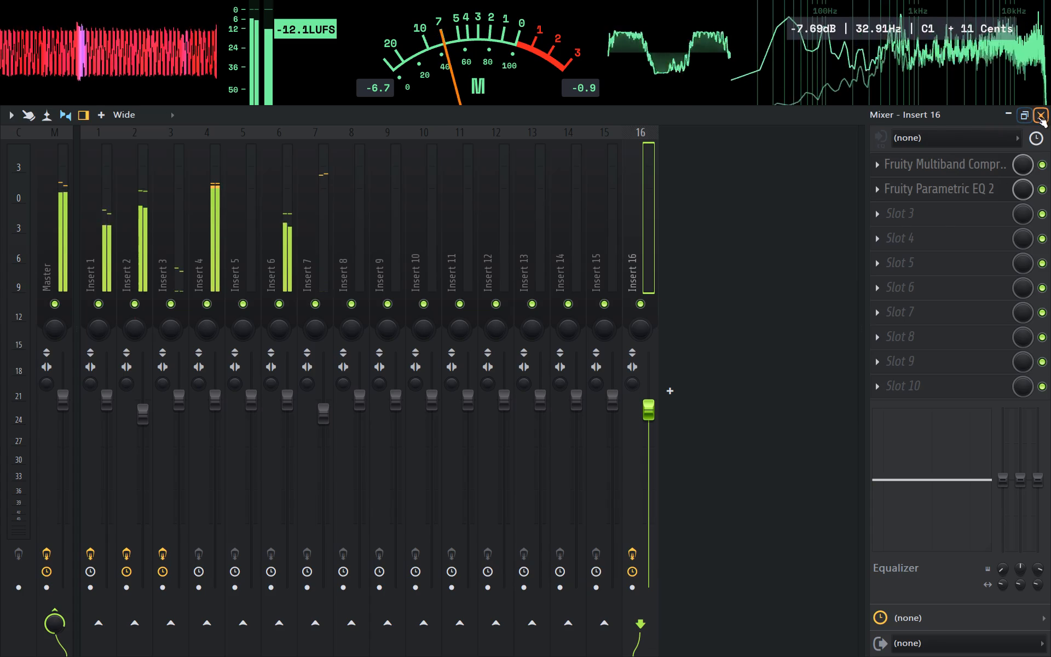
pyautogui.click(1039, 117)
# Restart playback from the beginning and move the audio clip on Track 7 to the start of bar 1.
pyautogui.keyDown('ctrl'); pyautogui.scroll(-5, 696, 442); pyautogui.keyUp('ctrl')
pyautogui.press('space')
pyautogui.press('space')
pyautogui.moveTo(686, 551); pyautogui.dragTo(267, 527)
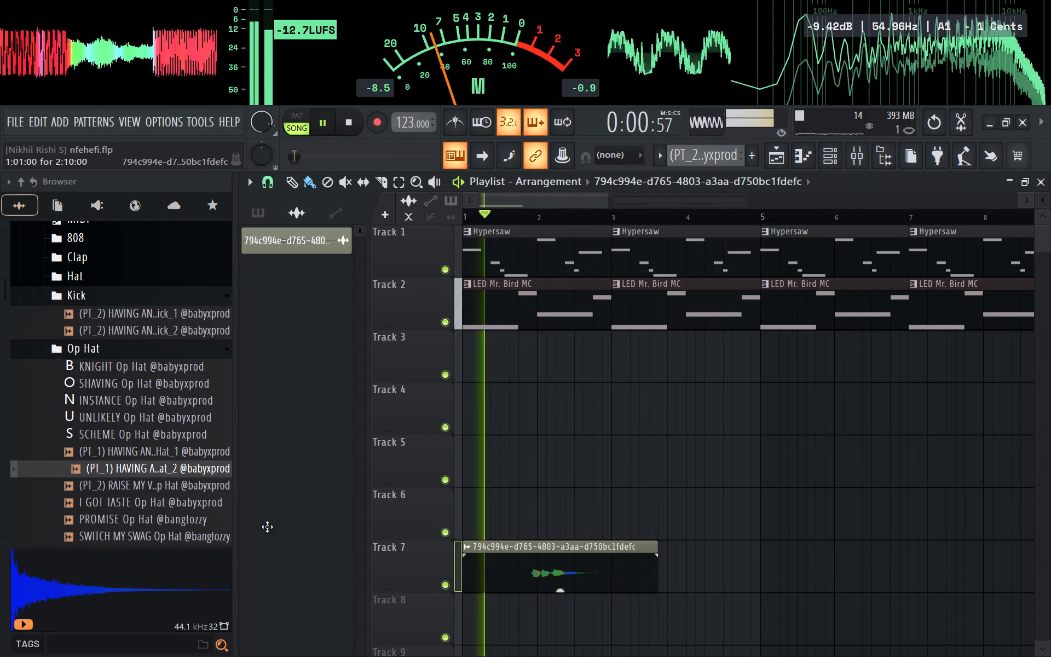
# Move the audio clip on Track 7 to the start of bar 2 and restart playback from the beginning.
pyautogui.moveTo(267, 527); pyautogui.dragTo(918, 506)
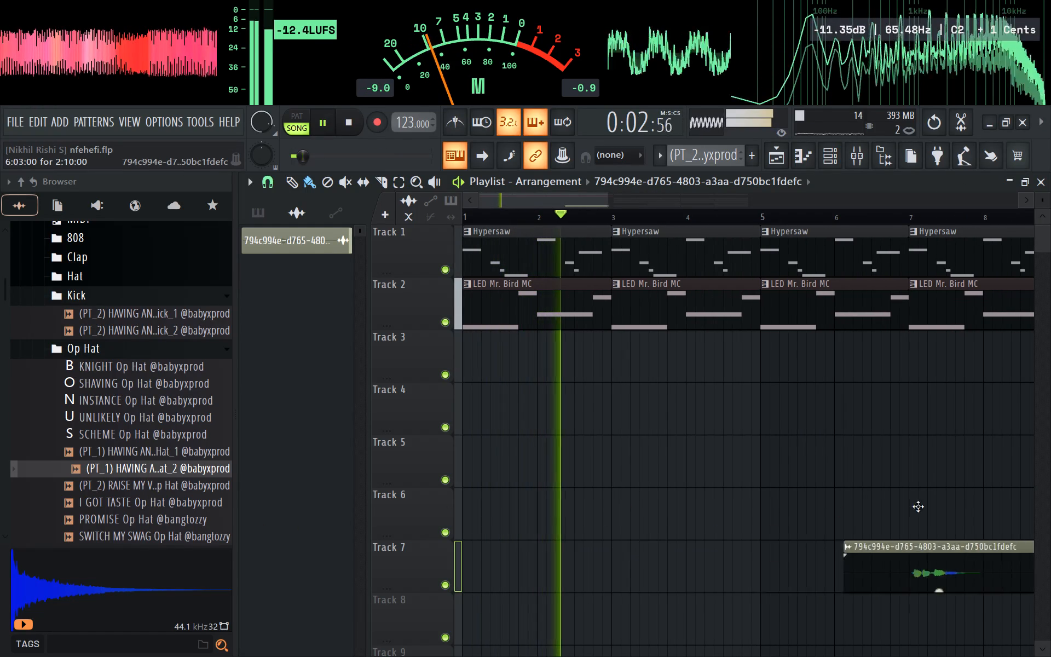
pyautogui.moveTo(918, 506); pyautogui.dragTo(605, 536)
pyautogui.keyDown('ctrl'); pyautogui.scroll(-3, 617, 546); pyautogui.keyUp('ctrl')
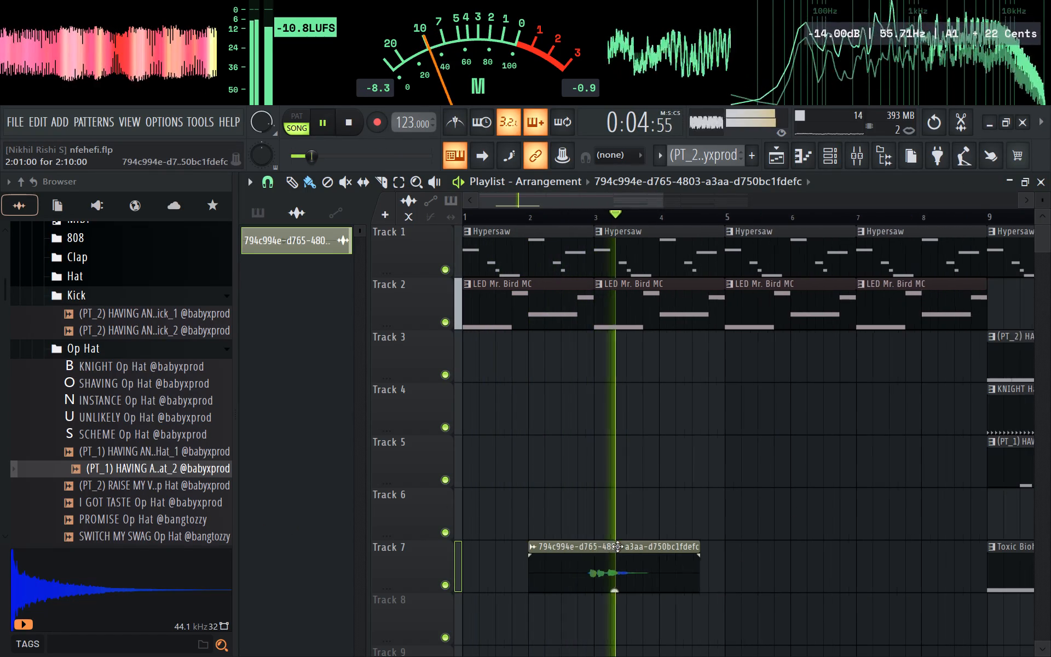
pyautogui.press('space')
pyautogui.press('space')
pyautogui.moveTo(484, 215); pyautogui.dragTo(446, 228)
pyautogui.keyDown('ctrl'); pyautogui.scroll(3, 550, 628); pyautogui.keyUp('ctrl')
# Lower the Insert 16 volume fader in small increments while the song plays and close the mixer.
pyautogui.doubleClick(611, 572)
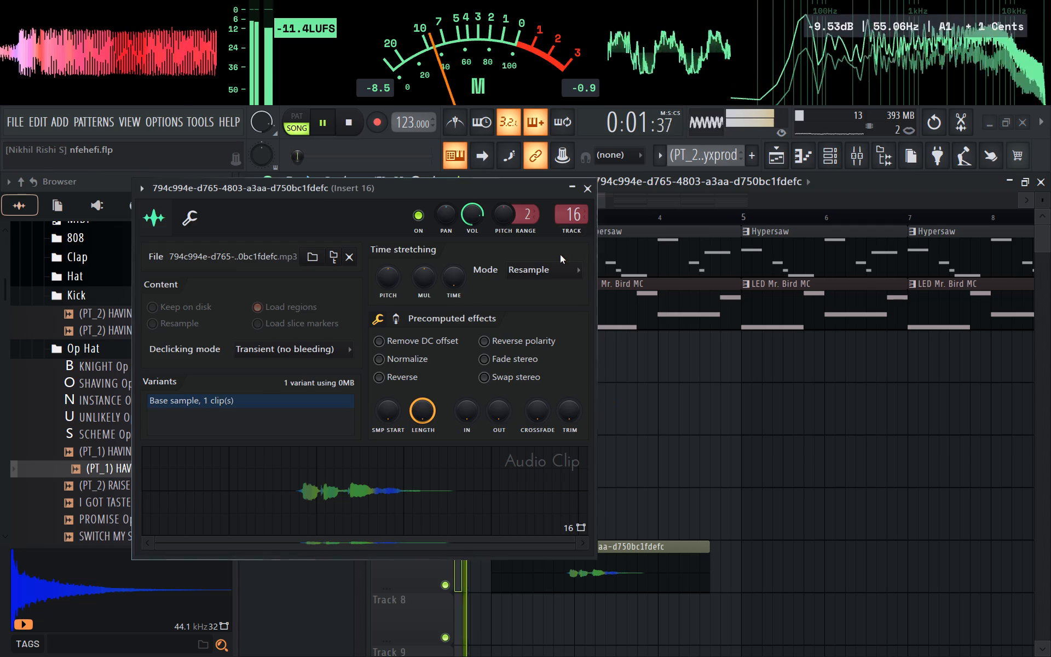
pyautogui.click(593, 184)
pyautogui.click(853, 146)
pyautogui.moveTo(644, 416); pyautogui.dragTo(644, 441)
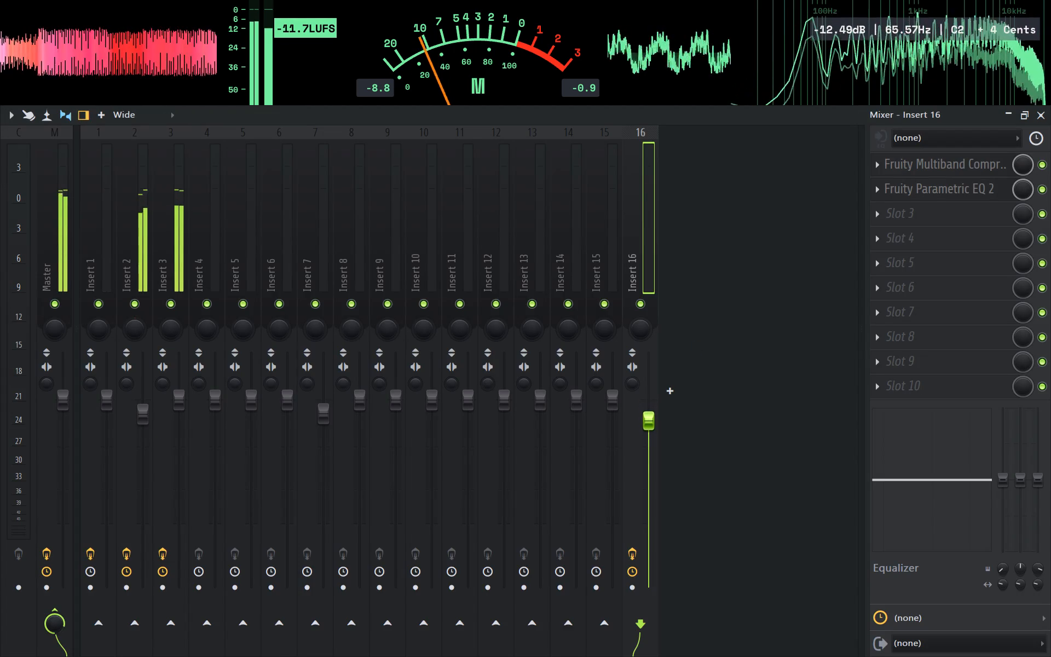
pyautogui.moveTo(644, 441); pyautogui.dragTo(644, 452)
pyautogui.moveTo(644, 428); pyautogui.dragTo(644, 440)
pyautogui.moveTo(644, 434); pyautogui.dragTo(644, 436)
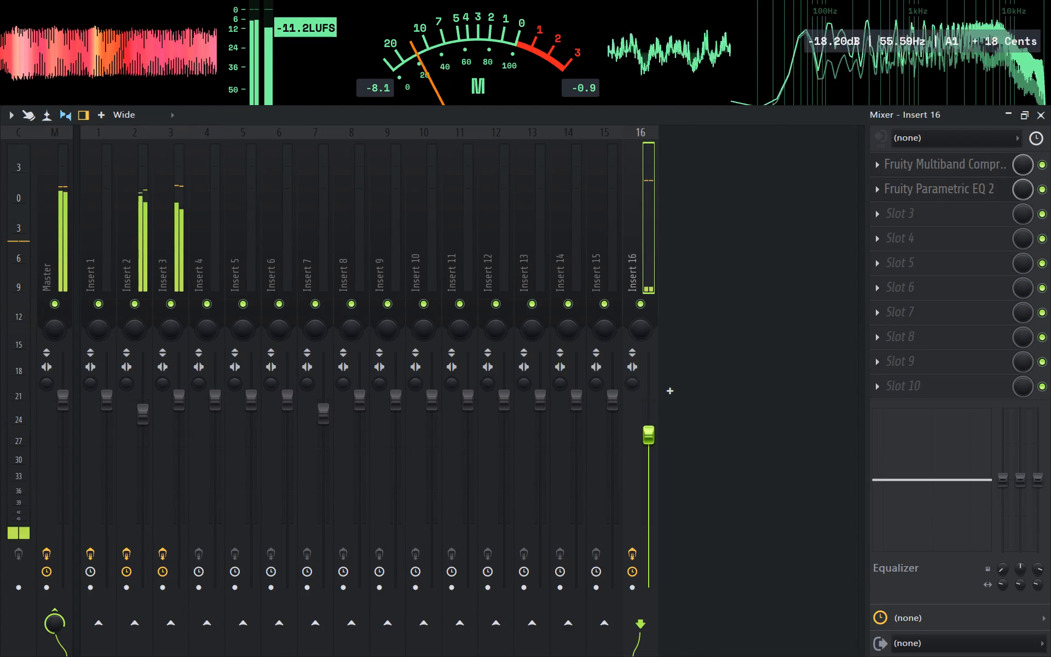
pyautogui.moveTo(644, 436); pyautogui.dragTo(643, 442)
pyautogui.click(1039, 123)
# Stop playback and move the audio clip from Track 7 to Track 8, starting at bar 8.
pyautogui.keyDown('ctrl'); pyautogui.scroll(-5, 792, 441); pyautogui.keyUp('ctrl')
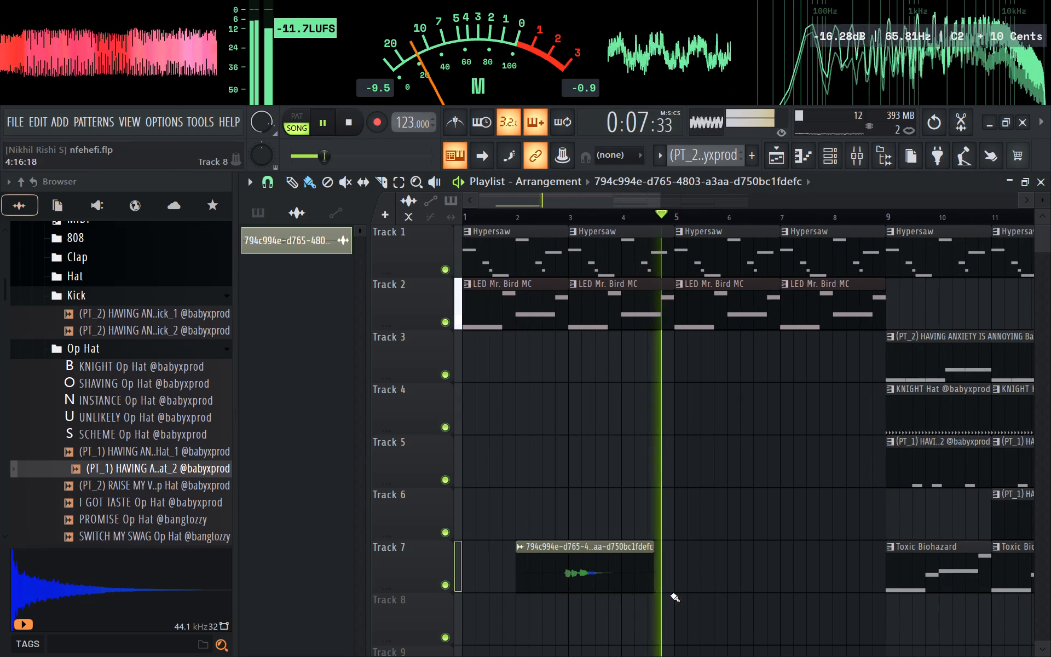
pyautogui.press('space')
pyautogui.moveTo(603, 568); pyautogui.dragTo(921, 646)
pyautogui.press('space')
pyautogui.press('space')
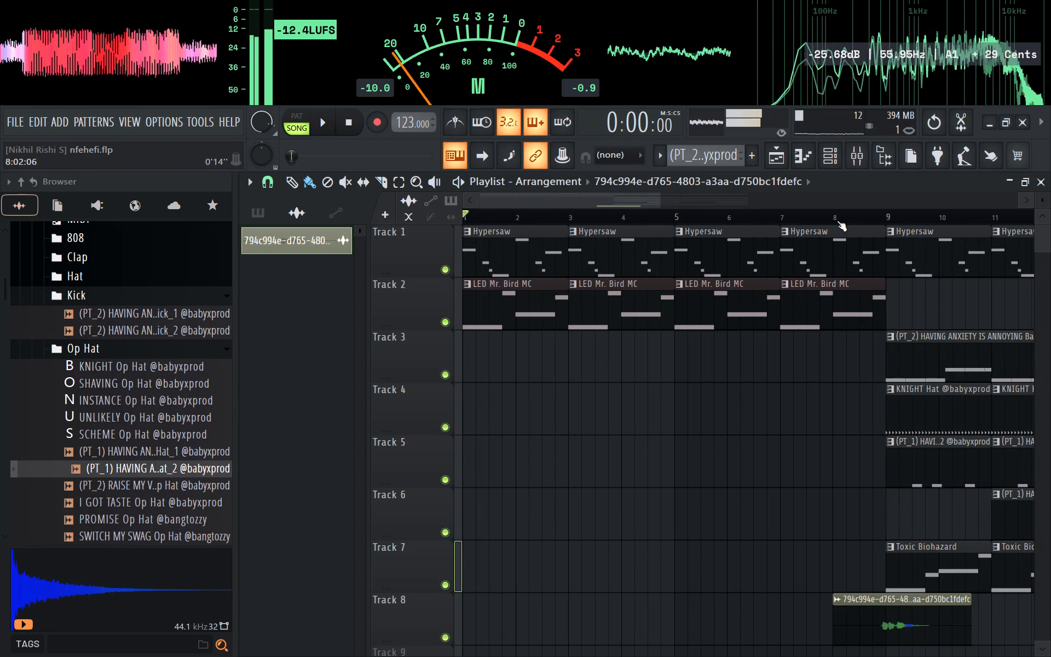
# Play the song from bar 8 and check how the audio clip on Track 8 lines up with the drums' entry.
pyautogui.click(837, 221)
pyautogui.press('space')
pyautogui.keyDown('ctrl'); pyautogui.scroll(-3, 884, 316); pyautogui.keyUp('ctrl')
pyautogui.scroll(8, 807, 414)
pyautogui.keyDown('ctrl'); pyautogui.scroll(-6, 825, 458); pyautogui.keyUp('ctrl')
pyautogui.keyDown('ctrl'); pyautogui.scroll(5, 854, 531); pyautogui.keyUp('ctrl')
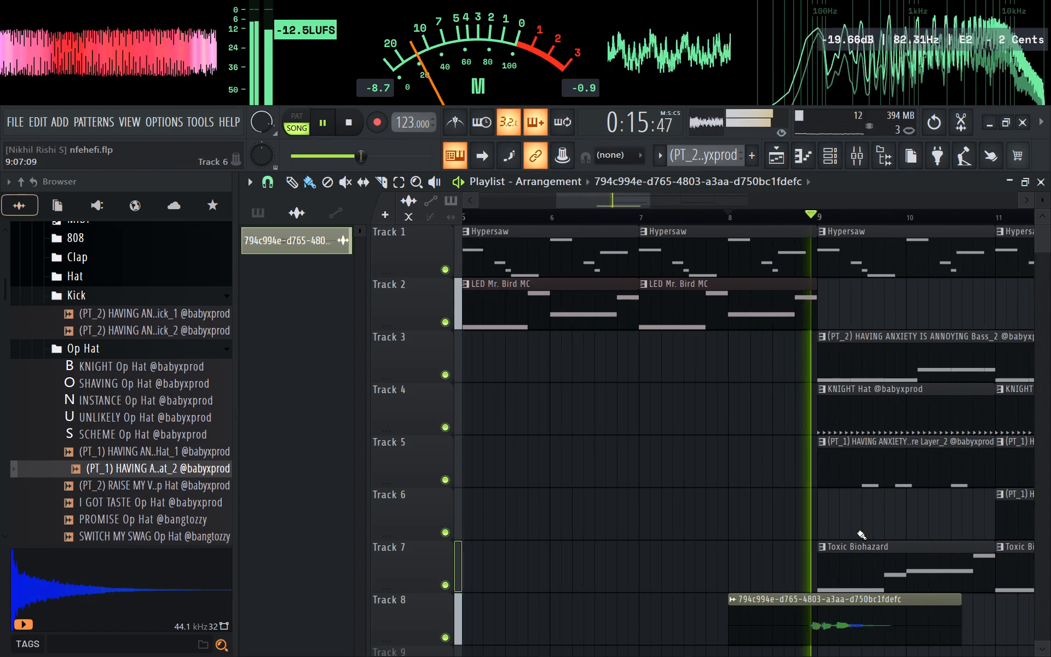
pyautogui.keyDown('ctrl'); pyautogui.scroll(-4, 865, 548); pyautogui.keyUp('ctrl')
pyautogui.keyDown('ctrl'); pyautogui.scroll(8, 852, 656); pyautogui.keyUp('ctrl')
pyautogui.scroll(-2, 820, 510)
pyautogui.keyDown('ctrl'); pyautogui.scroll(4, 821, 514); pyautogui.keyUp('ctrl')
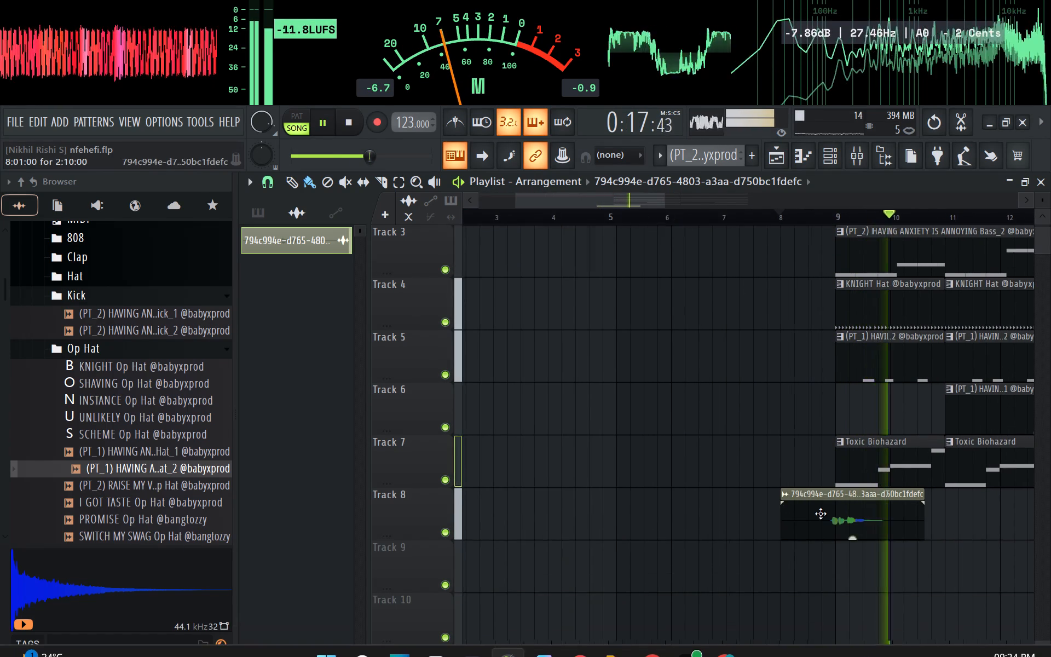
# Shift the audio clip on Track 8 earlier to the start of bar 7 while replaying the lead-in to bar 9.
pyautogui.click(617, 218)
pyautogui.press('space')
pyautogui.press('space')
pyautogui.moveTo(850, 513); pyautogui.dragTo(779, 522)
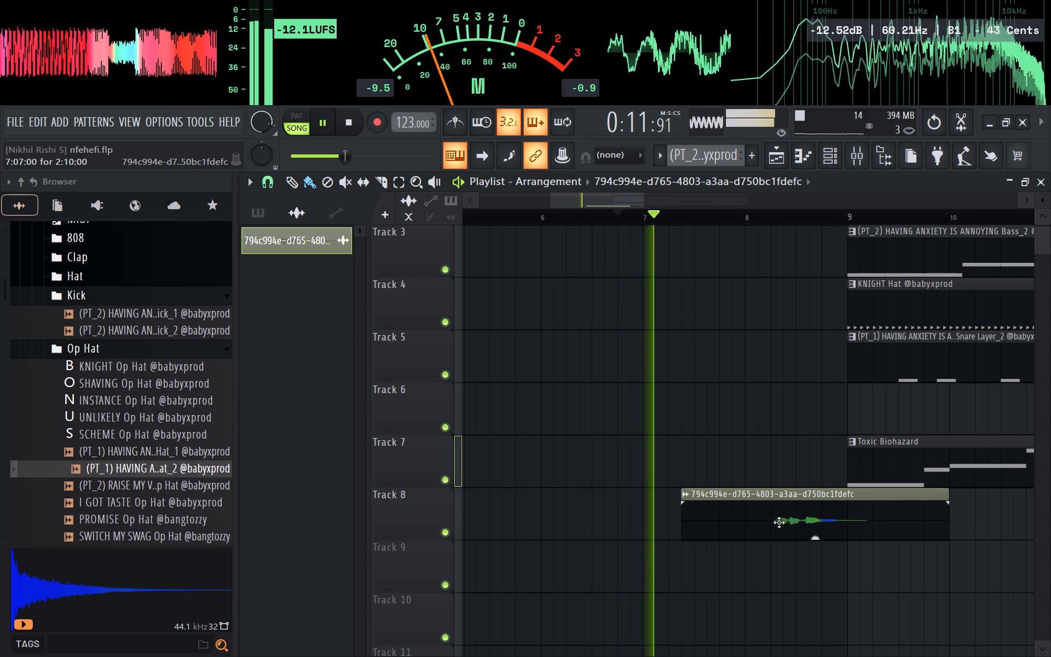
pyautogui.moveTo(779, 522); pyautogui.dragTo(751, 518)
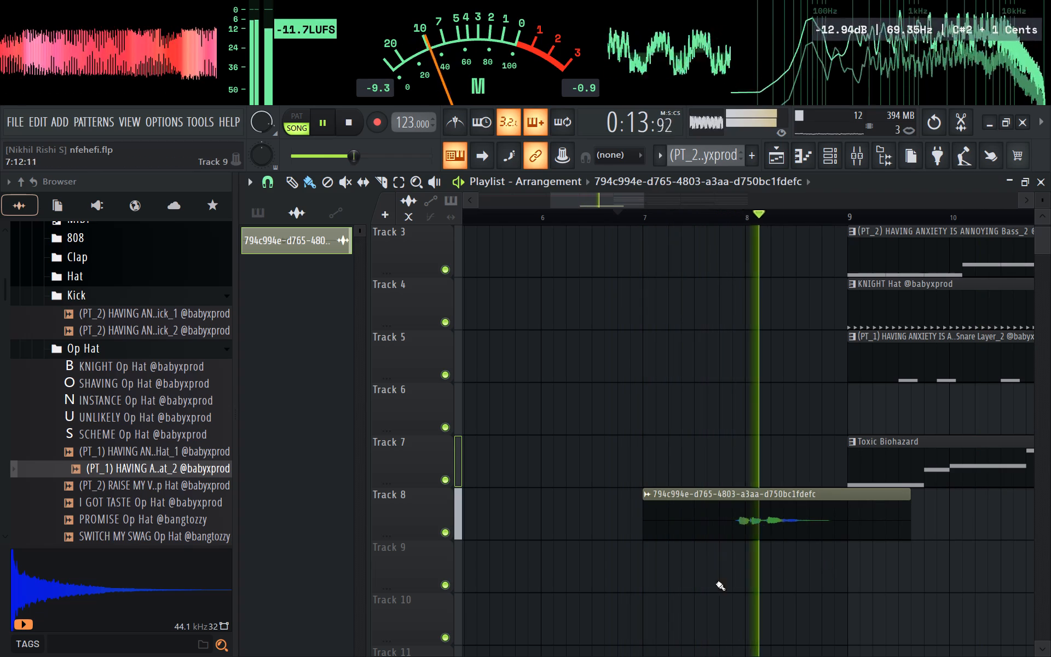
# Trim both ends of the audio clip on Track 8 so it starts at 7:13:00 and lasts 1:02:00.
pyautogui.keyDown('ctrl'); pyautogui.scroll(6, 724, 564); pyautogui.keyUp('ctrl')
pyautogui.keyDown('ctrl'); pyautogui.scroll(-10, 827, 539); pyautogui.keyUp('ctrl')
pyautogui.moveTo(749, 535); pyautogui.dragTo(802, 531)
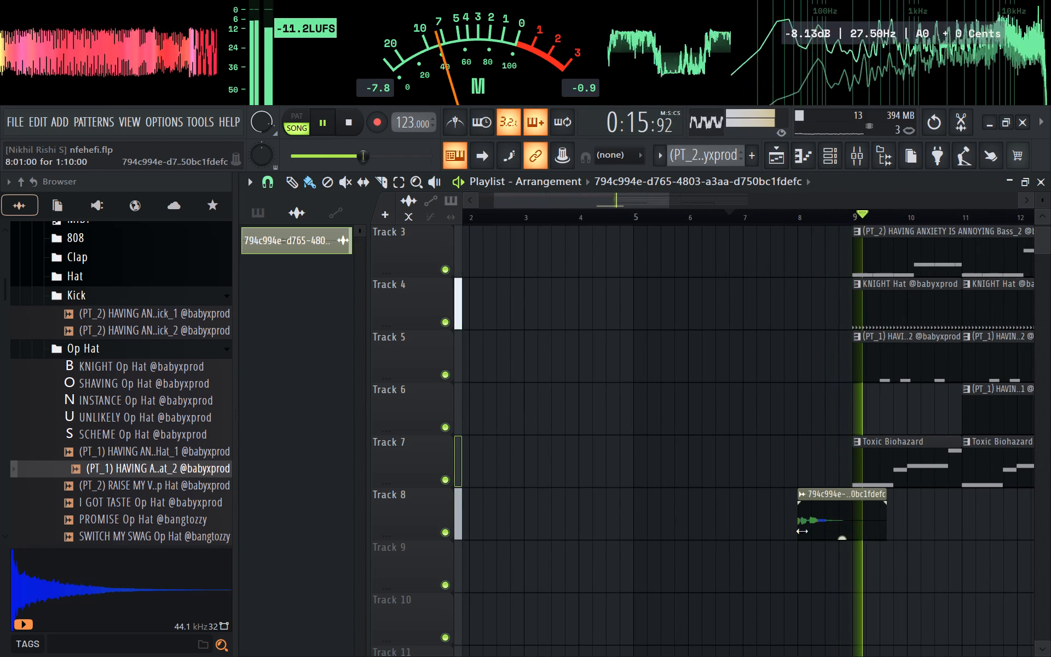
pyautogui.moveTo(802, 531); pyautogui.dragTo(791, 536)
pyautogui.moveTo(881, 523); pyautogui.dragTo(842, 537)
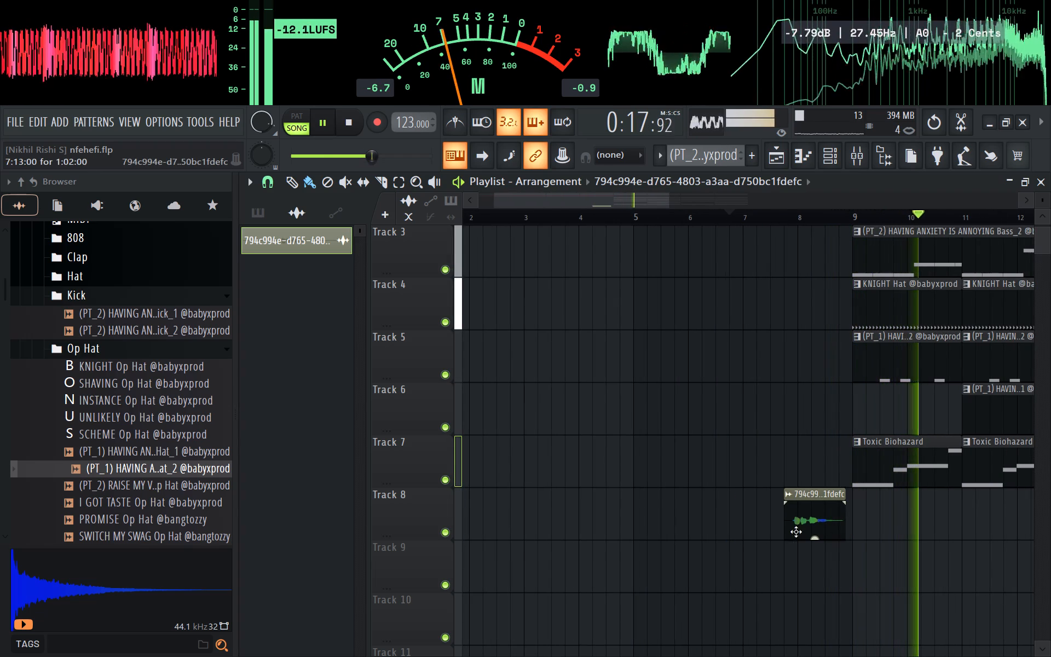
pyautogui.click(787, 528)
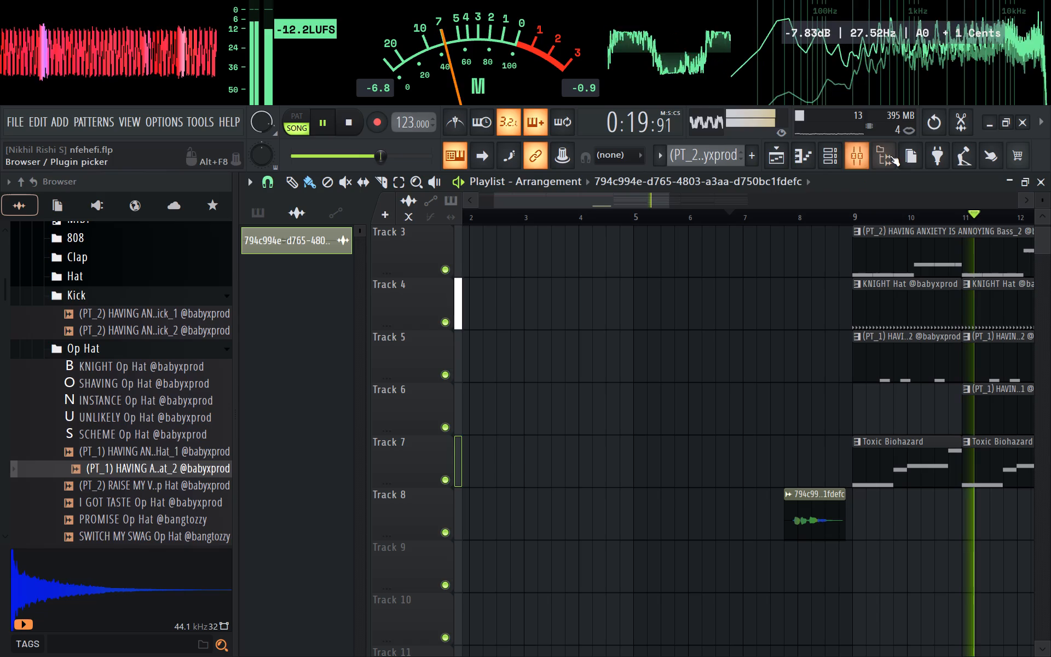
# Lower the Insert 16 fader slightly further, replay the section and close the mixer.
pyautogui.click(856, 163)
pyautogui.moveTo(649, 437); pyautogui.dragTo(645, 453)
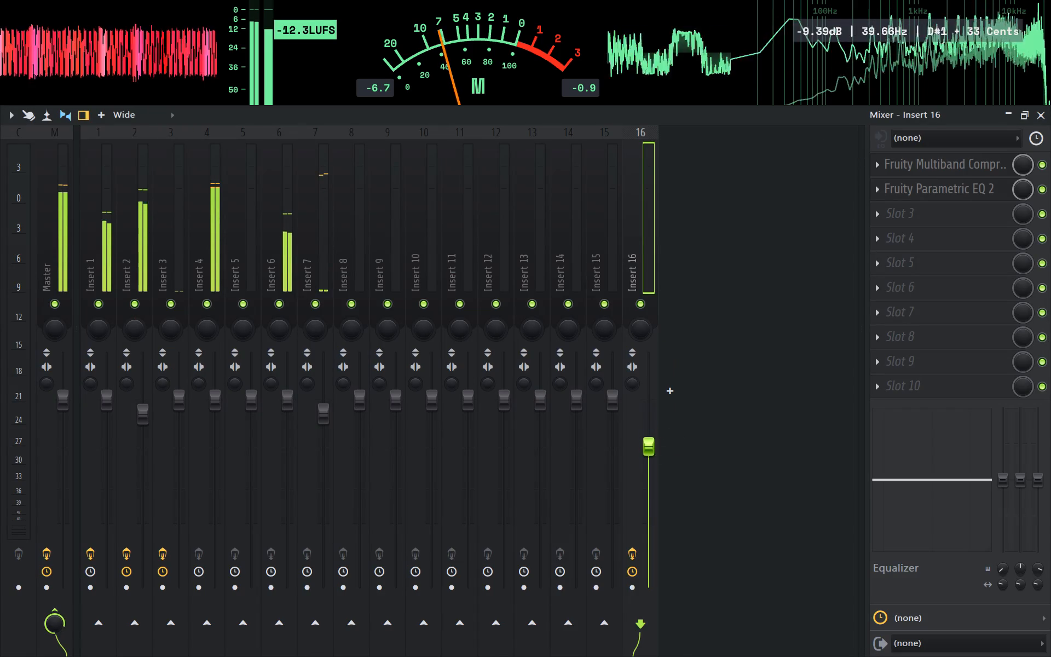
pyautogui.moveTo(645, 453); pyautogui.dragTo(645, 454)
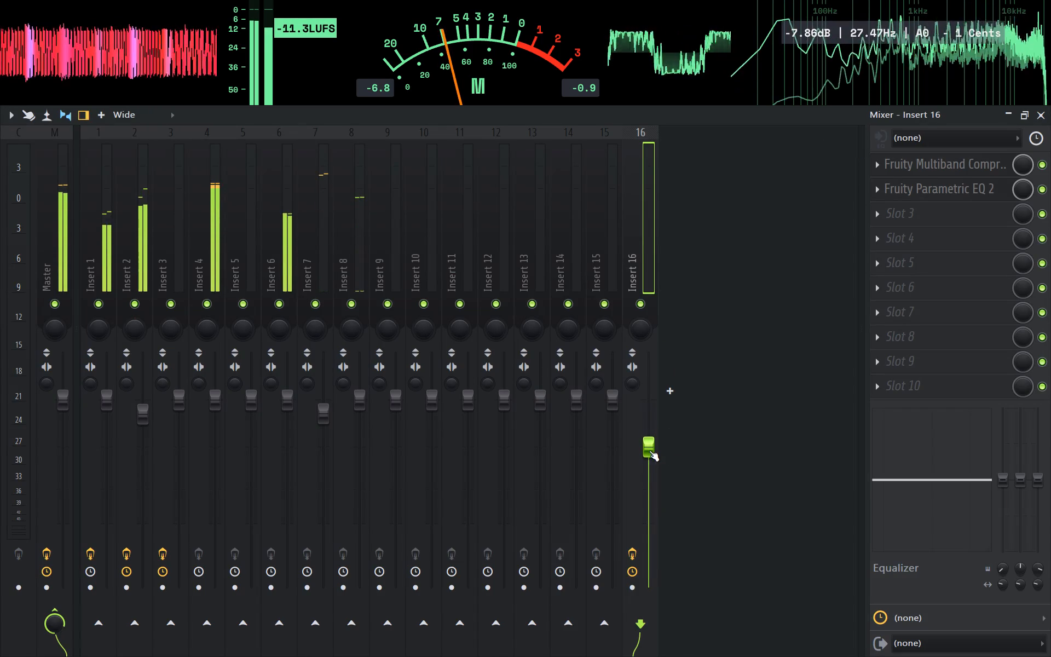
pyautogui.click(649, 451)
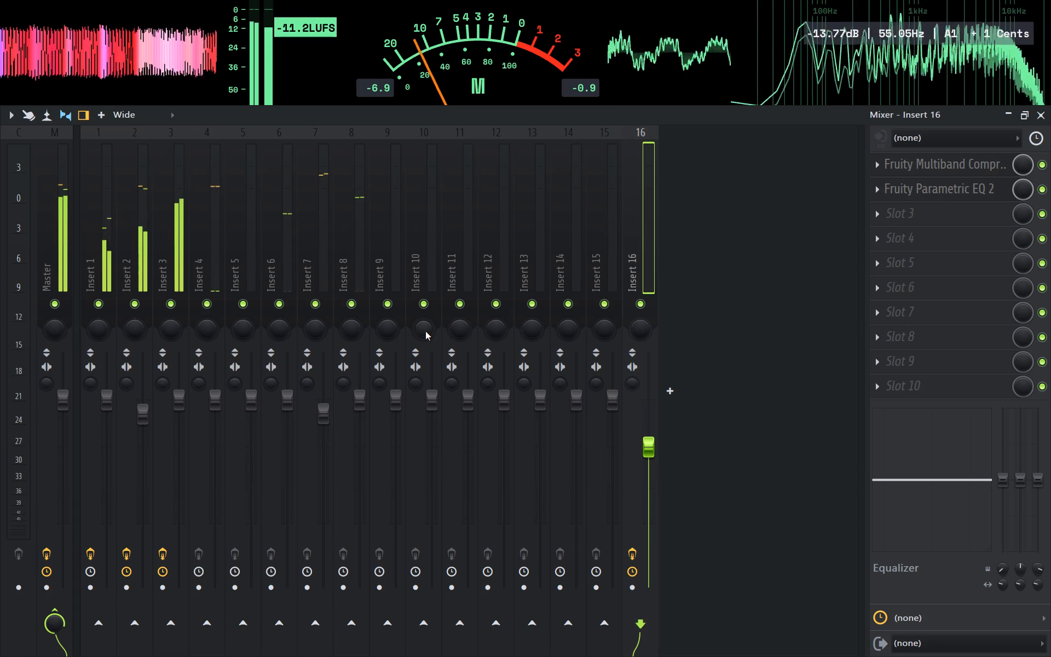
pyautogui.press('space')
pyautogui.press('space')
pyautogui.click(1043, 125)
pyautogui.press('space')
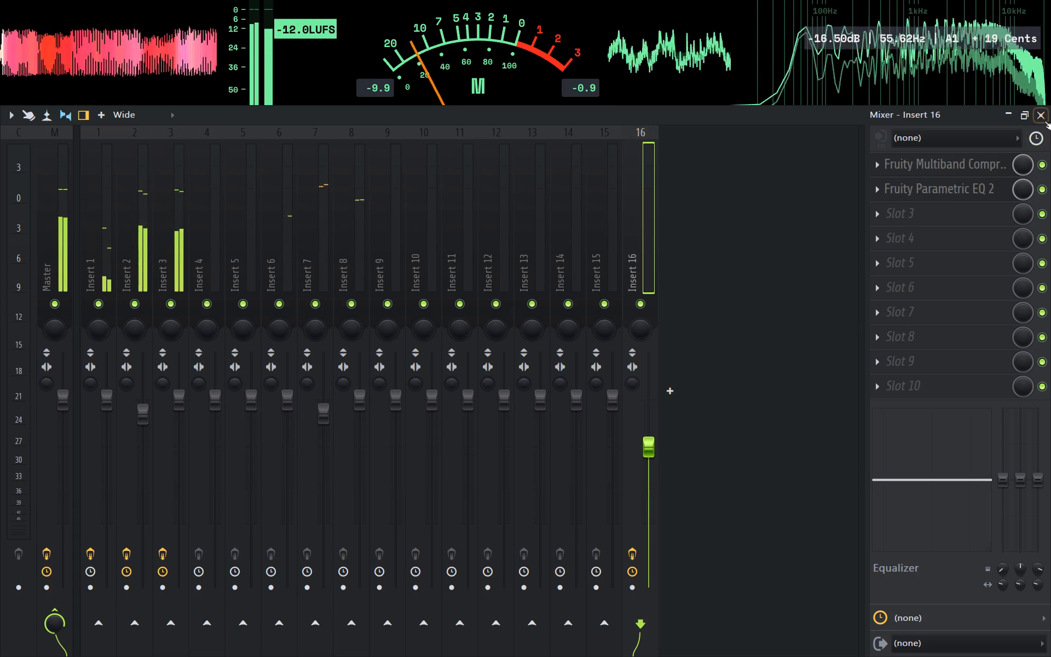
pyautogui.click(1048, 120)
# Play the song from bar 9 and solo Insert 4 in the mixer.
pyautogui.press('space')
pyautogui.press('space')
pyautogui.click(857, 213)
pyautogui.press('space')
pyautogui.click(856, 160)
pyautogui.press('space')
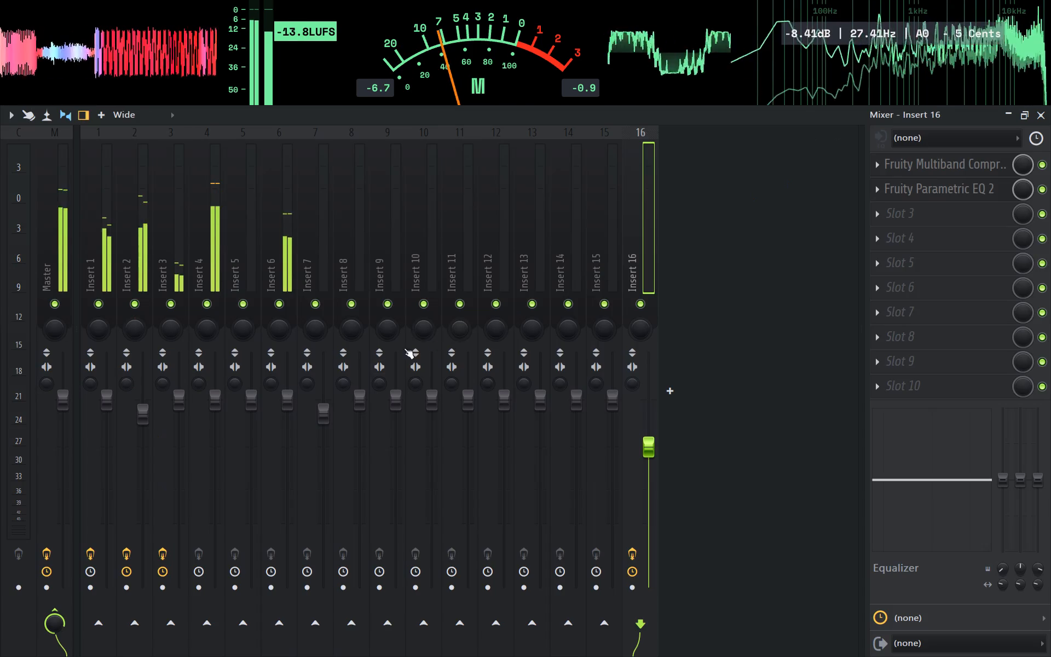
pyautogui.press('space')
pyautogui.keyDown('ctrl'); pyautogui.click(210, 315); pyautogui.keyUp('ctrl')
pyautogui.keyDown('ctrl'); pyautogui.click(211, 301); pyautogui.keyUp('ctrl')
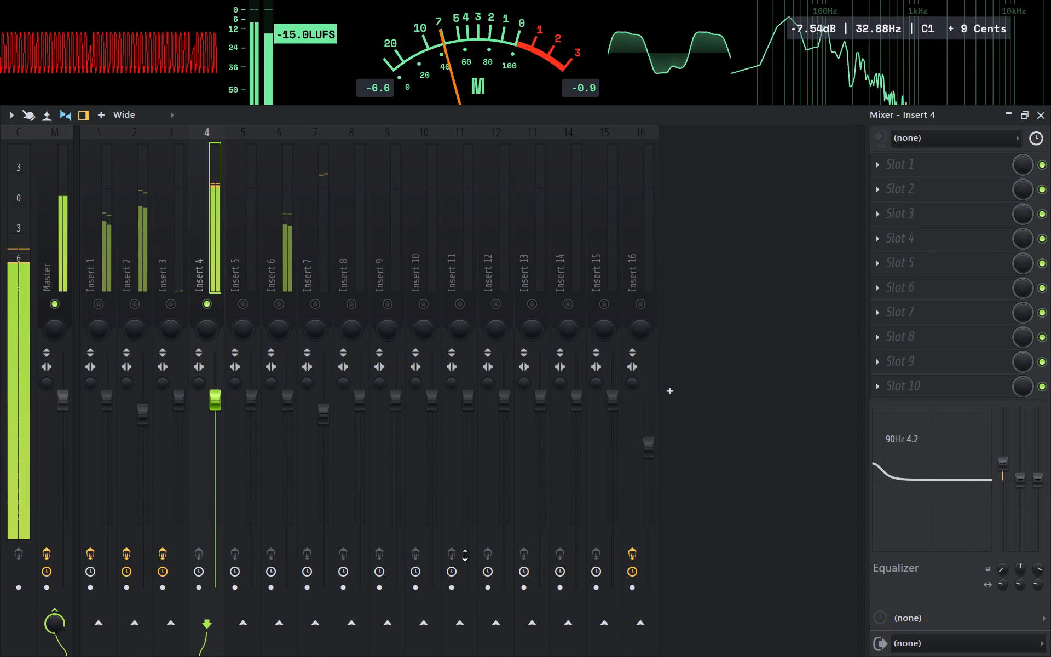
# Route Insert 4 to Insert 13, enable Insert 13 alongside it, select Insert 13 and restart playback.
pyautogui.click(521, 630)
pyautogui.click(540, 307)
pyautogui.click(523, 232)
pyautogui.press('space')
pyautogui.press('space')
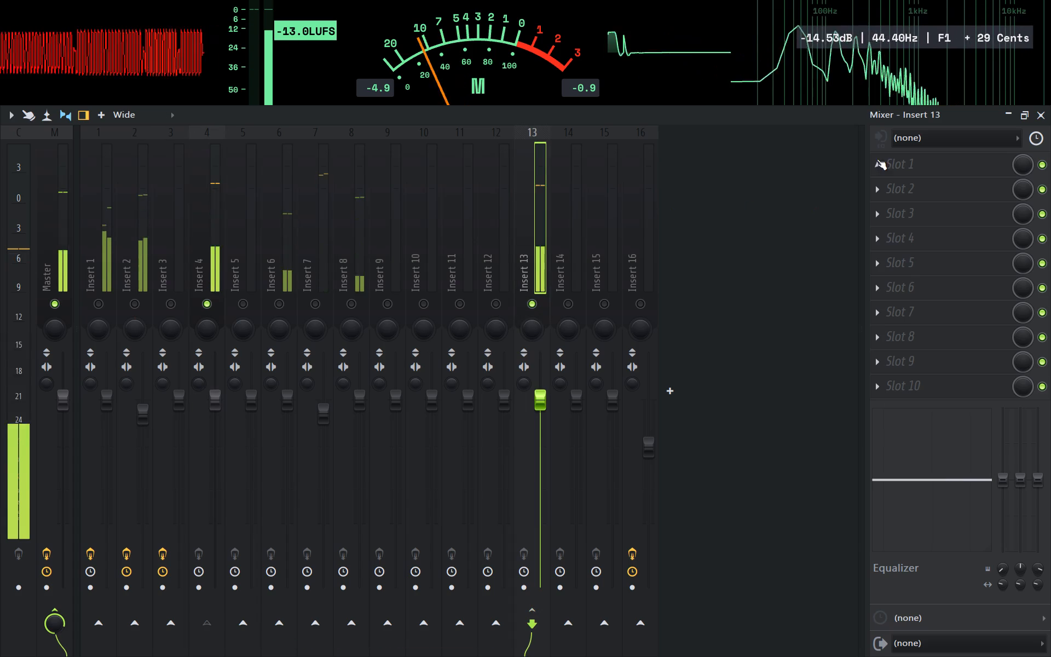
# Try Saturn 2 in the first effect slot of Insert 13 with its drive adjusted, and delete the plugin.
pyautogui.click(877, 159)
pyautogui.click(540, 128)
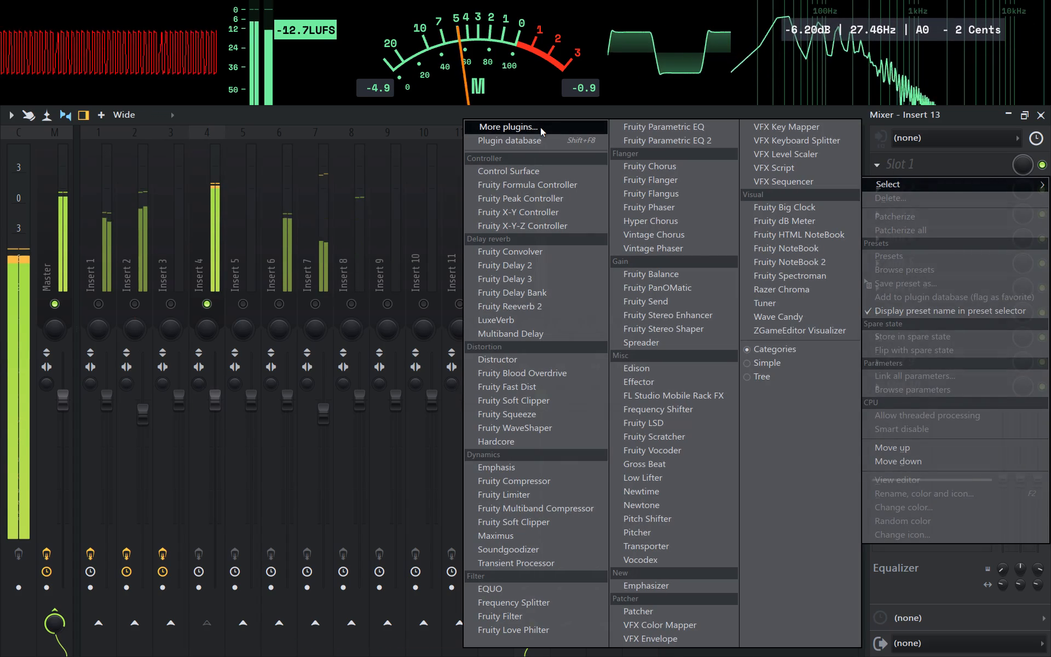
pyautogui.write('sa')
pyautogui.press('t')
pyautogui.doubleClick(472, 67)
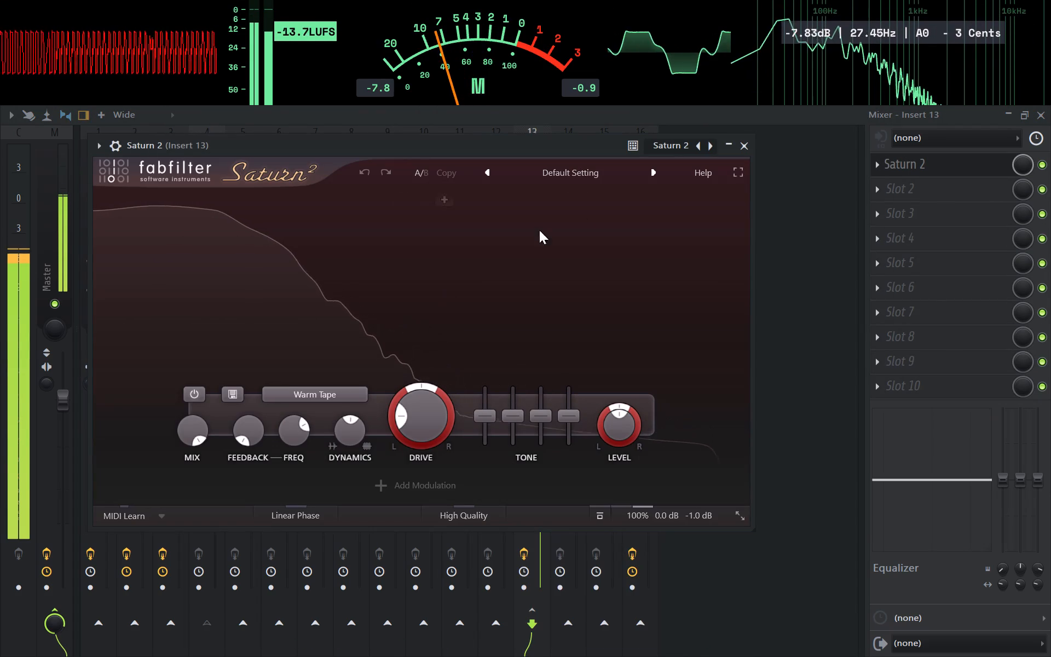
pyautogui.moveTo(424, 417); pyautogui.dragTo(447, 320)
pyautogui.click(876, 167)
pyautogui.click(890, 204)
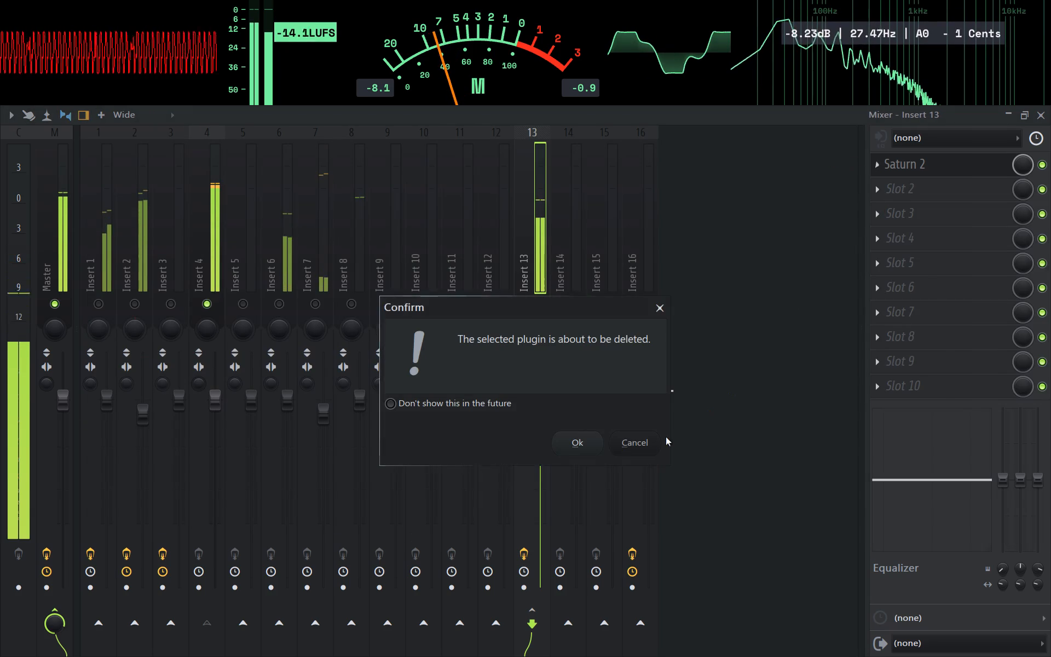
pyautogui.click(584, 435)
# Load Fruity Fast Dist into the first effect slot of Insert 13, replay the section and close the plugin window.
pyautogui.click(894, 165)
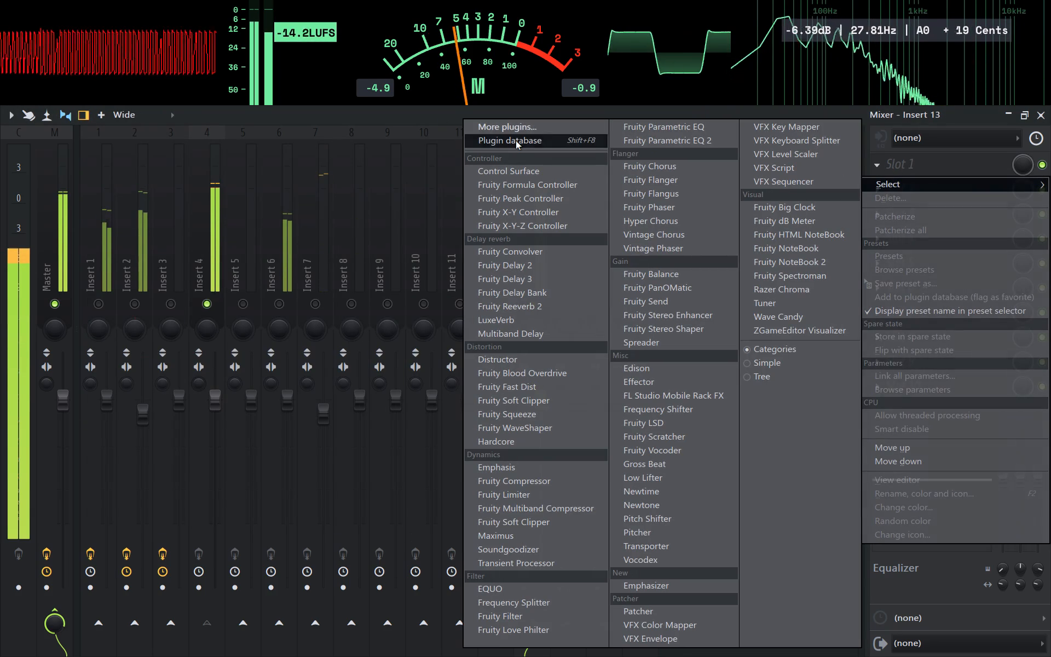
pyautogui.click(521, 126)
pyautogui.write('fa')
pyautogui.press('s')
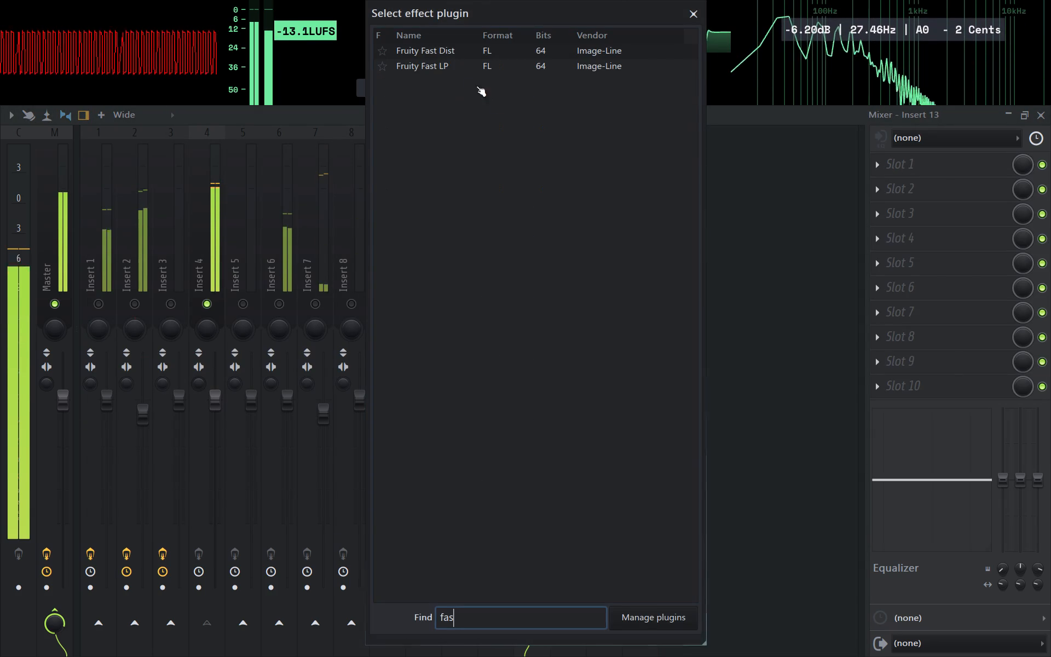
pyautogui.doubleClick(457, 53)
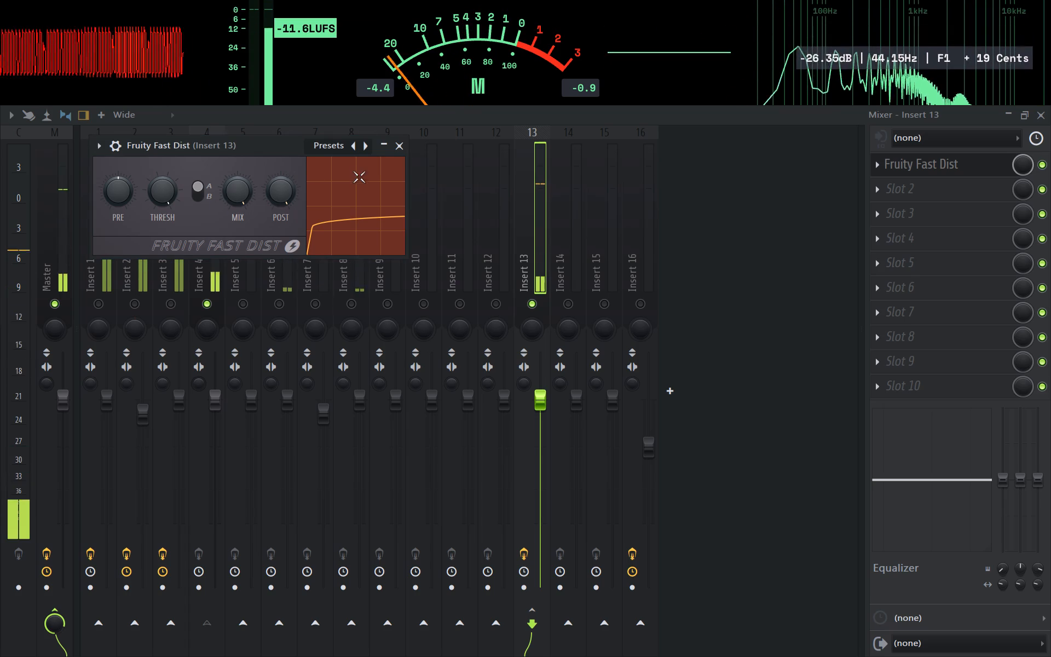
pyautogui.press('space')
pyautogui.press('space')
pyautogui.click(401, 153)
# Load FabFilter Pro-Q 4 into the second effect slot of Insert 13.
pyautogui.click(948, 196)
pyautogui.click(570, 127)
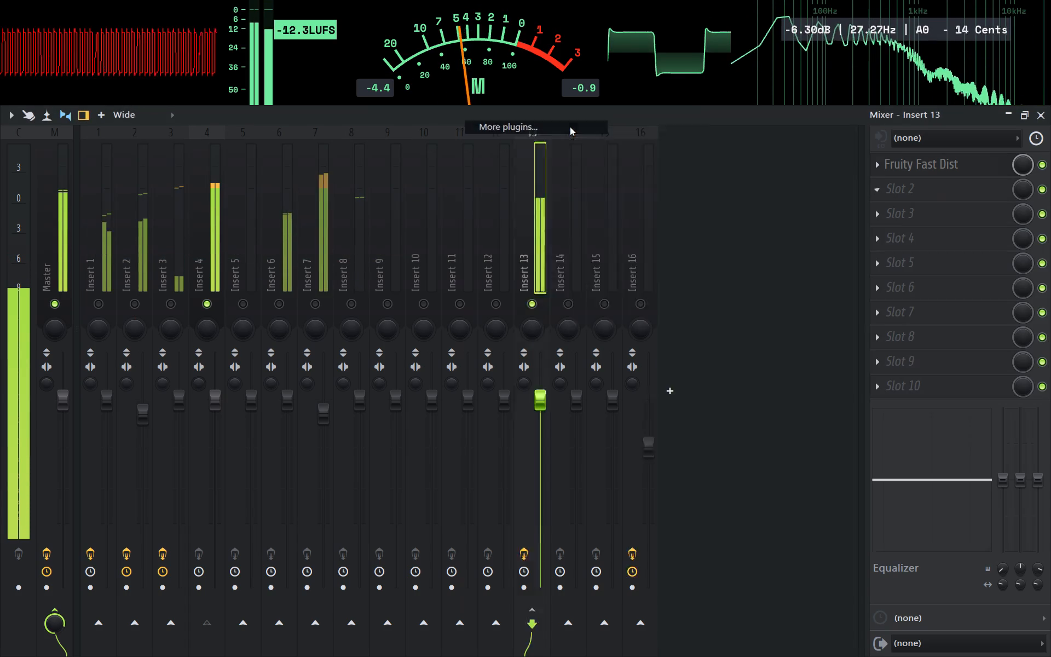
pyautogui.press('e')
pyautogui.press('q')
pyautogui.click(497, 123)
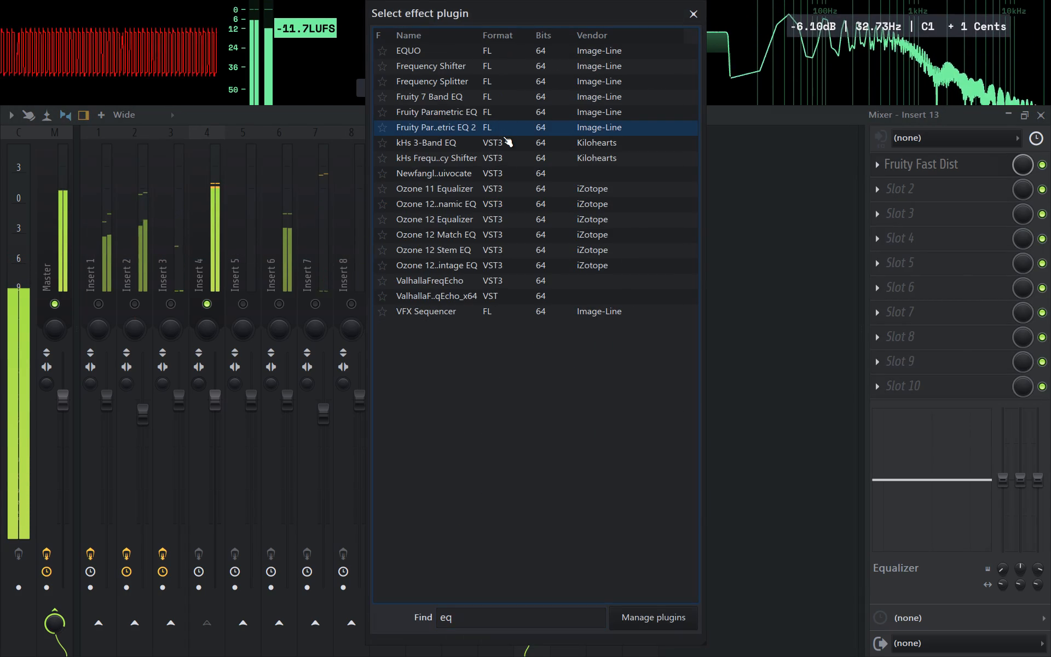
pyautogui.press('BackSpace')
pyautogui.press('BackSpace')
pyautogui.press('BackSpace')
pyautogui.press('BackSpace')
pyautogui.write('pro')
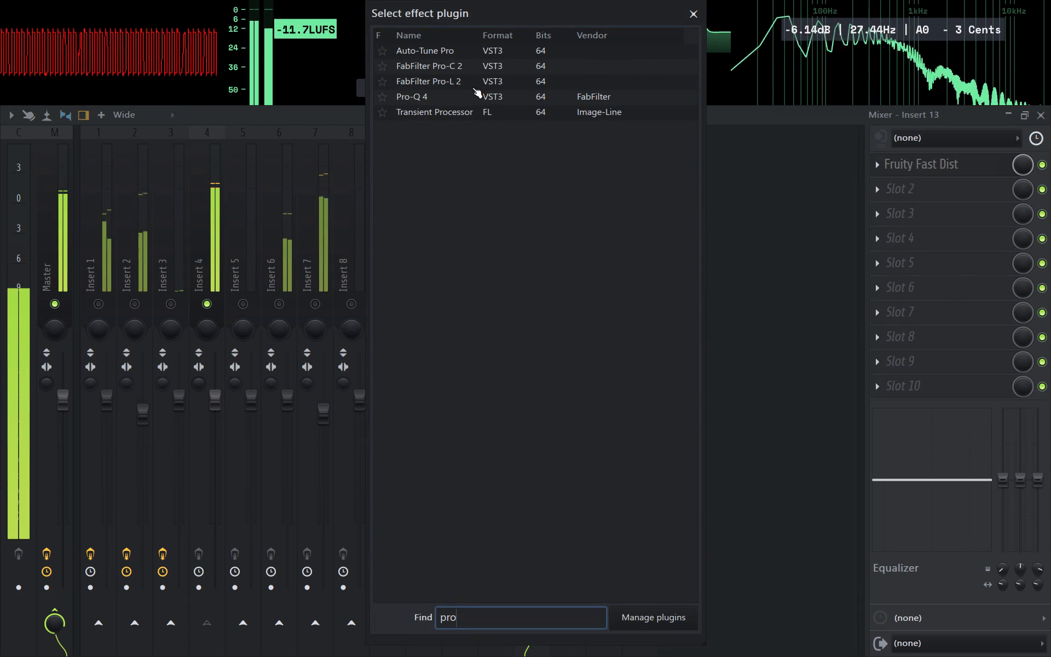
pyautogui.doubleClick(469, 96)
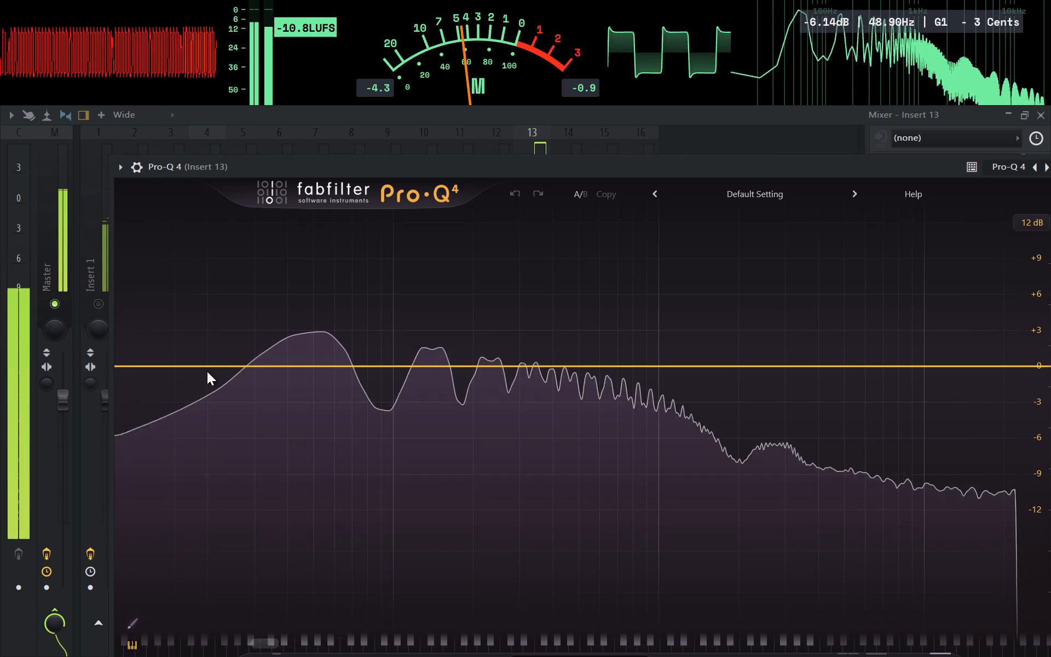
# Create a band at about 20 Hz in Pro-Q 4 and set its shape to Low Cut.
pyautogui.doubleClick(206, 368)
pyautogui.click(168, 333)
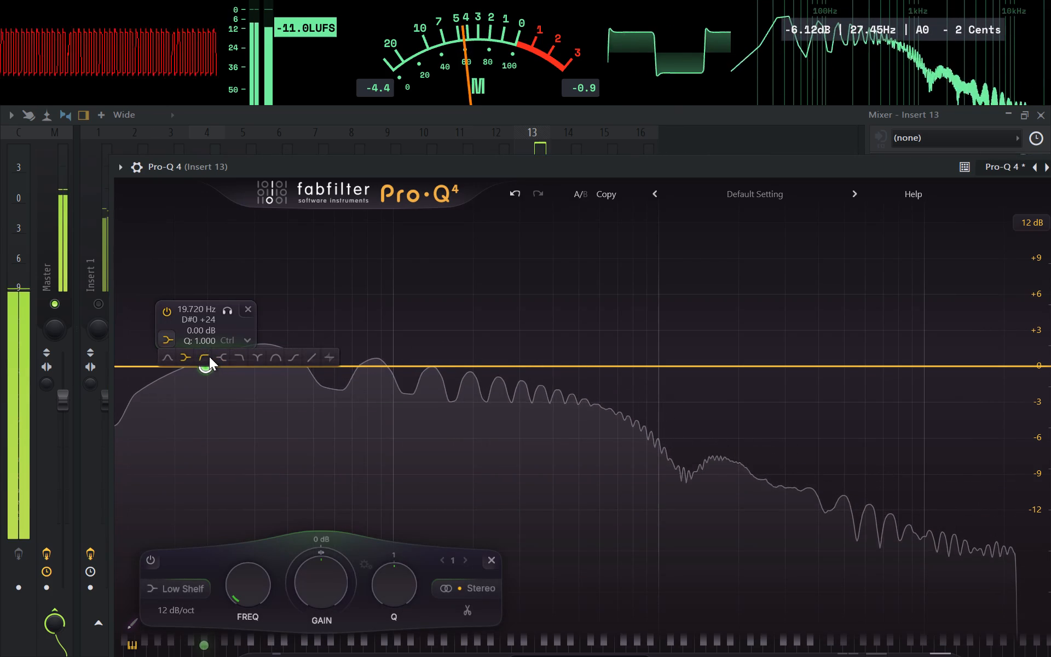
pyautogui.click(209, 356)
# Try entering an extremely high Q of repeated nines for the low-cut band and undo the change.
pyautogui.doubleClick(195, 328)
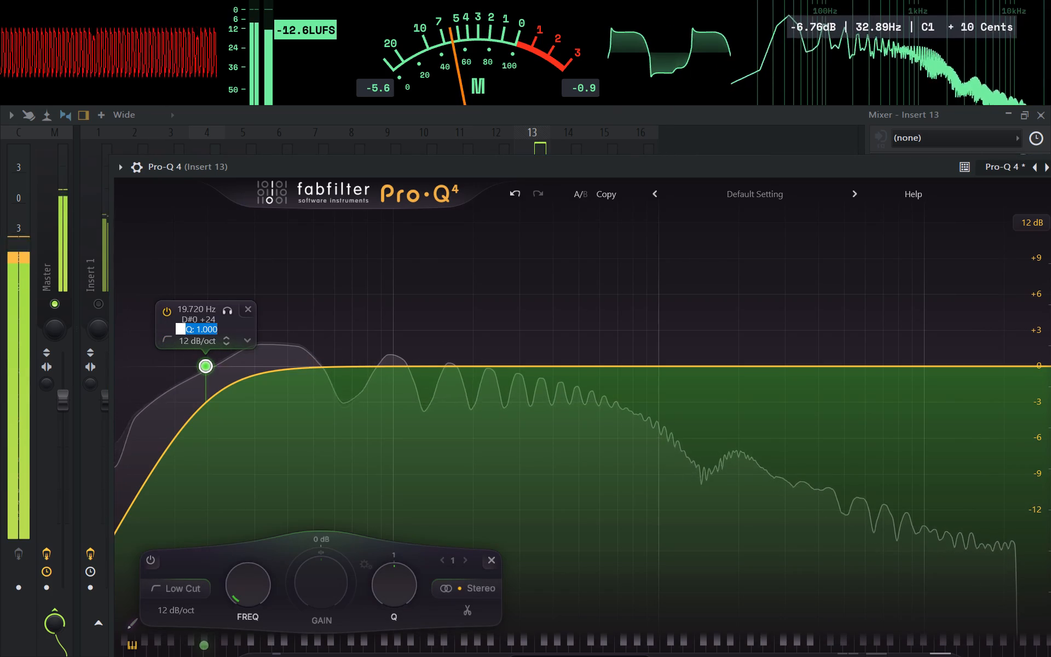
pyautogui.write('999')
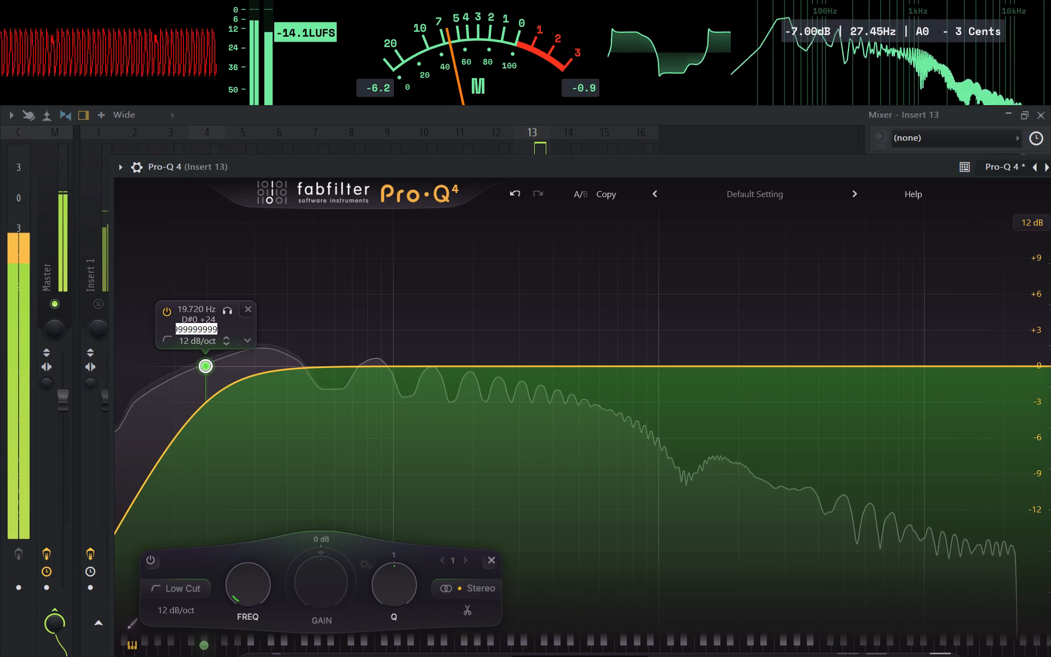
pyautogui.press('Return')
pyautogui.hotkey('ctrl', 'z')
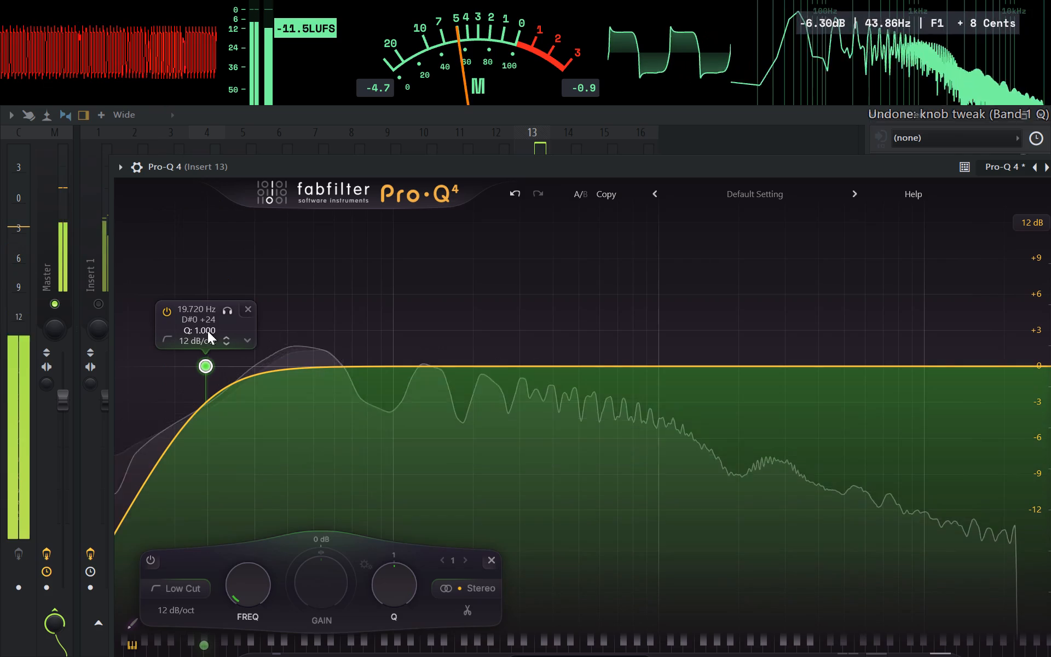
# Set the low-cut band's slope to Brickwall in Pro-Q 4 and replay the section.
pyautogui.doubleClick(206, 343)
pyautogui.write('99999')
pyautogui.press('Return')
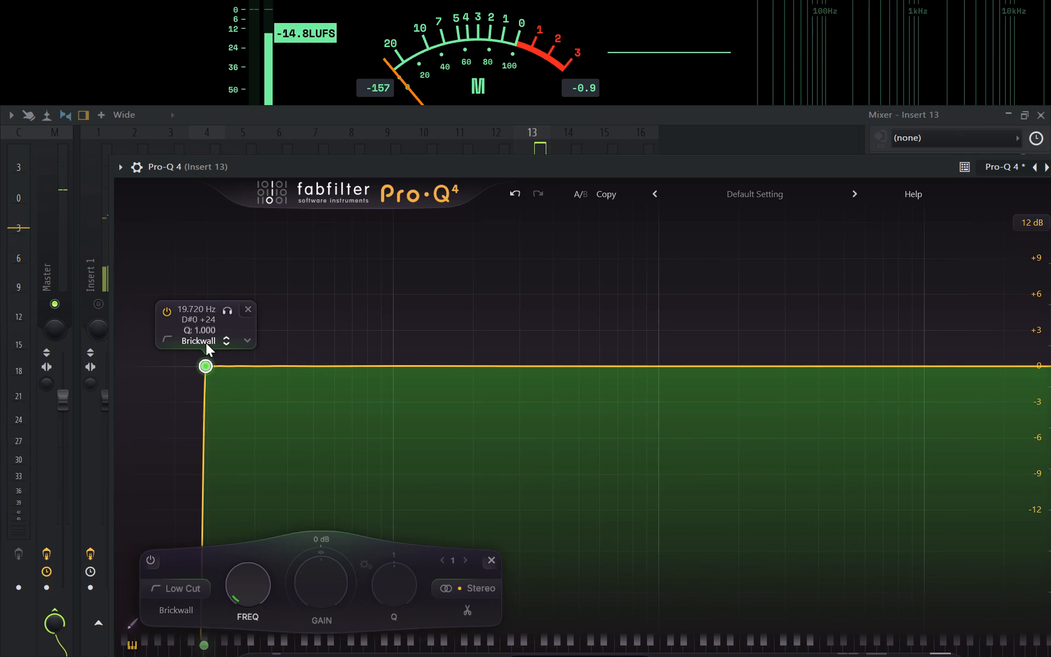
pyautogui.press('space')
pyautogui.press('space')
pyautogui.doubleClick(372, 155)
pyautogui.press('space')
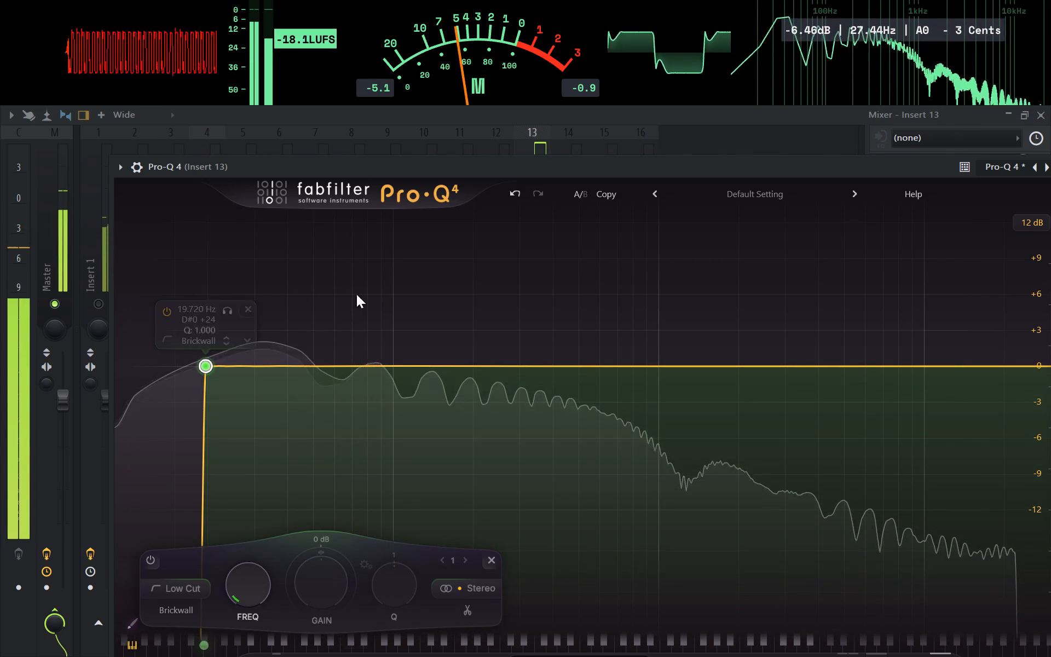
pyautogui.press('space')
# Raise the low-cut band's frequency to about 200 Hz and close the Pro-Q 4 window.
pyautogui.moveTo(238, 593); pyautogui.dragTo(281, 532)
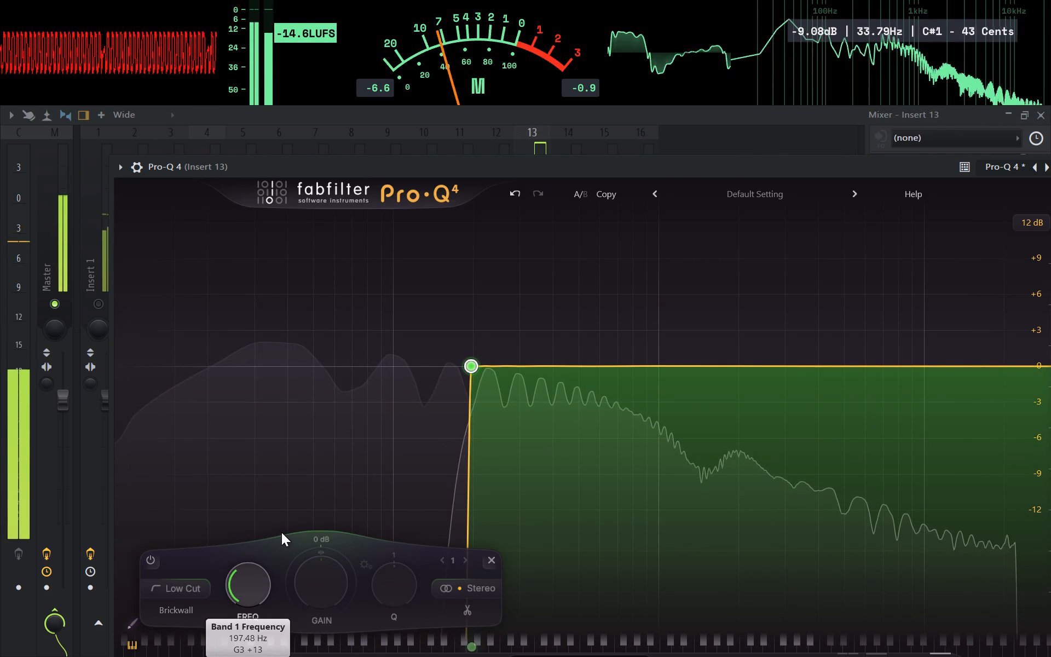
pyautogui.moveTo(281, 532); pyautogui.dragTo(283, 532)
pyautogui.moveTo(915, 165); pyautogui.dragTo(624, 262)
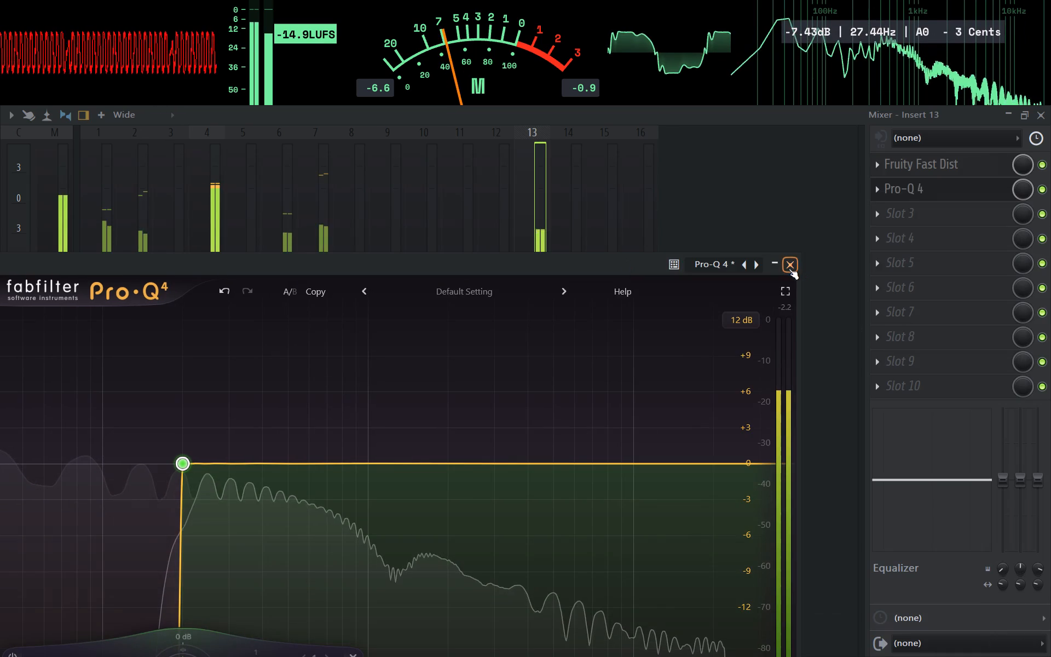
pyautogui.click(792, 267)
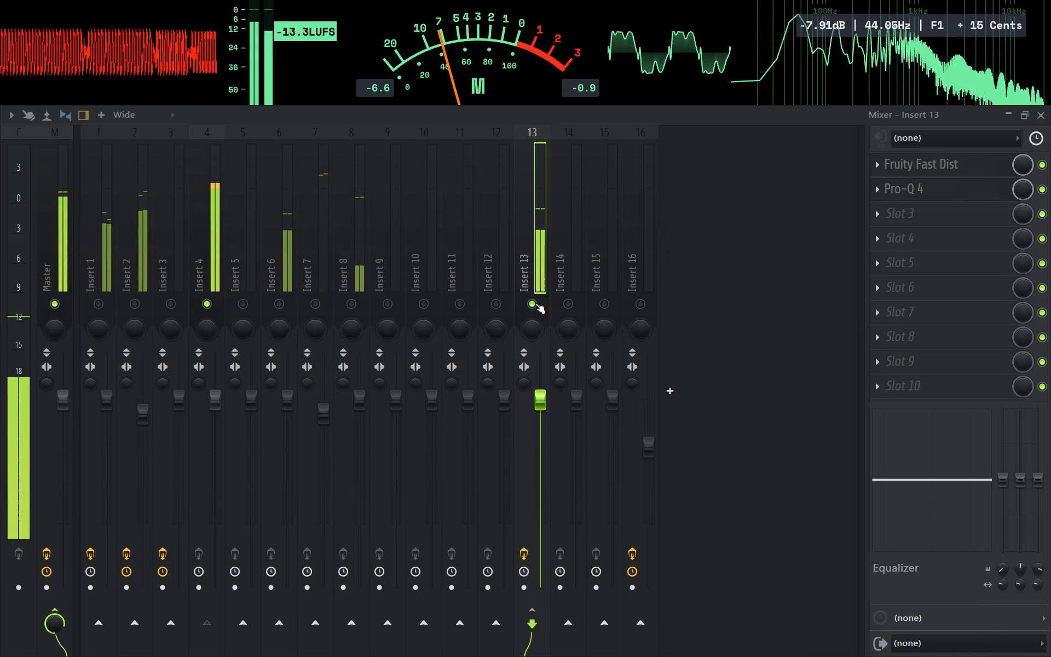
# Toggle Insert 13 off and on during playback to compare the bass with and without the parallel layer.
pyautogui.click(535, 303)
pyautogui.click(535, 303)
pyautogui.click(535, 303)
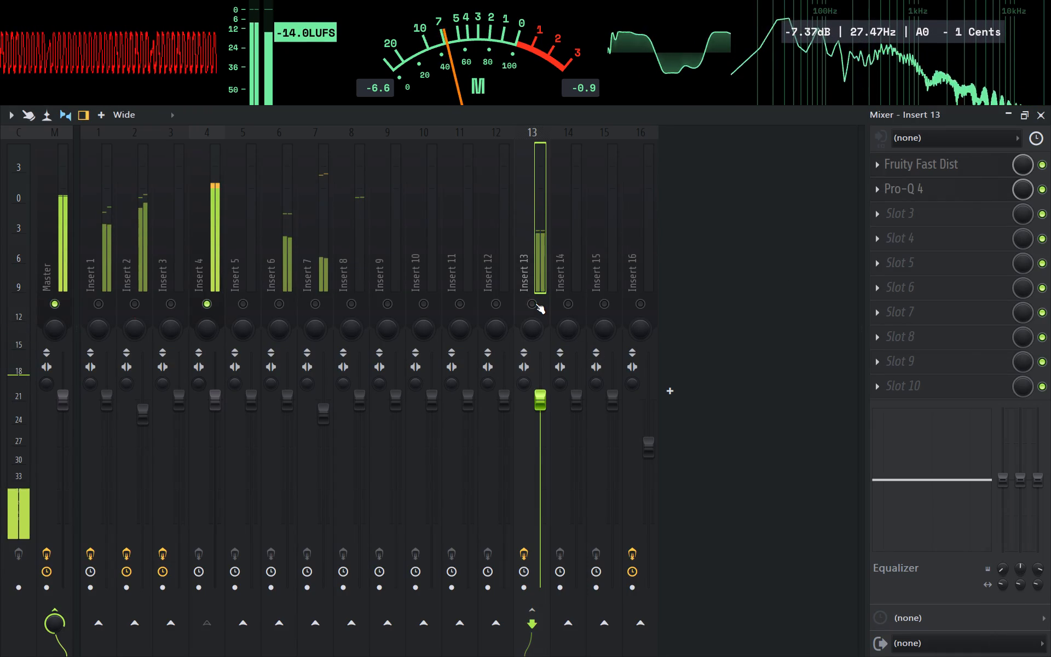
pyautogui.click(535, 303)
# Load Fruity Parametric EQ 2 into the third effect slot of Insert 13.
pyautogui.click(981, 214)
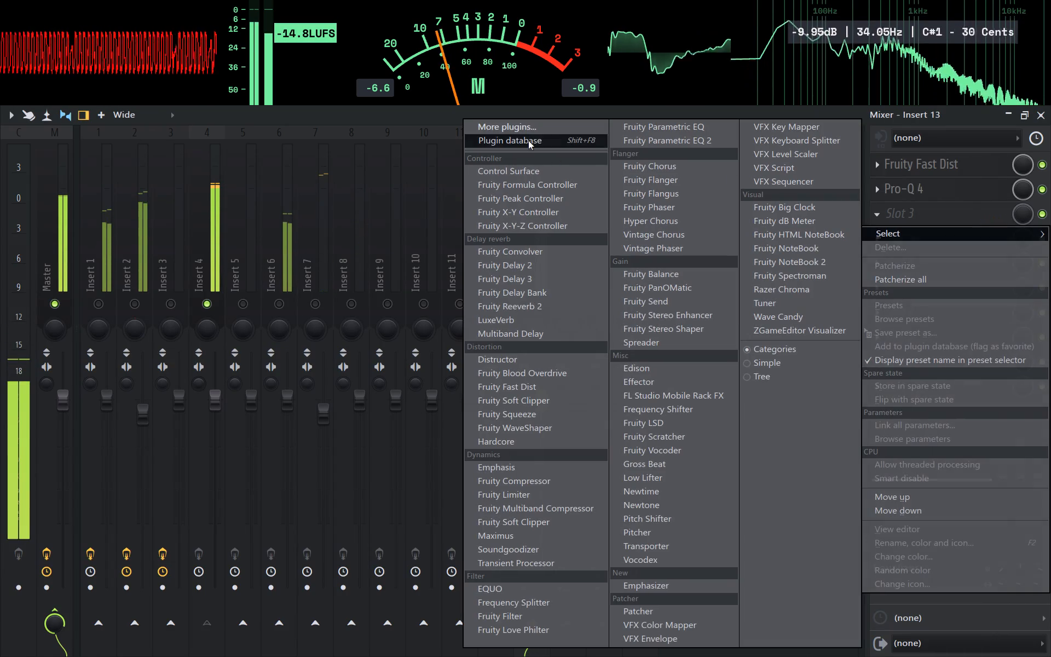
pyautogui.click(524, 129)
pyautogui.press('e')
pyautogui.press('q')
pyautogui.doubleClick(478, 131)
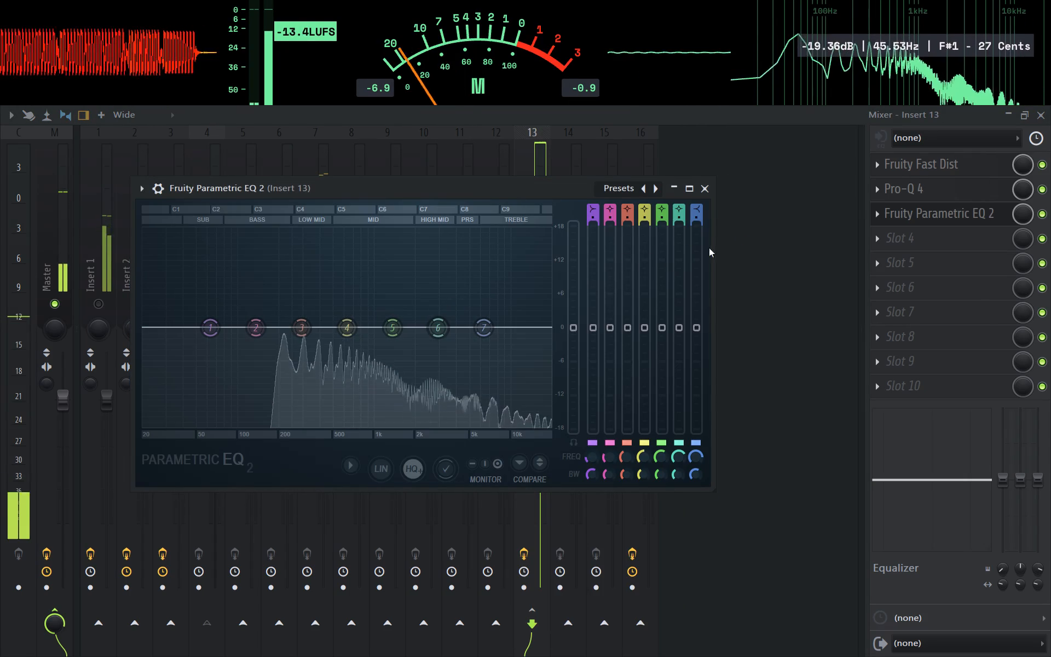
# Replay the section, reopen Pro-Q 4 on Insert 13 and raise its low-cut frequency to slightly above 210 Hz.
pyautogui.press('space')
pyautogui.press('space')
pyautogui.click(966, 191)
pyautogui.click(899, 196)
pyautogui.click(885, 189)
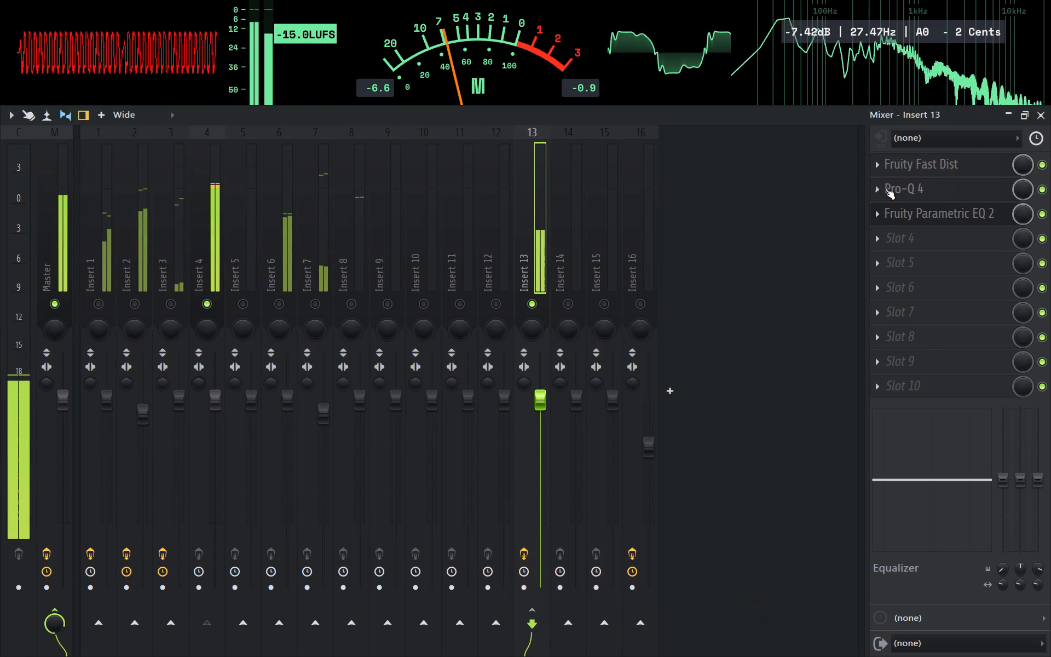
pyautogui.moveTo(411, 273); pyautogui.dragTo(451, 199)
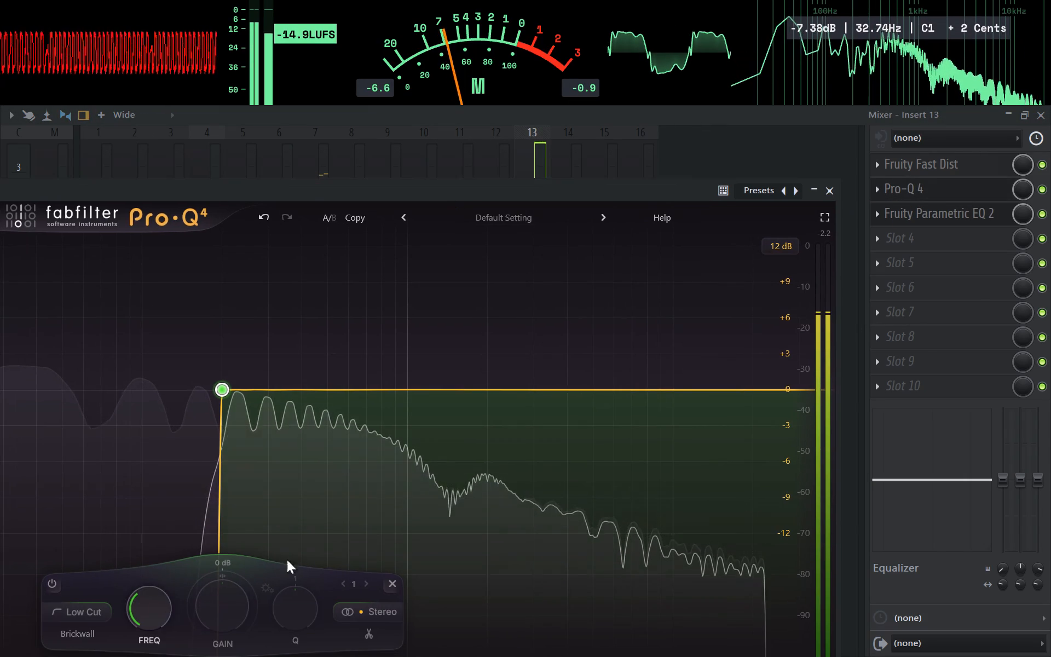
pyautogui.moveTo(170, 607); pyautogui.dragTo(175, 602)
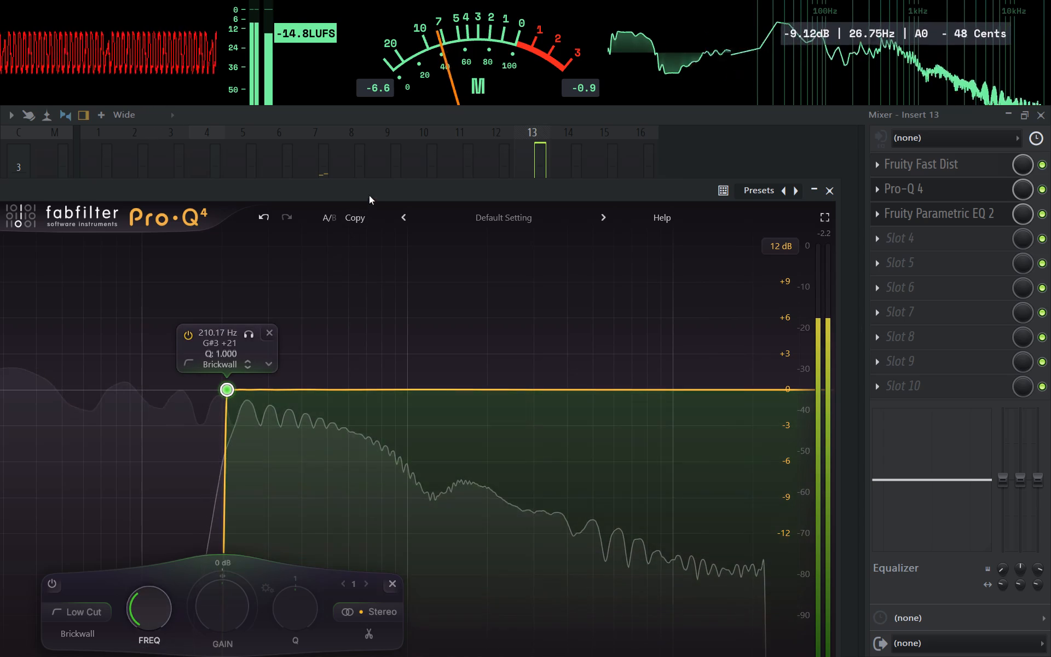
pyautogui.moveTo(369, 195); pyautogui.dragTo(386, 157)
pyautogui.moveTo(176, 580); pyautogui.dragTo(182, 576)
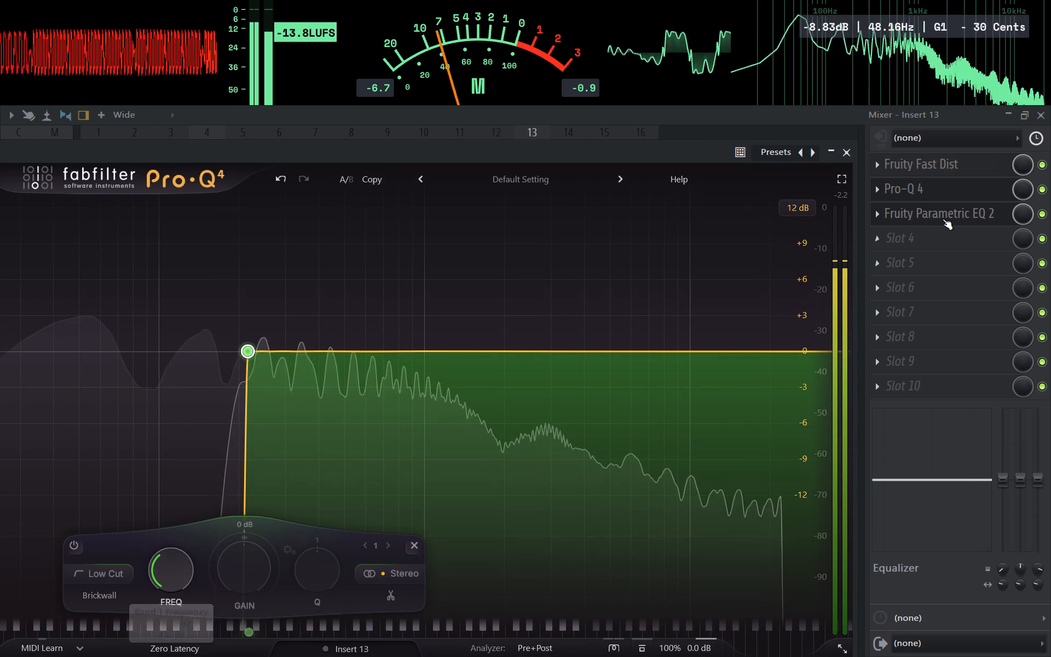
# Reopen Fruity Parametric EQ 2 on Insert 13, move its window clear of the Pro-Q 4 controls and close the mixer.
pyautogui.doubleClick(943, 218)
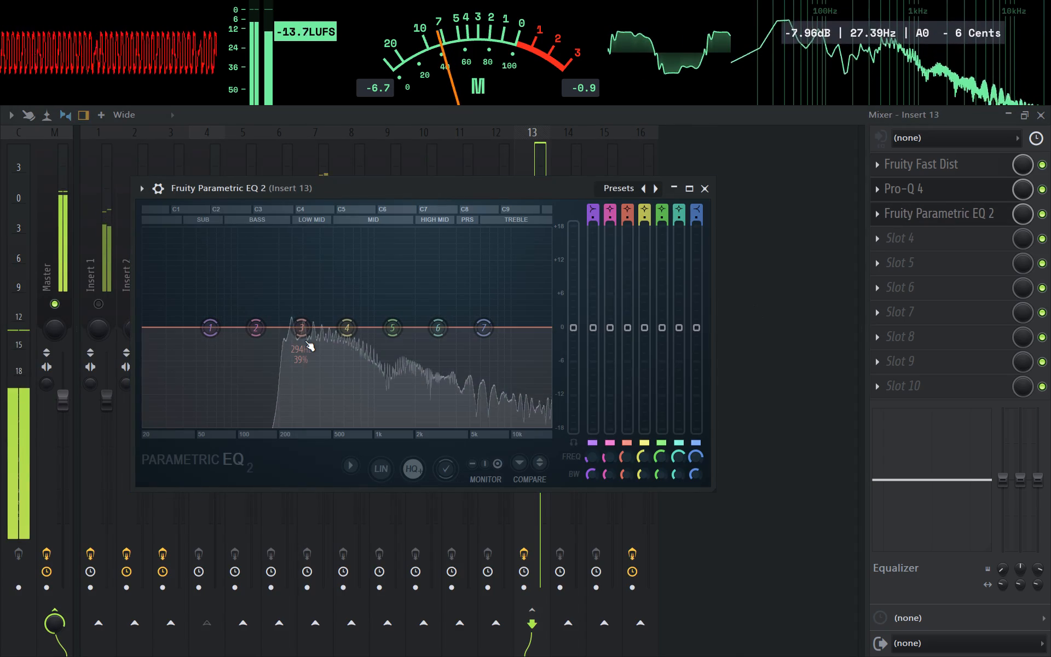
pyautogui.doubleClick(919, 190)
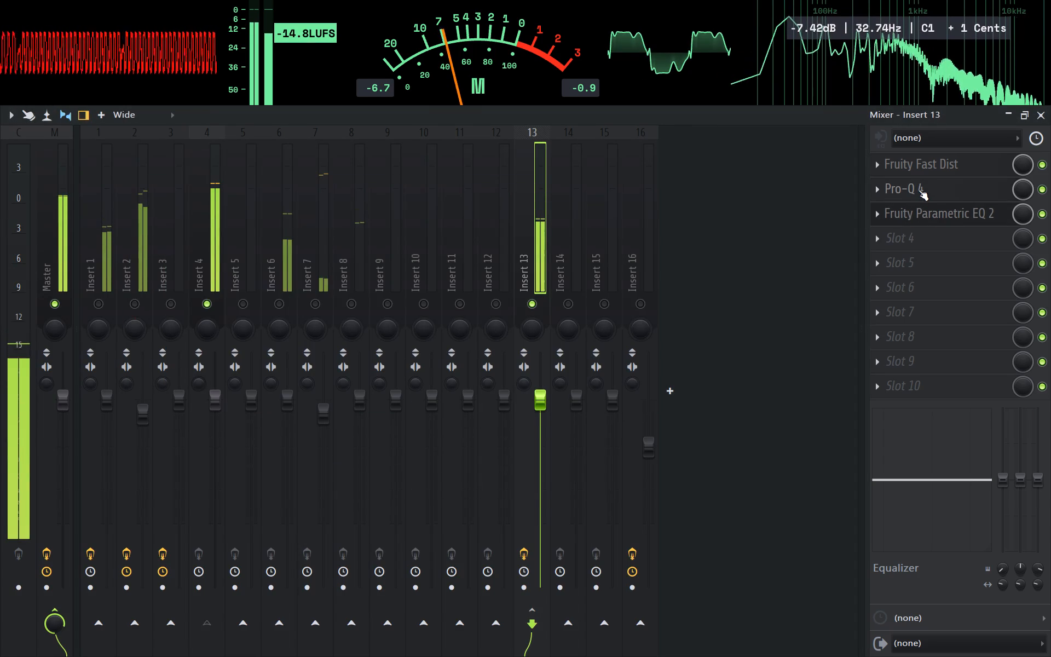
pyautogui.doubleClick(932, 217)
pyautogui.moveTo(512, 185); pyautogui.dragTo(522, 181)
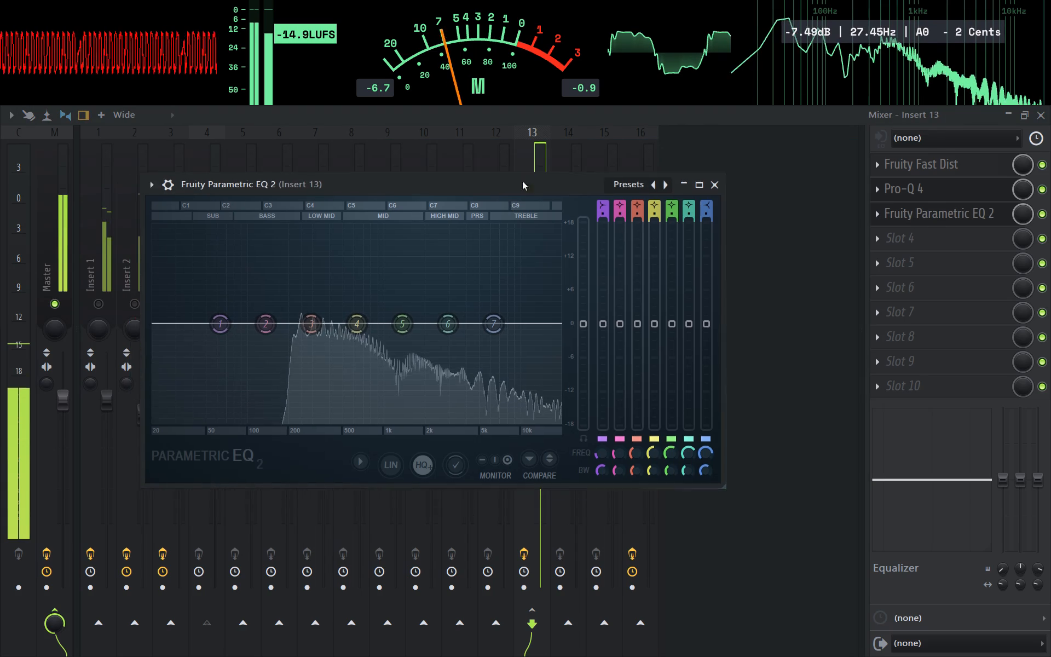
pyautogui.moveTo(522, 181); pyautogui.dragTo(655, 159)
pyautogui.click(1047, 114)
pyautogui.press('space')
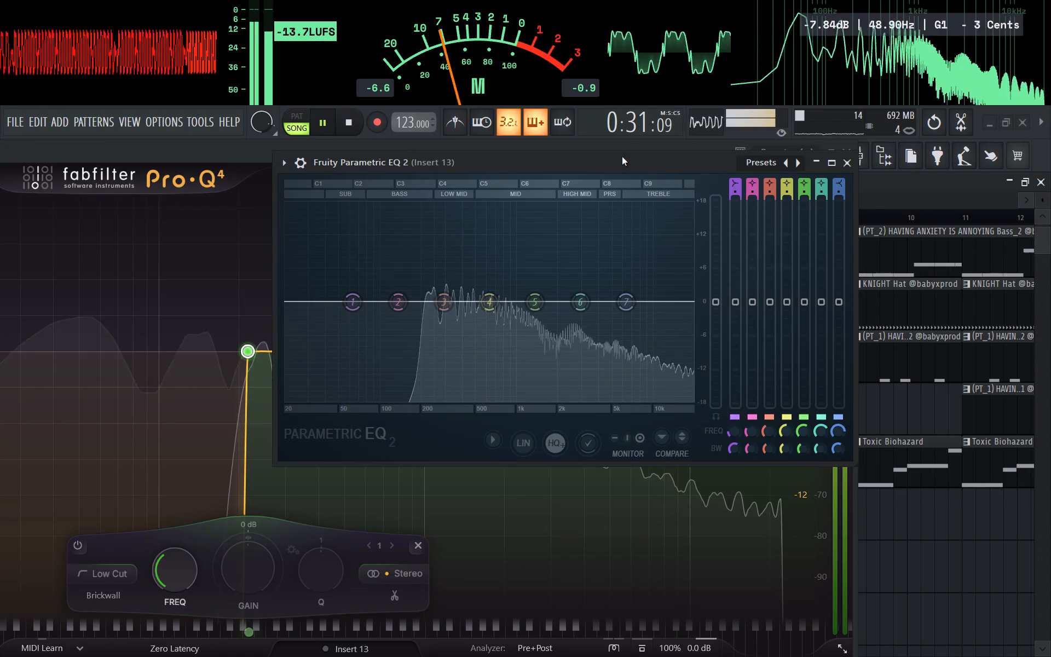
pyautogui.moveTo(622, 157); pyautogui.dragTo(673, 150)
# Restart playback and raise Pro-Q 4's low-cut frequency to about 240 Hz.
pyautogui.press('space')
pyautogui.moveTo(182, 566); pyautogui.dragTo(190, 559)
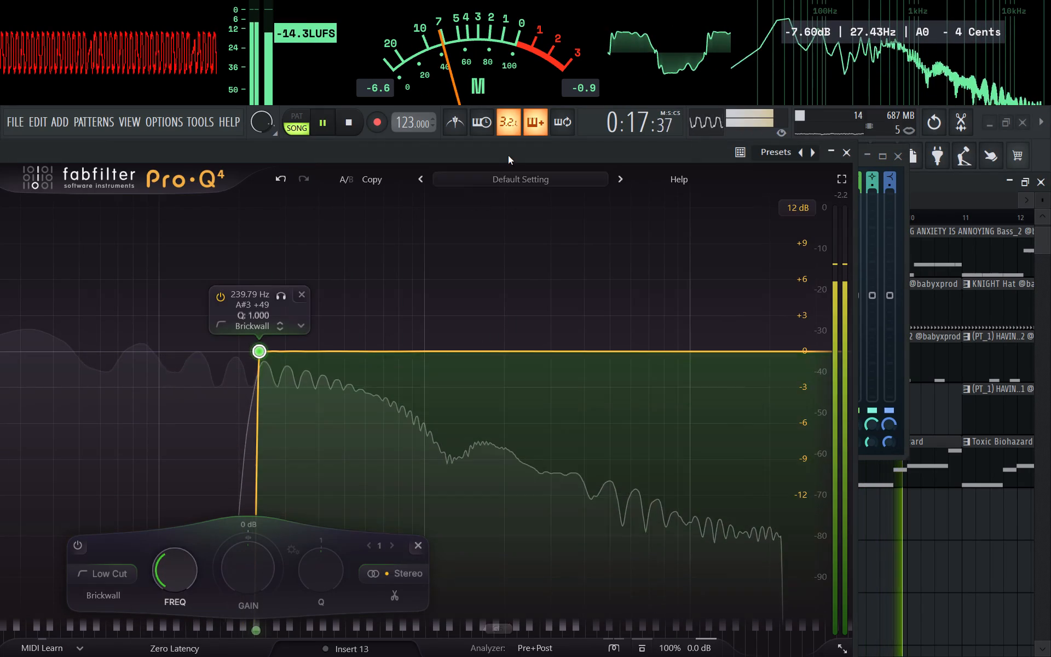
# Move the Pro-Q 4 window below Fruity Parametric EQ 2 and reduce its height.
pyautogui.moveTo(509, 154); pyautogui.dragTo(1027, 337)
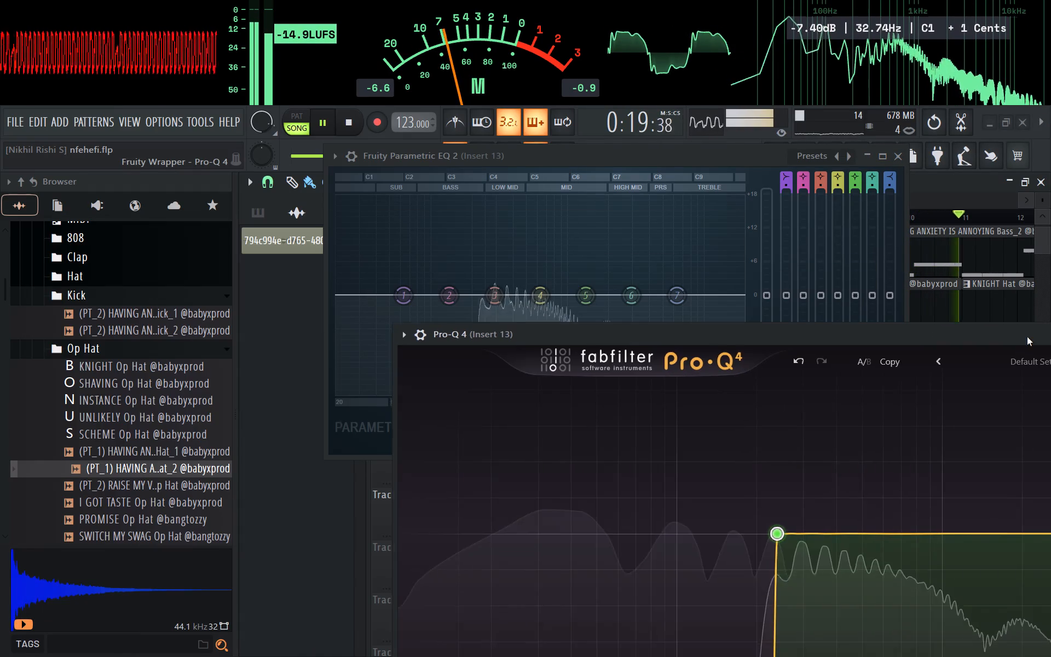
pyautogui.moveTo(1027, 337); pyautogui.dragTo(1029, 337)
pyautogui.moveTo(928, 342); pyautogui.dragTo(874, 319)
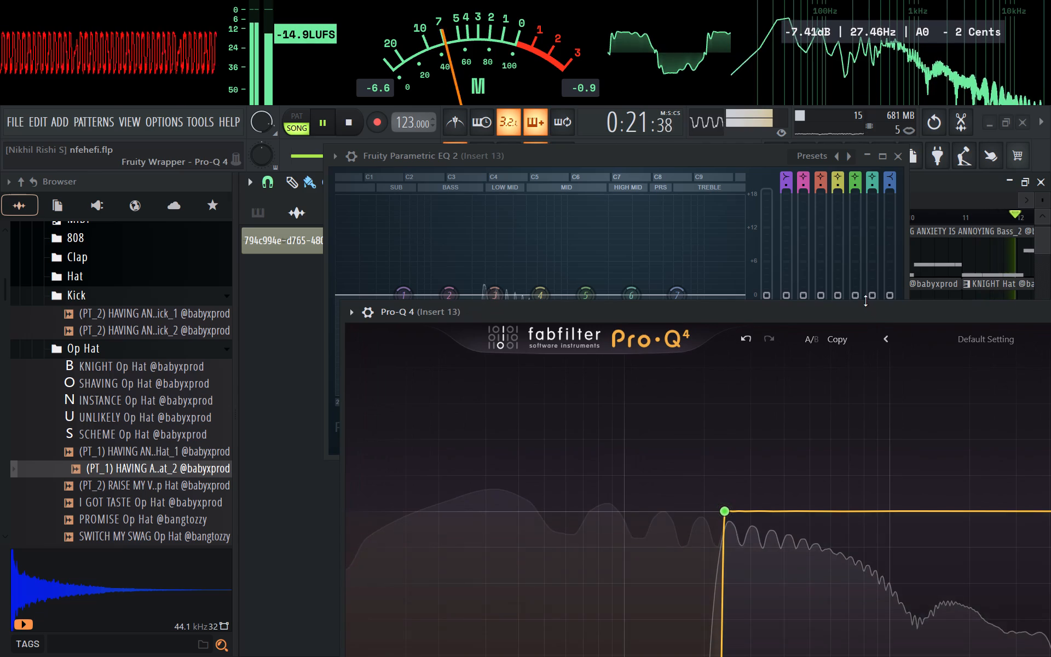
pyautogui.moveTo(866, 301); pyautogui.dragTo(871, 540)
pyautogui.moveTo(854, 550); pyautogui.dragTo(607, 326)
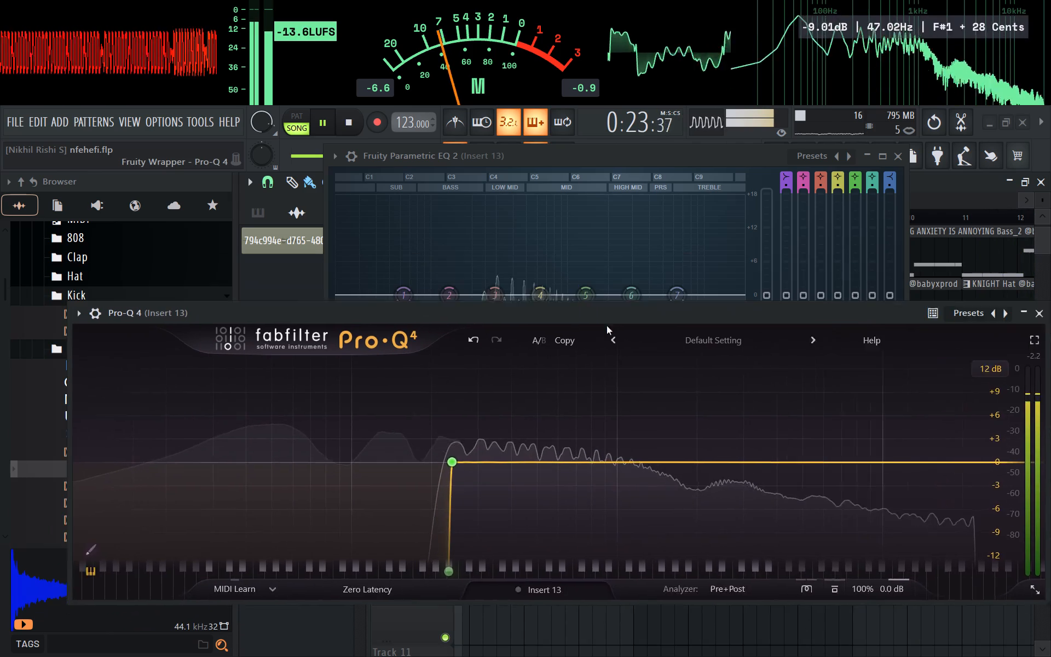
pyautogui.moveTo(607, 326); pyautogui.dragTo(688, 348)
pyautogui.scroll(-2, 564, 636)
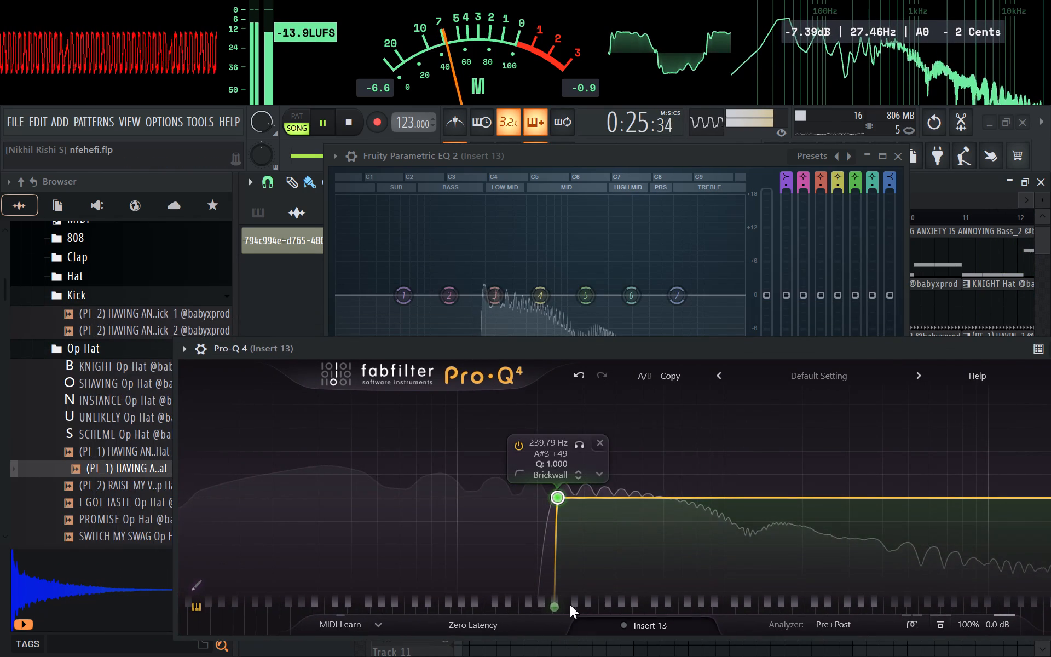
pyautogui.scroll(-1, 679, 632)
pyautogui.moveTo(726, 639); pyautogui.dragTo(725, 656)
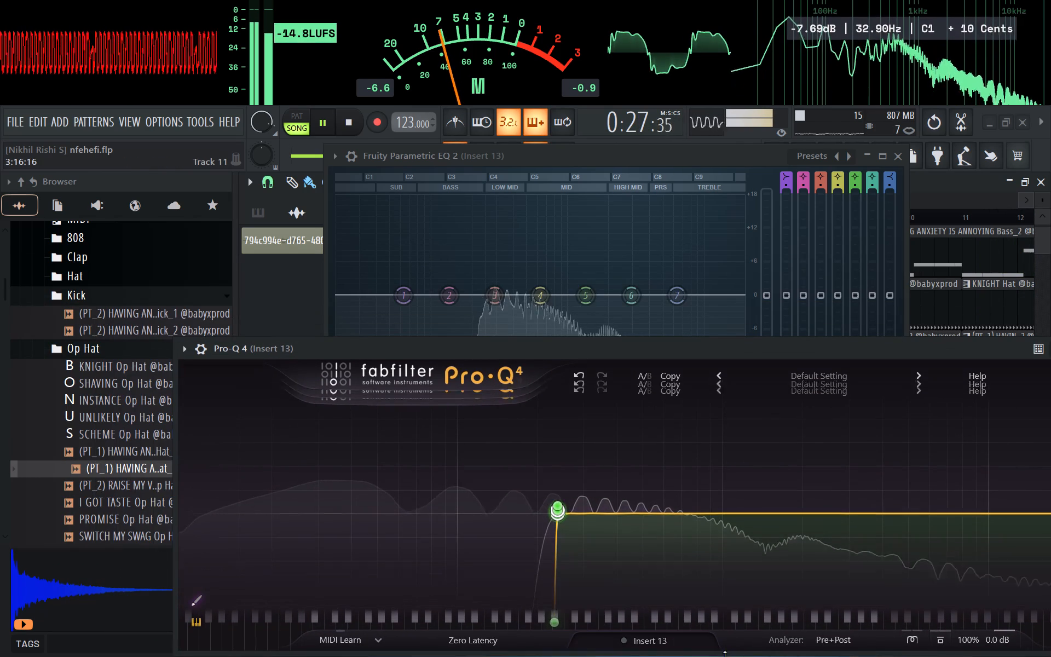
pyautogui.moveTo(725, 656); pyautogui.dragTo(724, 656)
# Replay the section and rearrange both EQ windows, placing Fruity Parametric EQ 2 above Pro-Q 4.
pyautogui.moveTo(731, 336); pyautogui.dragTo(765, 125)
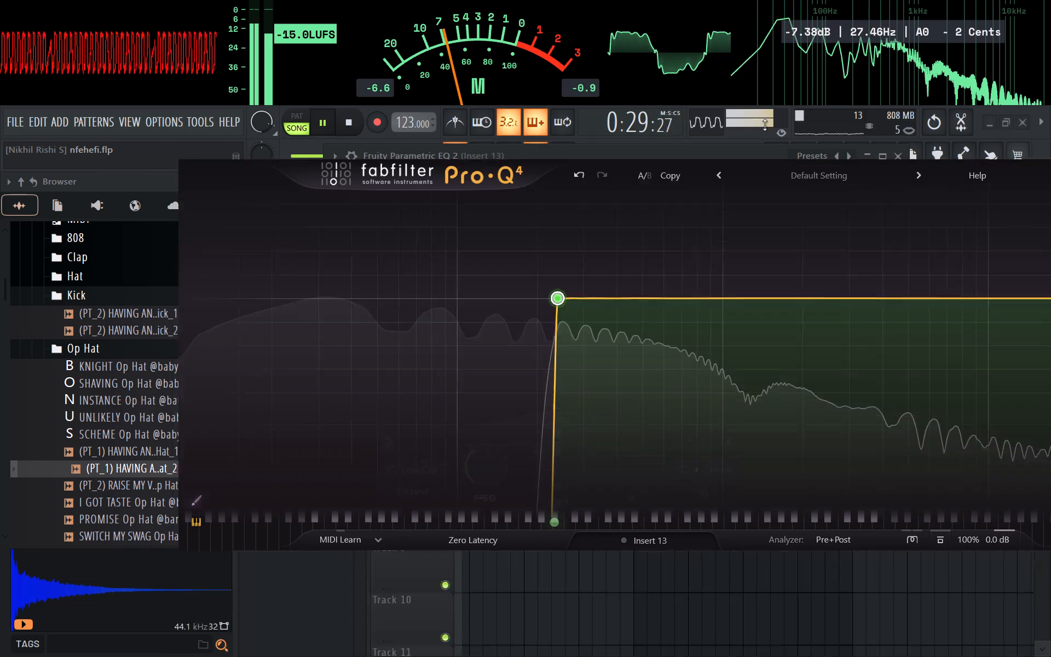
pyautogui.moveTo(765, 125); pyautogui.dragTo(767, 81)
pyautogui.moveTo(672, 84); pyautogui.dragTo(672, 181)
pyautogui.press('space')
pyautogui.press('space')
pyautogui.moveTo(669, 186); pyautogui.dragTo(183, 322)
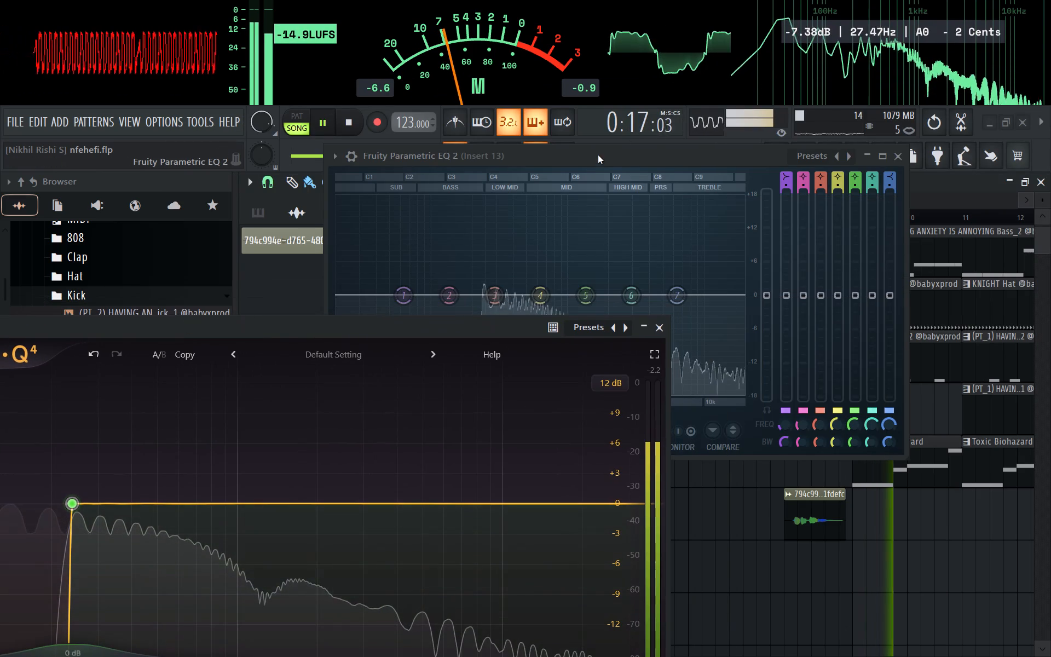
pyautogui.moveTo(597, 158); pyautogui.dragTo(738, 0)
pyautogui.moveTo(534, 326); pyautogui.dragTo(844, 201)
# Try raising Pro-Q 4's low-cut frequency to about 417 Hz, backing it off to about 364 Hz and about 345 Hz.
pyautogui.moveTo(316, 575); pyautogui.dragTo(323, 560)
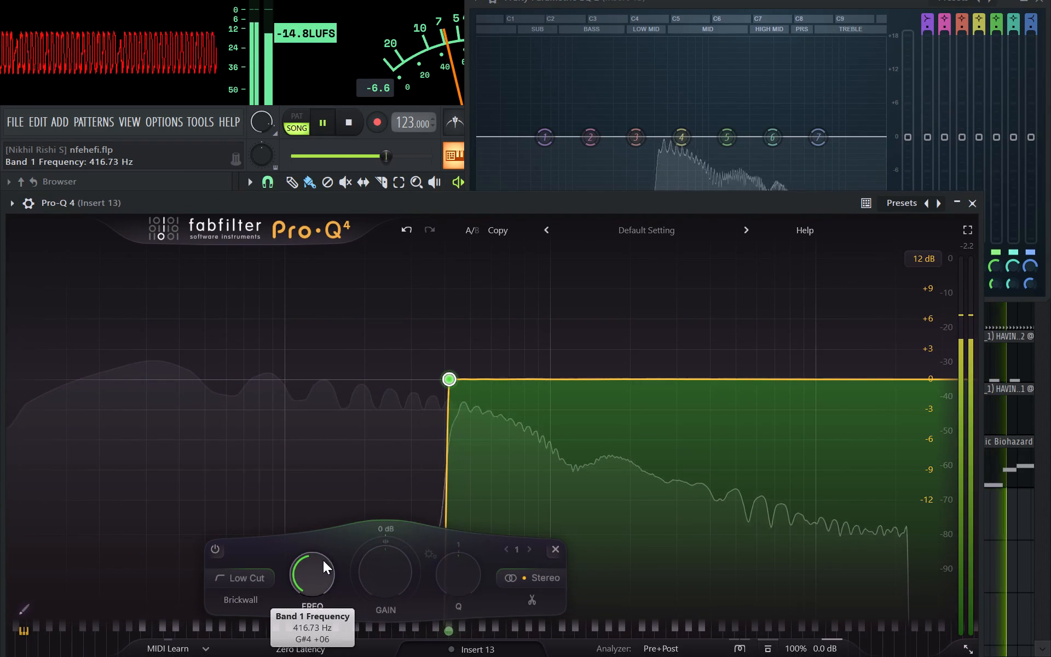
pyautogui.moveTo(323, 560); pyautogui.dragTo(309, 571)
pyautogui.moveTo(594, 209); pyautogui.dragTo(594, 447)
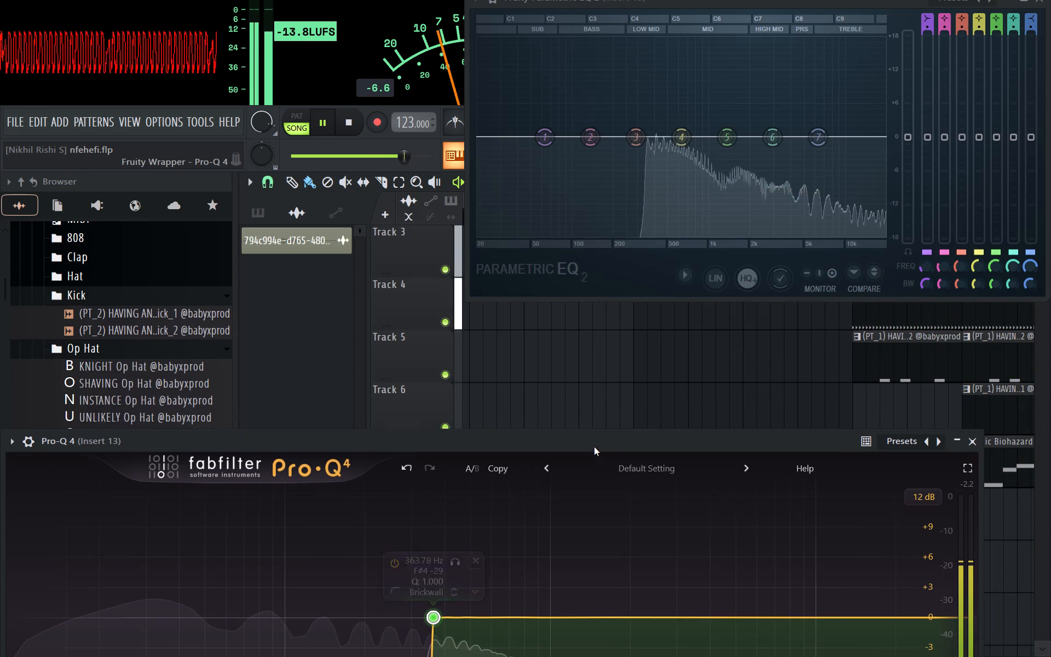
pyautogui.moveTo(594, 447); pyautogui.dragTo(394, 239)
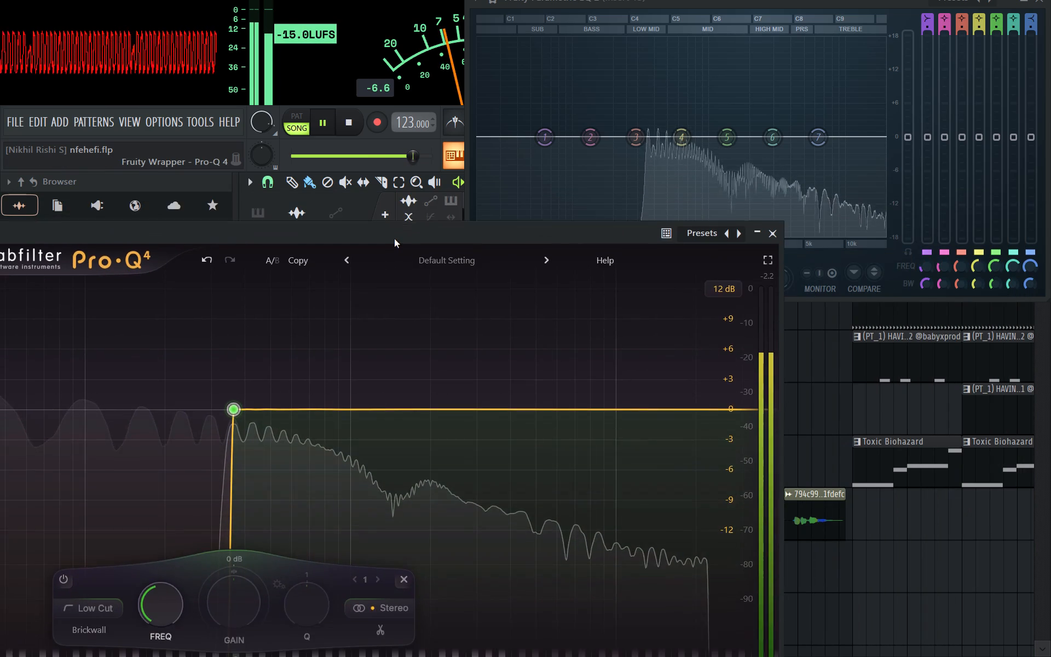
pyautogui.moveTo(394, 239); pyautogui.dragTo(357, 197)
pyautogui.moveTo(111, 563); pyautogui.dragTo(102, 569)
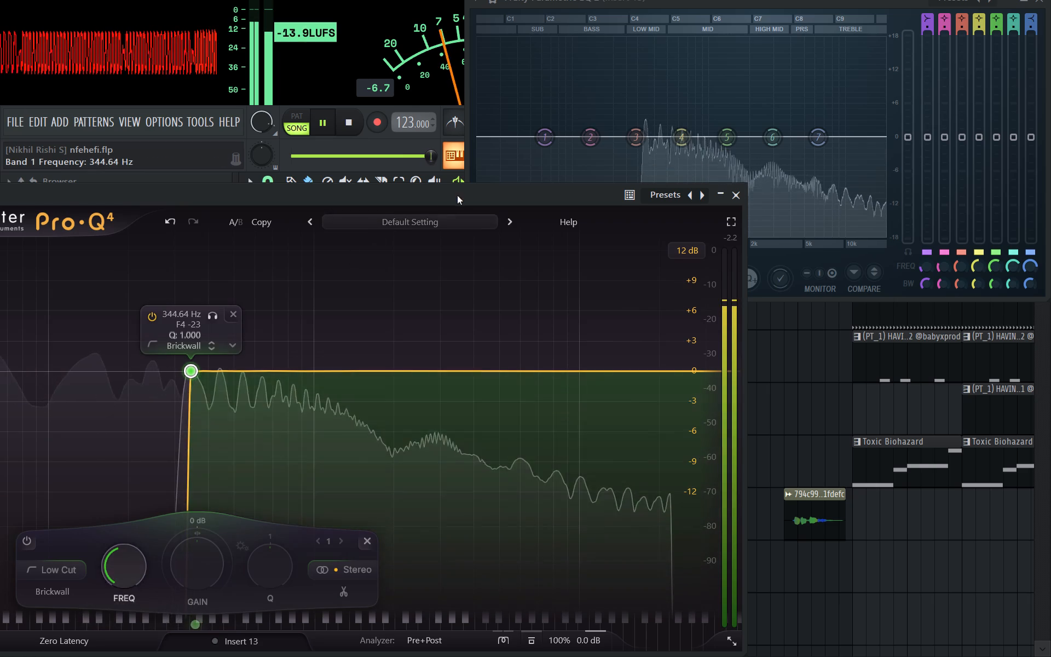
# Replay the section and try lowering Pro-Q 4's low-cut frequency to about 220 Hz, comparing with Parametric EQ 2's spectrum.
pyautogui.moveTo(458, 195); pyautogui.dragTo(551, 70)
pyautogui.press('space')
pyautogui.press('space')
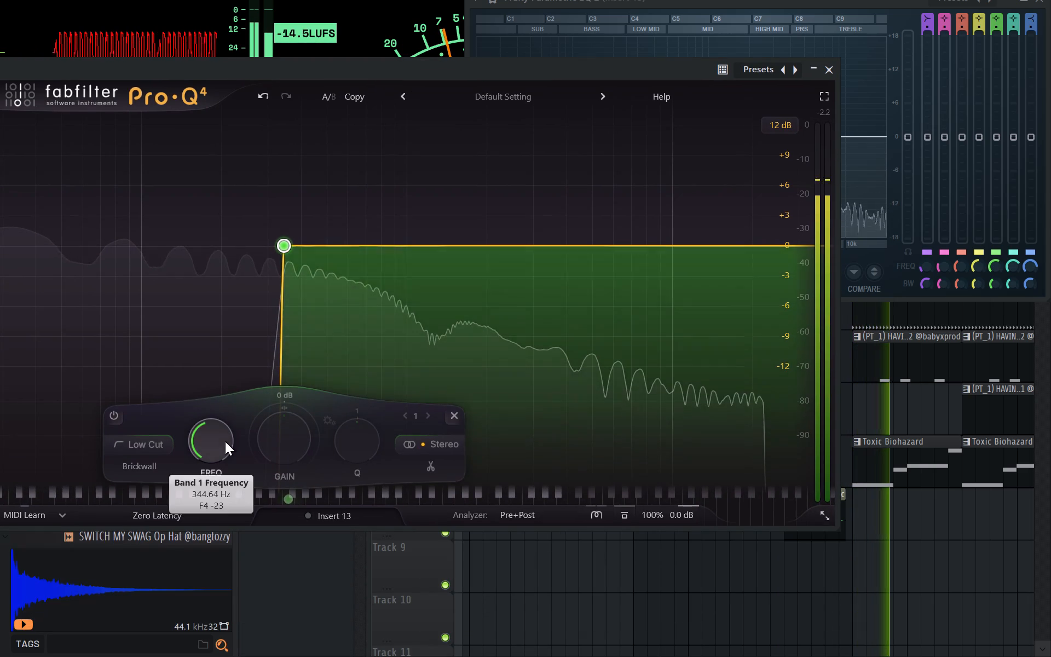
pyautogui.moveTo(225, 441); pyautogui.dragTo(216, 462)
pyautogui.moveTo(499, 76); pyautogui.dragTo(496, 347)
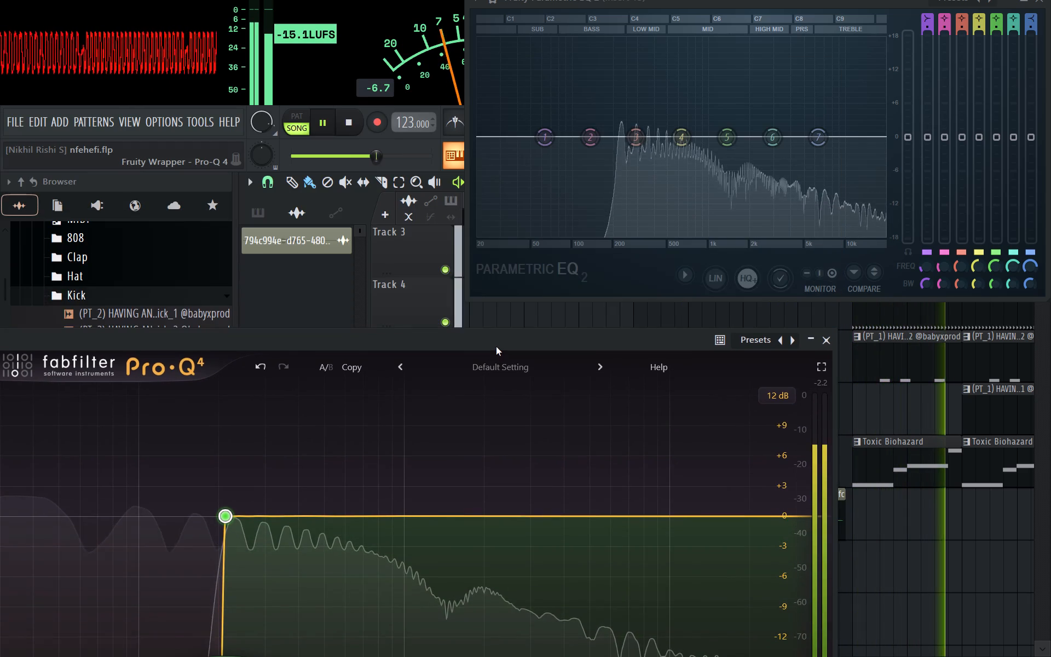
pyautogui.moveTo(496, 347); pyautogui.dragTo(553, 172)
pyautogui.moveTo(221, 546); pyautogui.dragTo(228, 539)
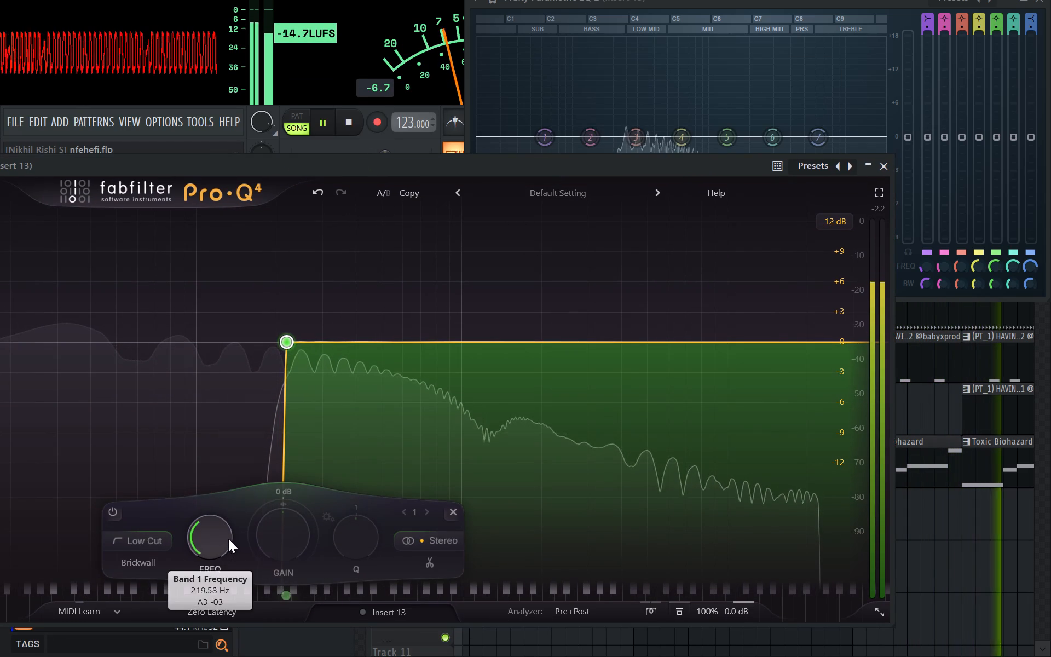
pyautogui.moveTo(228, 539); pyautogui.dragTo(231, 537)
# Raise Pro-Q 4's low-cut frequency to about 245 Hz, recheck Parametric EQ 2's spectrum and settle on about 260 Hz.
pyautogui.moveTo(551, 166); pyautogui.dragTo(555, 406)
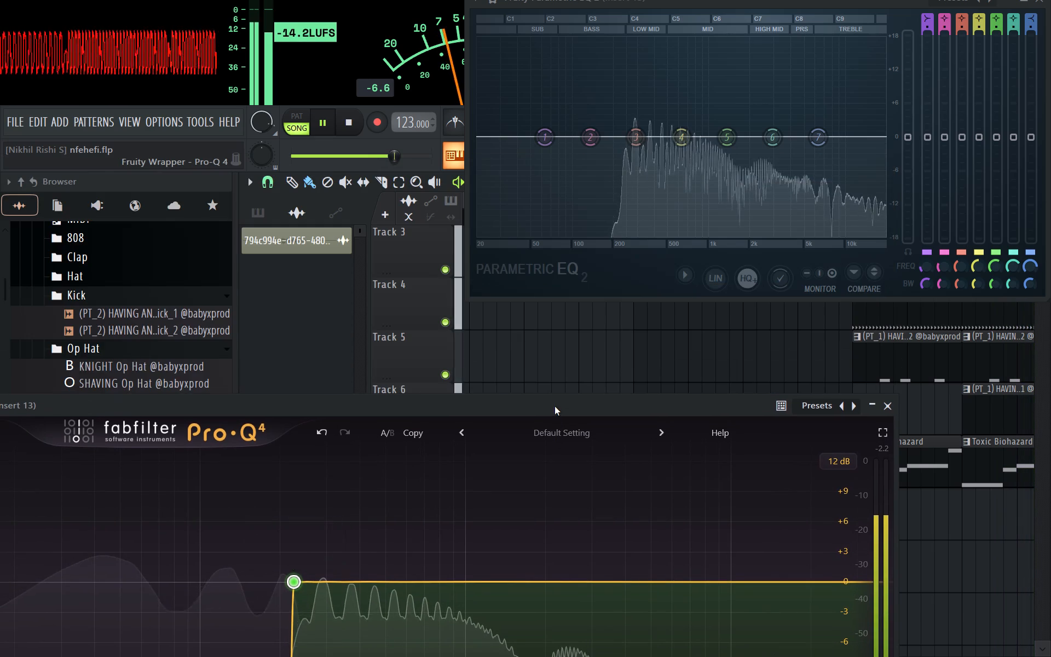
pyautogui.moveTo(555, 406); pyautogui.dragTo(596, 151)
pyautogui.moveTo(265, 525); pyautogui.dragTo(273, 518)
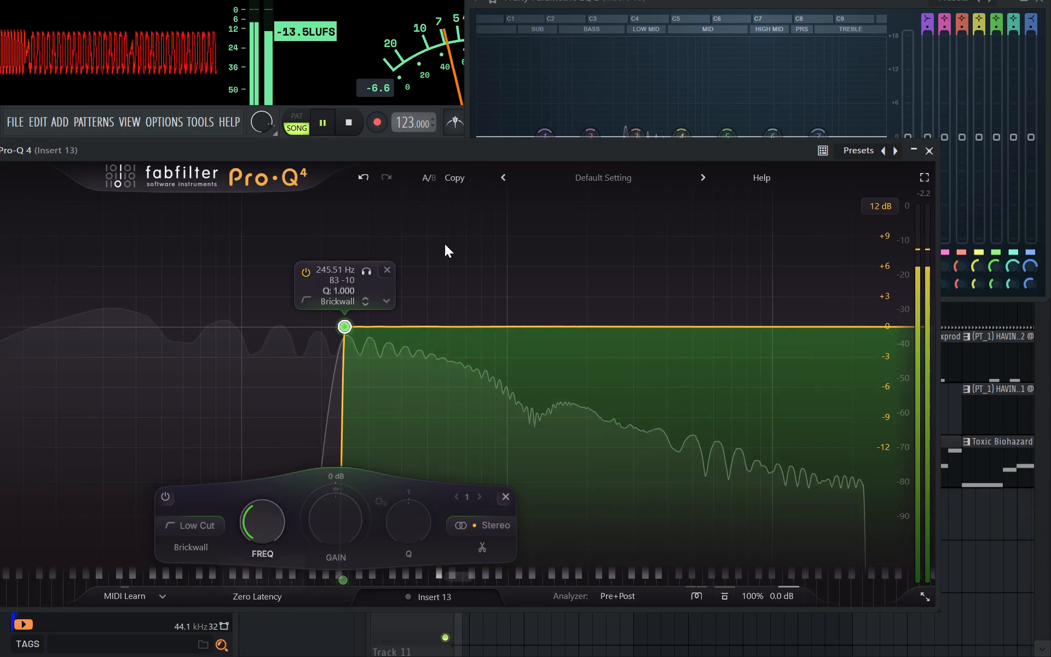
pyautogui.moveTo(554, 160); pyautogui.dragTo(552, 284)
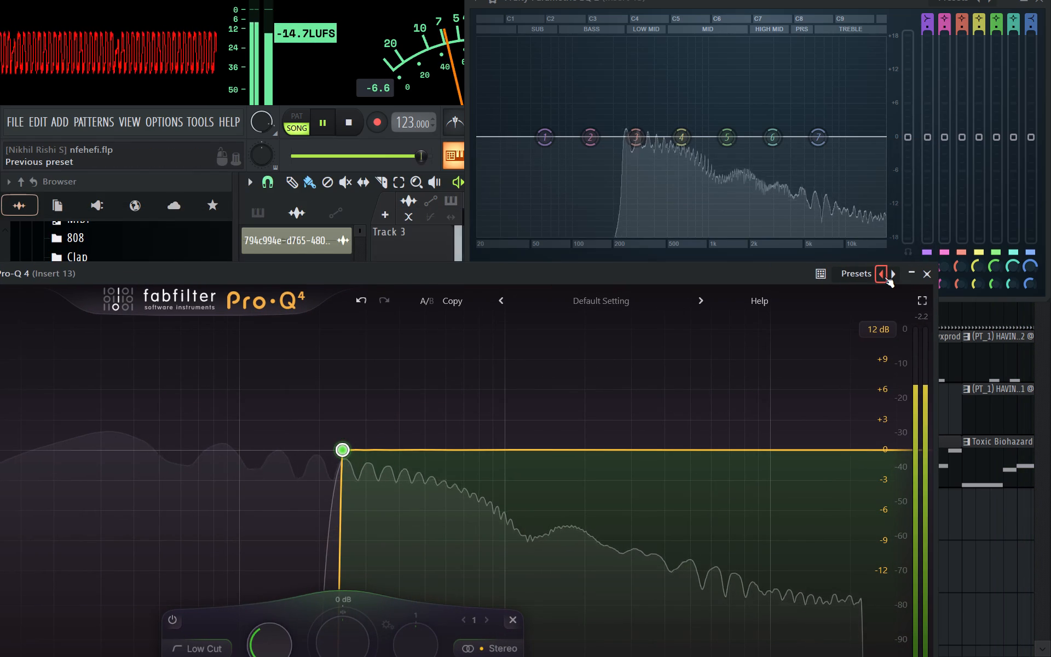
pyautogui.moveTo(650, 268); pyautogui.dragTo(720, 23)
pyautogui.moveTo(326, 413); pyautogui.dragTo(332, 411)
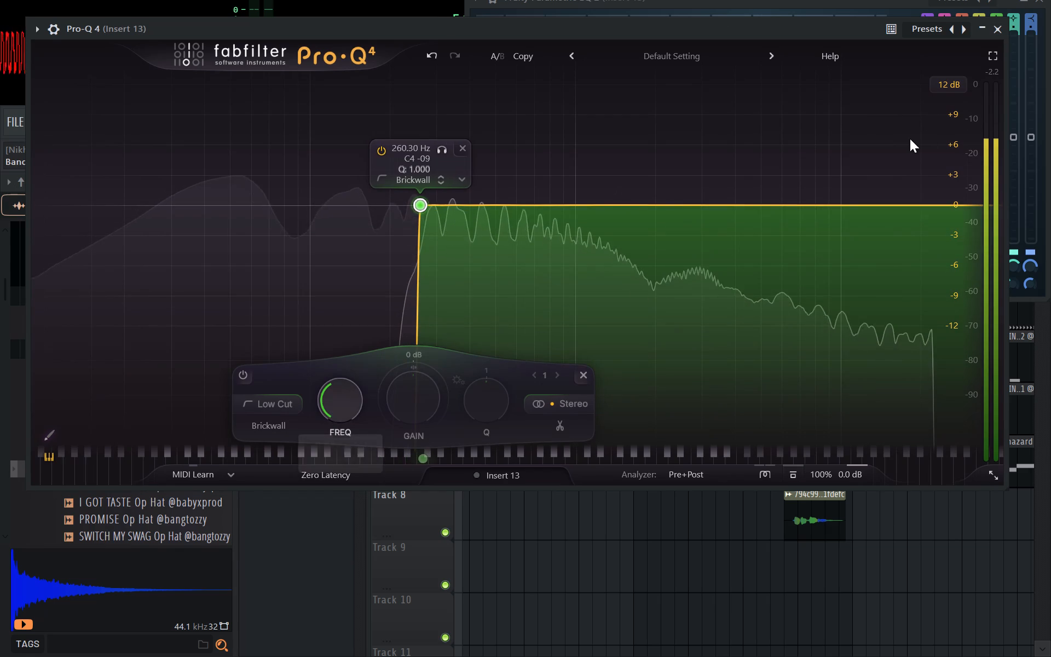
# Close the Pro-Q 4 and Fruity Parametric EQ 2 windows while replaying the section.
pyautogui.click(997, 32)
pyautogui.press('space')
pyautogui.press('space')
pyautogui.moveTo(834, 2); pyautogui.dragTo(676, 132)
pyautogui.press('space')
pyautogui.press('space')
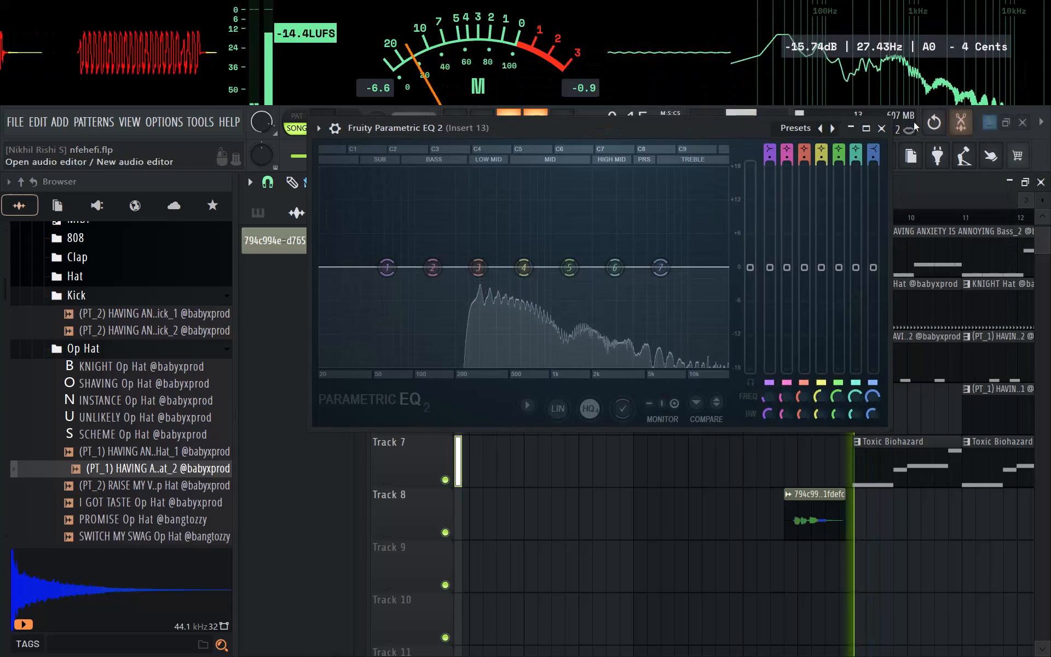
pyautogui.click(880, 139)
pyautogui.press('space')
pyautogui.click(882, 126)
# Bring up the mixer, take Insert 13 out of solo and replay the full mix.
pyautogui.press('space')
pyautogui.press('space')
pyautogui.click(846, 160)
pyautogui.press('space')
pyautogui.press('space')
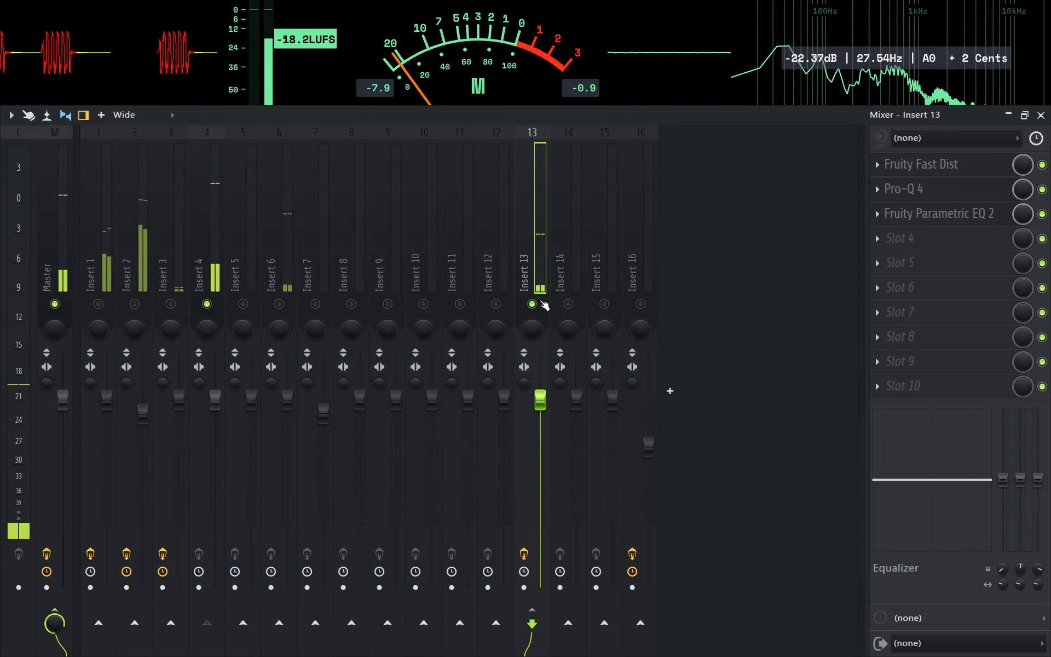
pyautogui.keyDown('ctrl'); pyautogui.doubleClick(540, 300); pyautogui.keyUp('ctrl')
pyautogui.press('space')
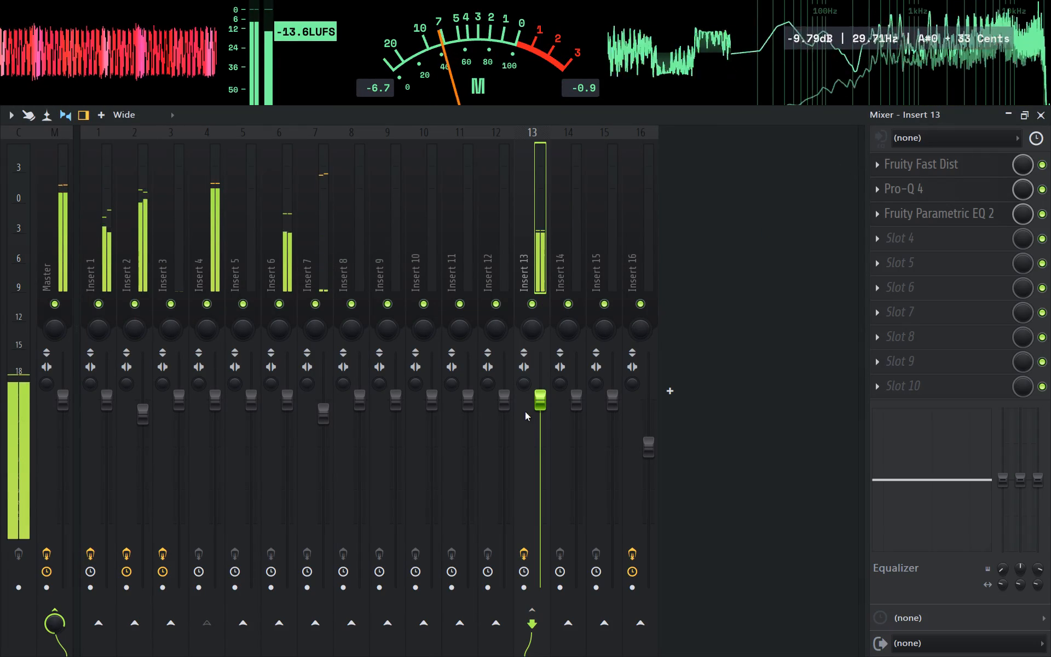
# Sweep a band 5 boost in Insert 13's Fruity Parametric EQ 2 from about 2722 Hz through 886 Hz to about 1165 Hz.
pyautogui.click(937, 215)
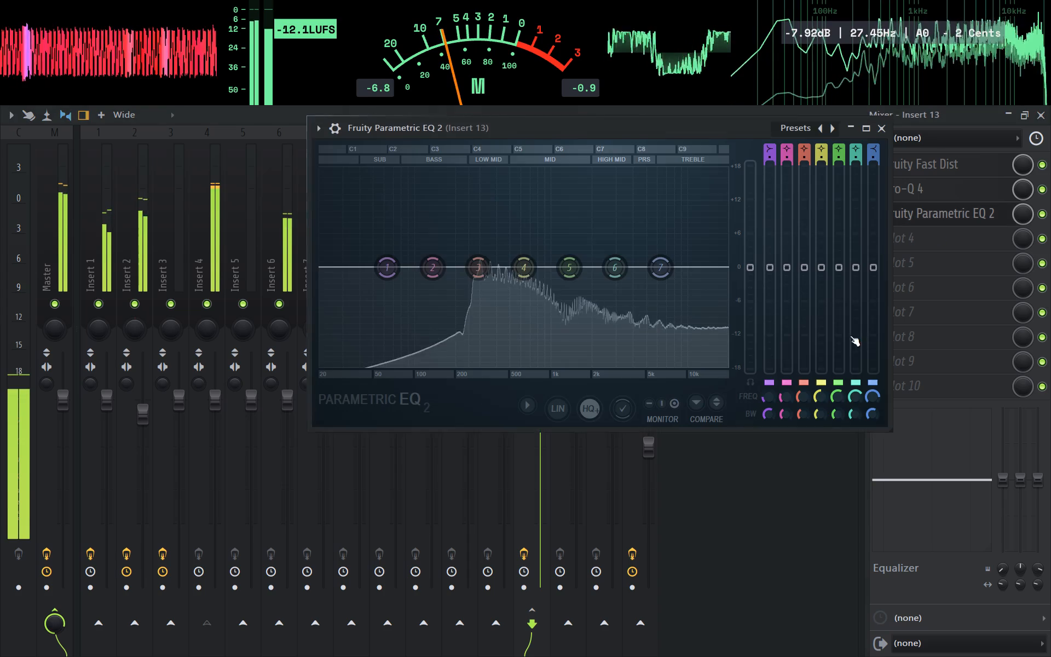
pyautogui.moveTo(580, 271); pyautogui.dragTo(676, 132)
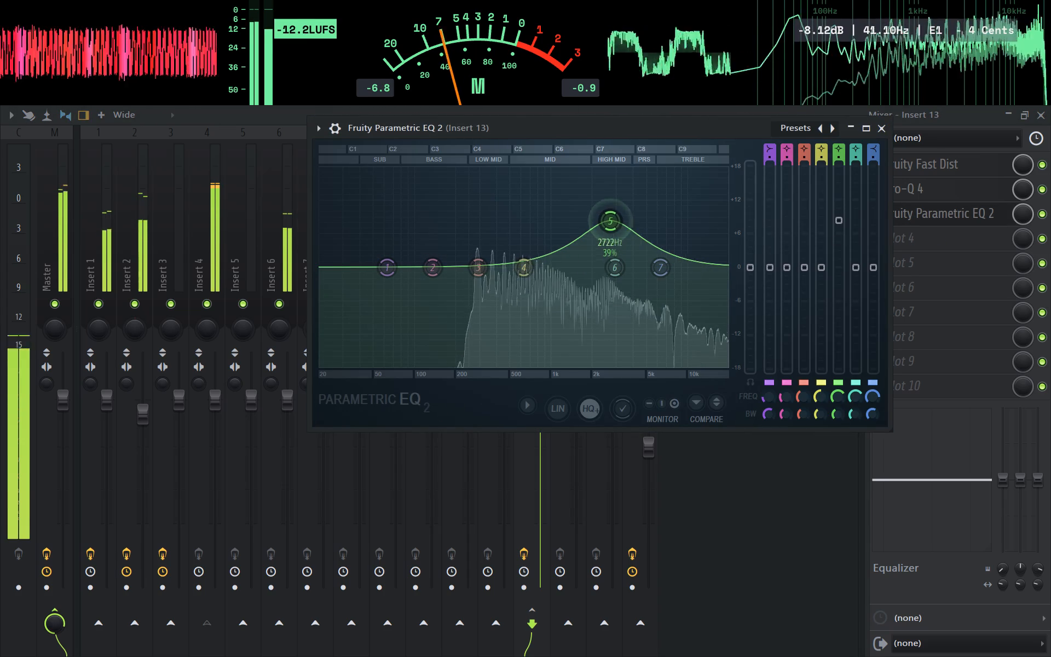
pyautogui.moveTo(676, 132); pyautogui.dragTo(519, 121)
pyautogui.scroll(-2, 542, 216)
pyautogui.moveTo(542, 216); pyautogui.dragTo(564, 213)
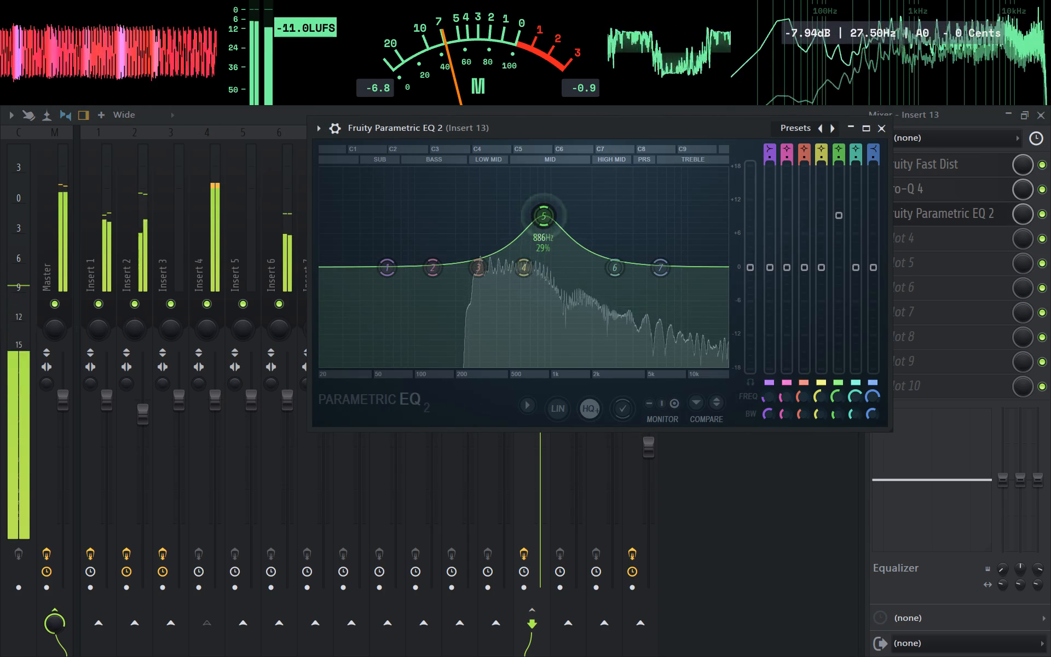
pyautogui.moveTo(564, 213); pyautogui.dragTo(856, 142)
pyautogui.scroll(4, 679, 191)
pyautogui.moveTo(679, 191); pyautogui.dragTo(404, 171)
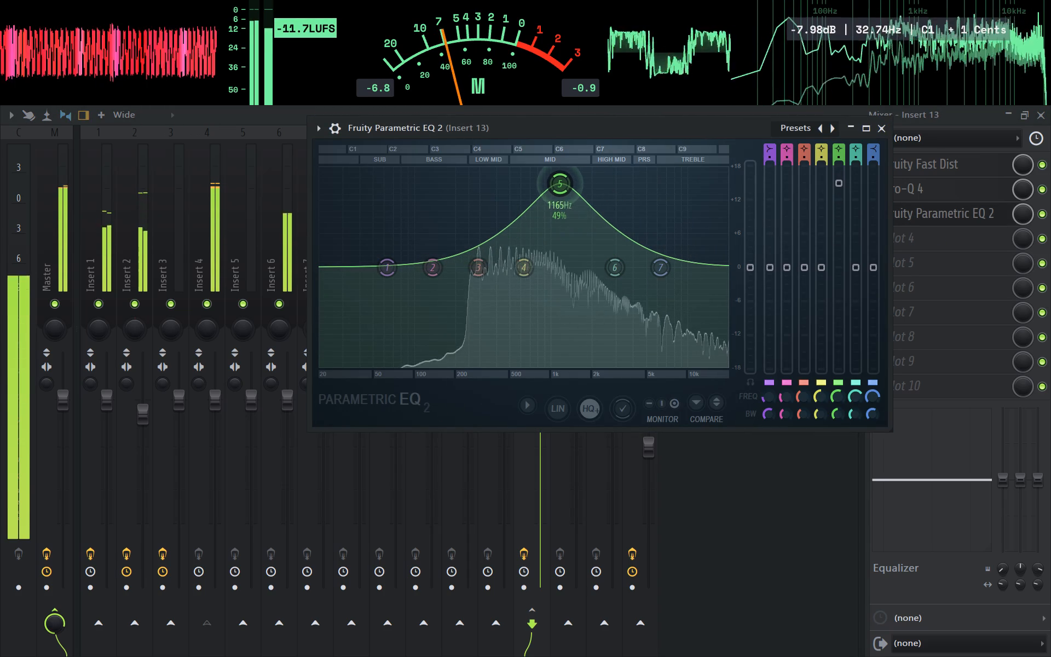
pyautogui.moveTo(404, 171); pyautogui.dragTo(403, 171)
# Review the low cut in Insert 13's Pro-Q 4 and close its window.
pyautogui.click(893, 198)
pyautogui.click(910, 189)
pyautogui.click(927, 159)
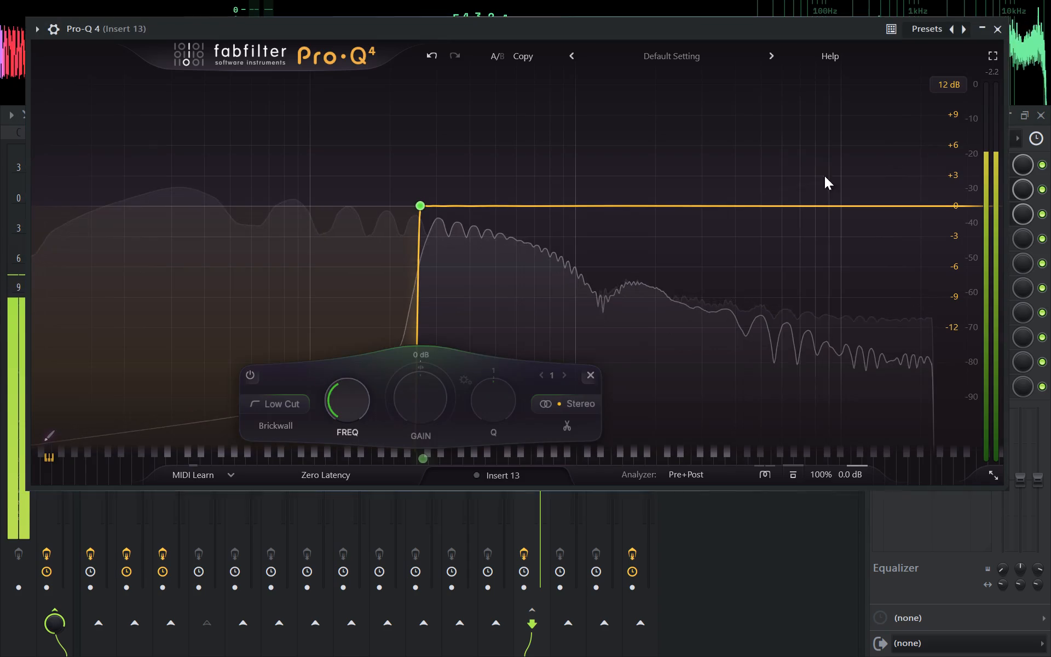
pyautogui.press('space')
pyautogui.click(1002, 32)
pyautogui.press('space')
# Compare Fruity Fast Dist's A and B distortion types on Insert 13 during playback.
pyautogui.click(924, 165)
pyautogui.press('space')
pyautogui.press('space')
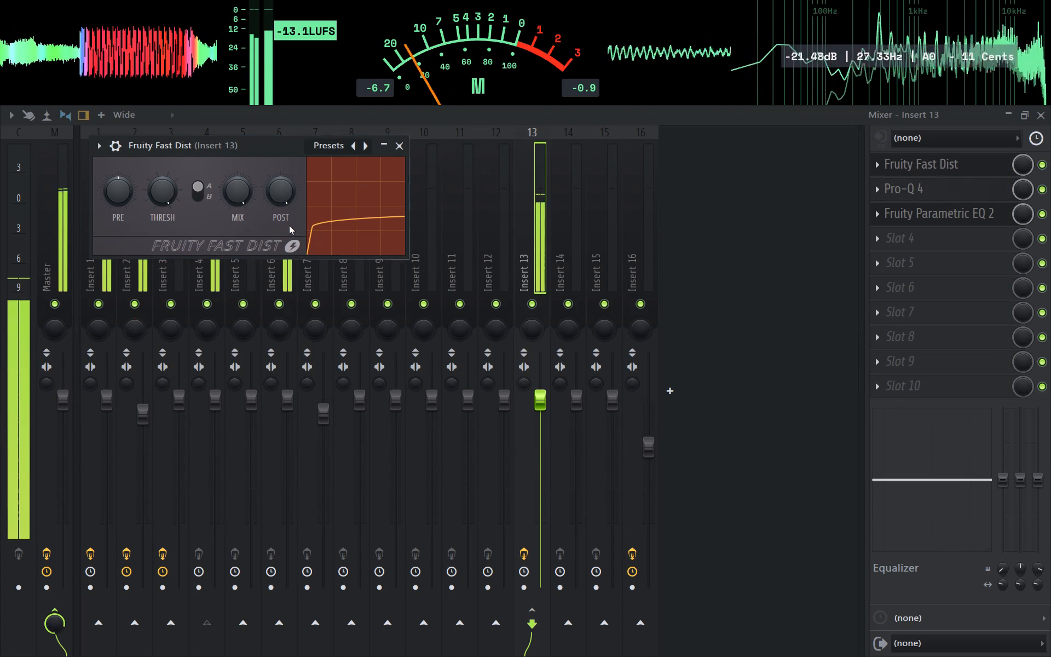
pyautogui.click(202, 194)
pyautogui.click(202, 194)
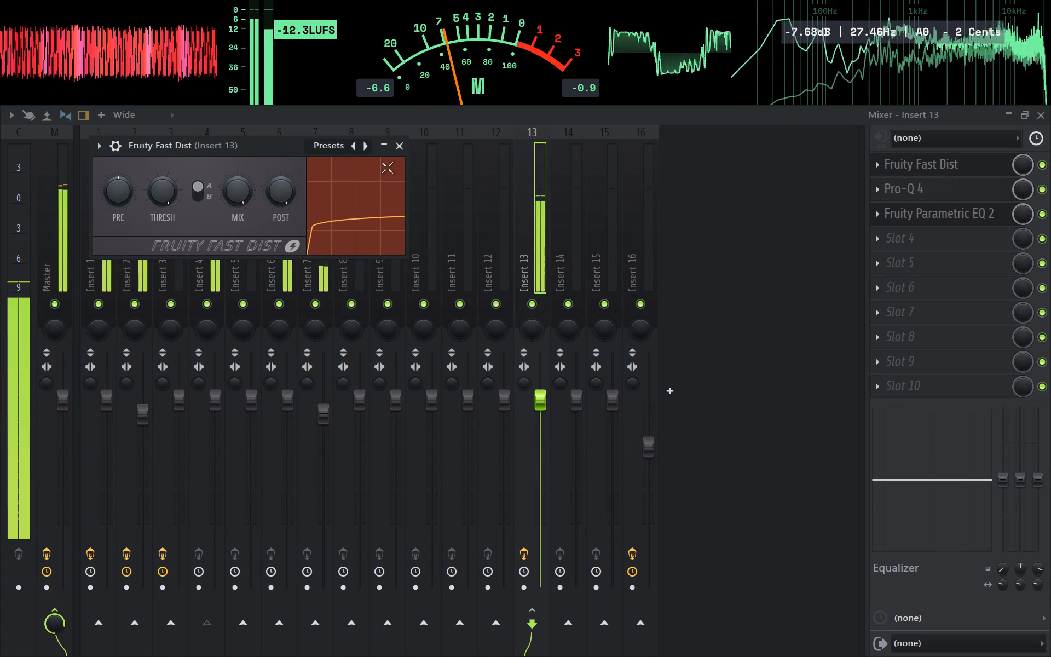
pyautogui.click(397, 146)
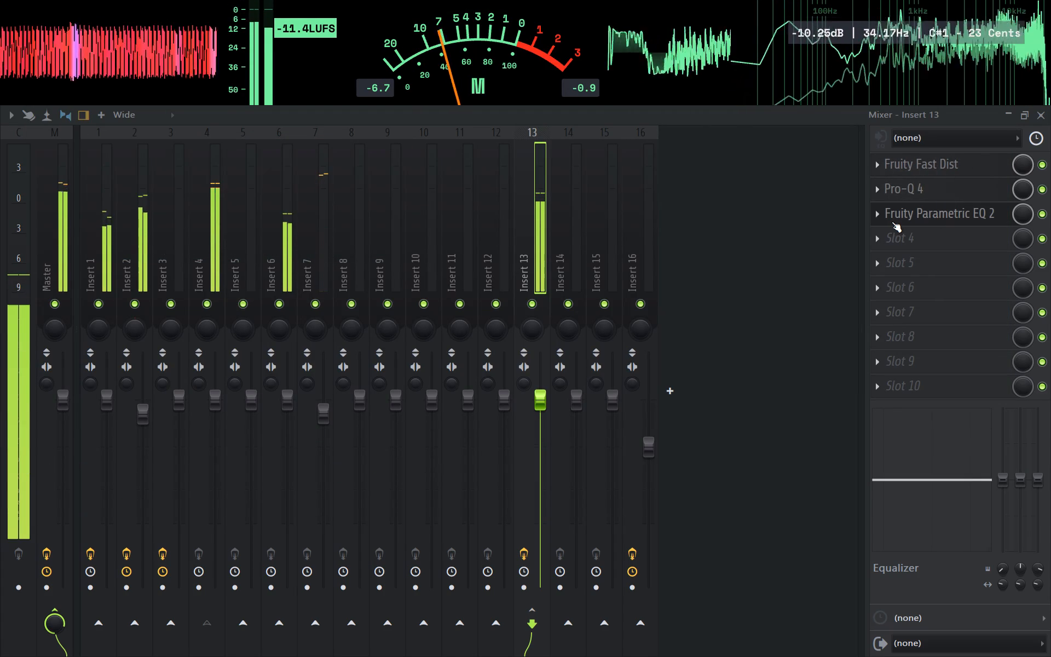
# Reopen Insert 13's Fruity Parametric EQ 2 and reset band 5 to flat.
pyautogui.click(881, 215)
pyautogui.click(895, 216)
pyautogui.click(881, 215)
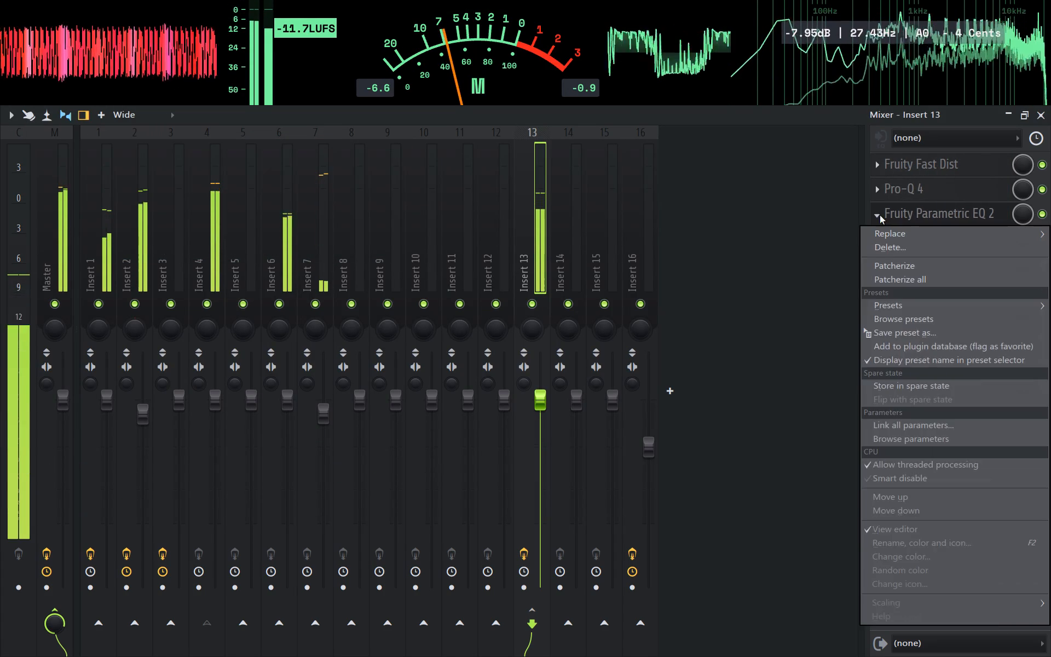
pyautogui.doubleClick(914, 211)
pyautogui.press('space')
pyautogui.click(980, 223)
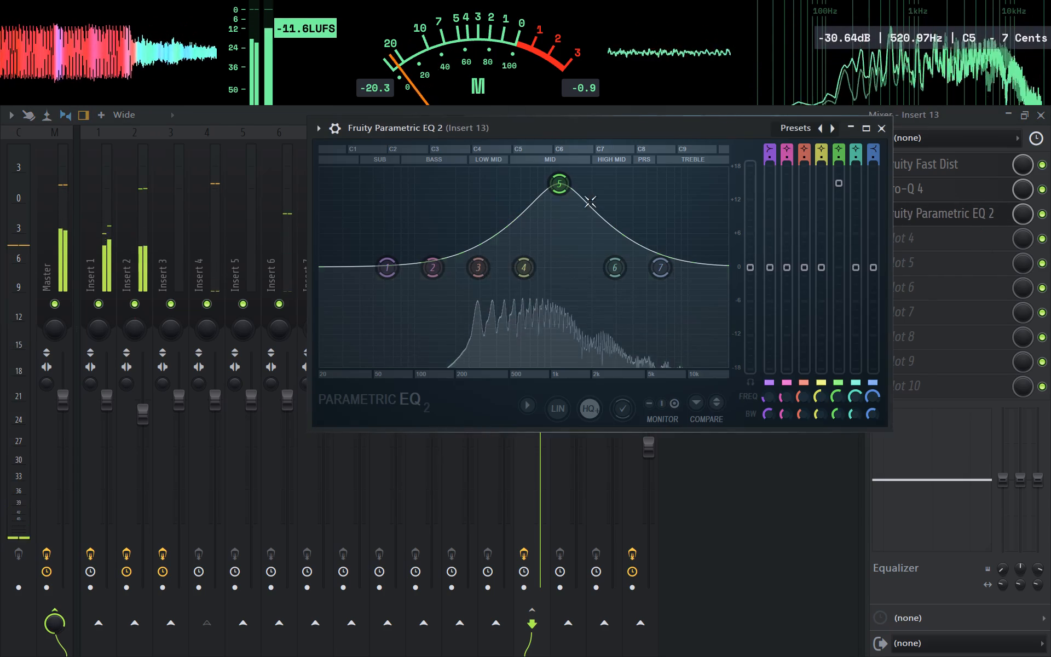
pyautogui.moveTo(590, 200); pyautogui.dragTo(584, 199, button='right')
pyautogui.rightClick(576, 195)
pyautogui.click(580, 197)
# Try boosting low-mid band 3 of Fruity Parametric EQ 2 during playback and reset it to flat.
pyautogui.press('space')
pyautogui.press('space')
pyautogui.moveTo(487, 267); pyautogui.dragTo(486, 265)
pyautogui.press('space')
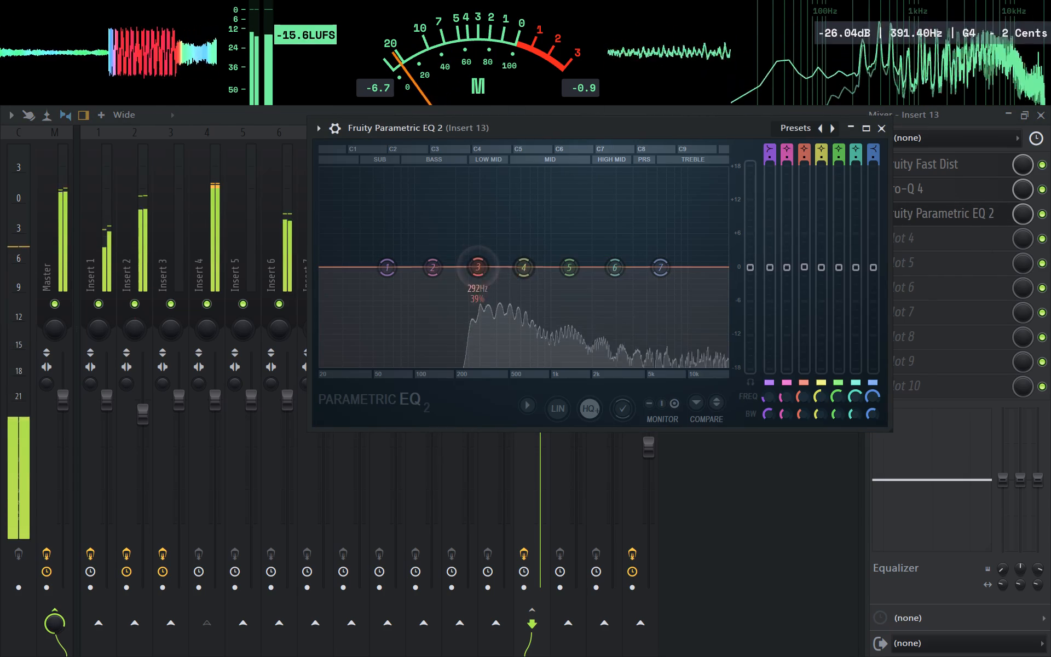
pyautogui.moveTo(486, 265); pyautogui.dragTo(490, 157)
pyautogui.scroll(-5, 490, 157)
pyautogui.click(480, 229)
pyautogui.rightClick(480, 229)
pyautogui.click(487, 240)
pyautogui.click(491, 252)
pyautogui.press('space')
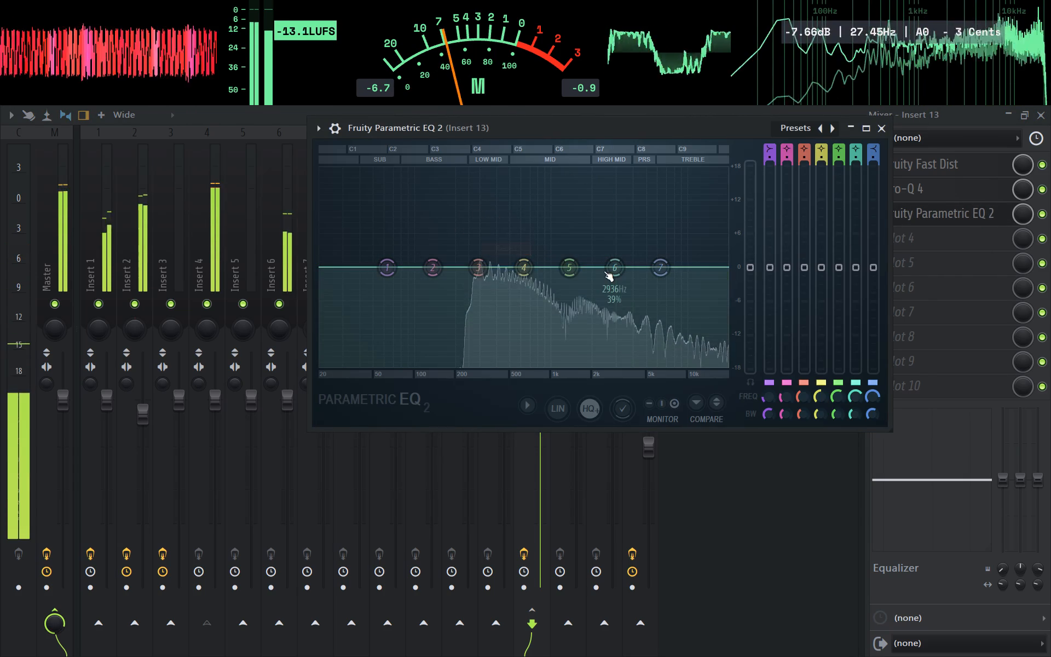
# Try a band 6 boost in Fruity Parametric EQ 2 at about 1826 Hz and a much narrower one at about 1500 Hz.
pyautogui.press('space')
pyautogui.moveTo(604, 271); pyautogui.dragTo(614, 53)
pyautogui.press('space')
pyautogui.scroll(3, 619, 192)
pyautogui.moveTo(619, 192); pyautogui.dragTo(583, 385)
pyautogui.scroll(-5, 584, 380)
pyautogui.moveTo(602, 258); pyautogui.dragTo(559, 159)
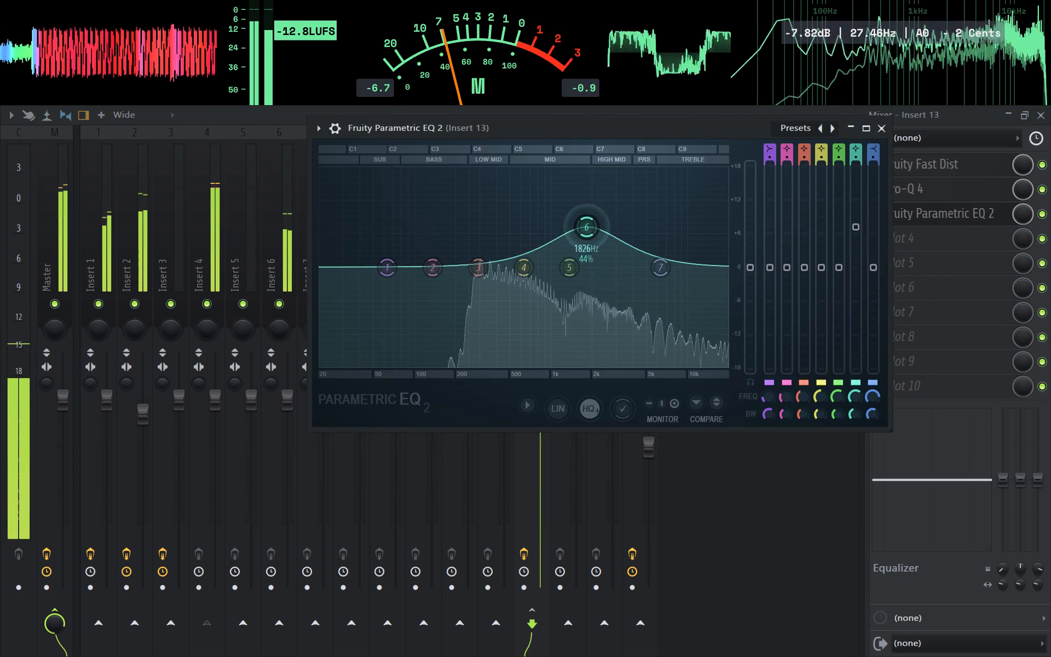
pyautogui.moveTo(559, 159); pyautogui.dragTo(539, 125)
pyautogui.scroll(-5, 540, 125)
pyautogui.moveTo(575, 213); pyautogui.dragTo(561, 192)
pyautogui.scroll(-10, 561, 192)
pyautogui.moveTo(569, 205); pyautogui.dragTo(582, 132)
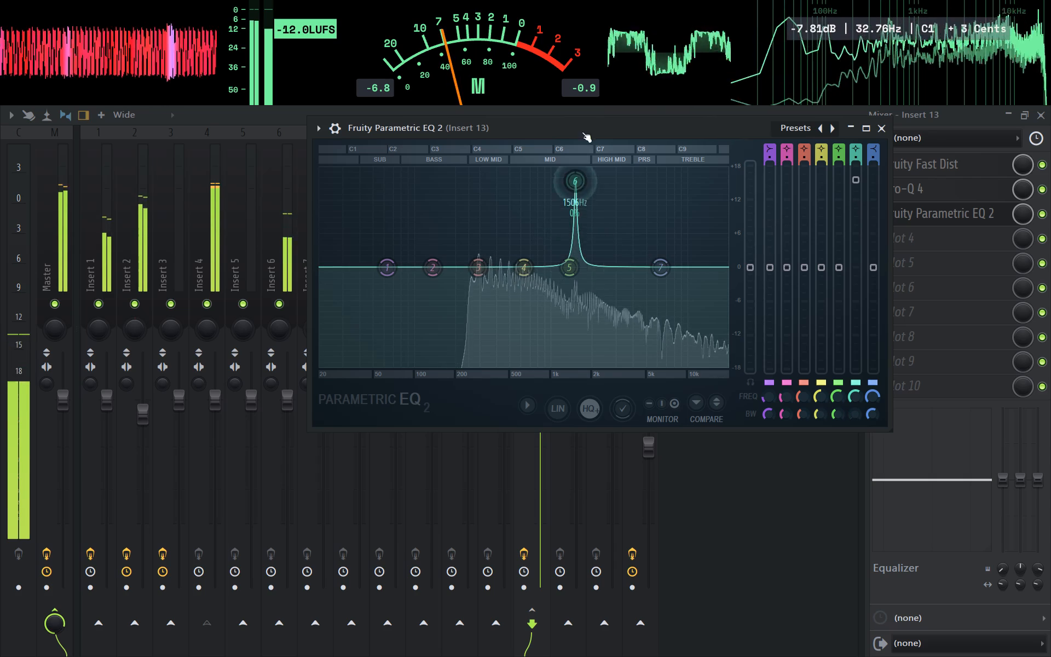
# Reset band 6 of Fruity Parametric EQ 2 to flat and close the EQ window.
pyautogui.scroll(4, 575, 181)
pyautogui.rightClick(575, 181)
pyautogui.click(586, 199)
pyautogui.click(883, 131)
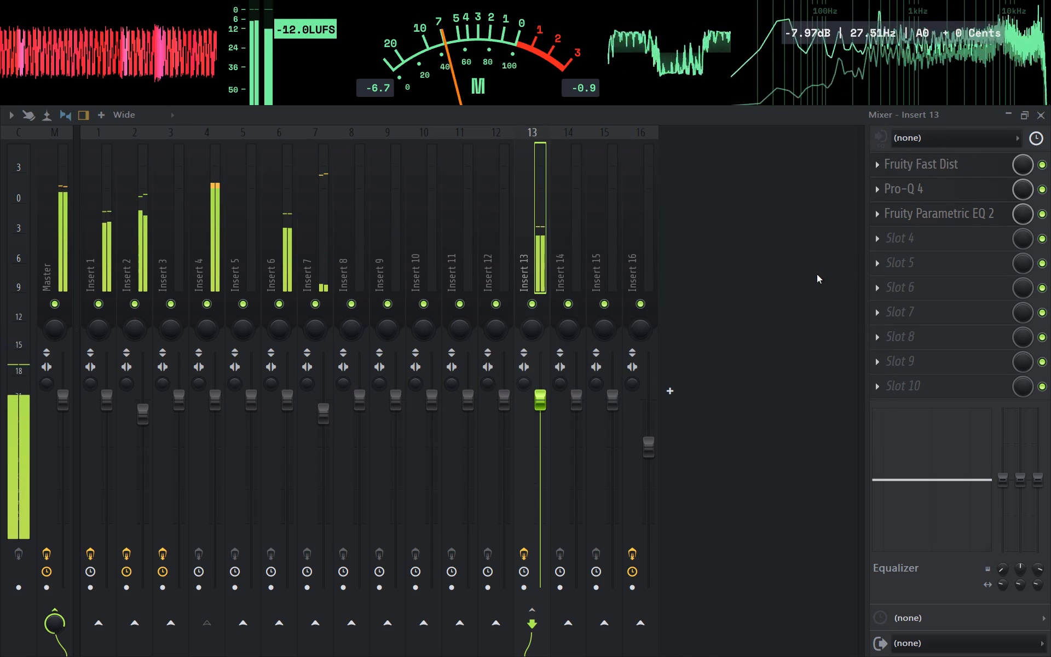
# Compare the mix with Insert 13 muted and unmuted.
pyautogui.click(542, 306)
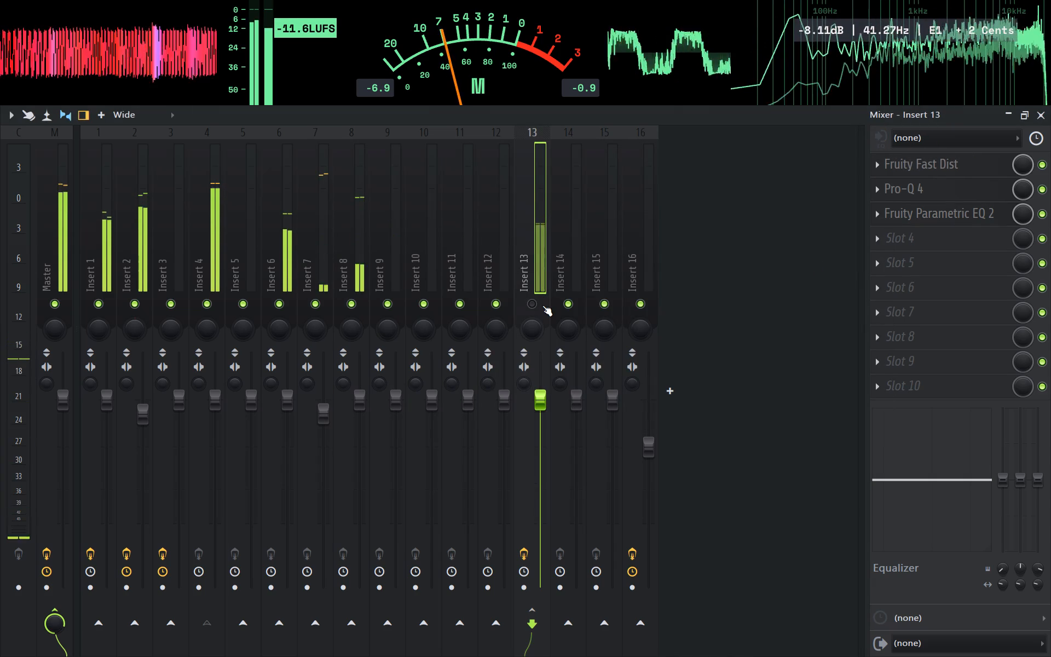
pyautogui.click(542, 306)
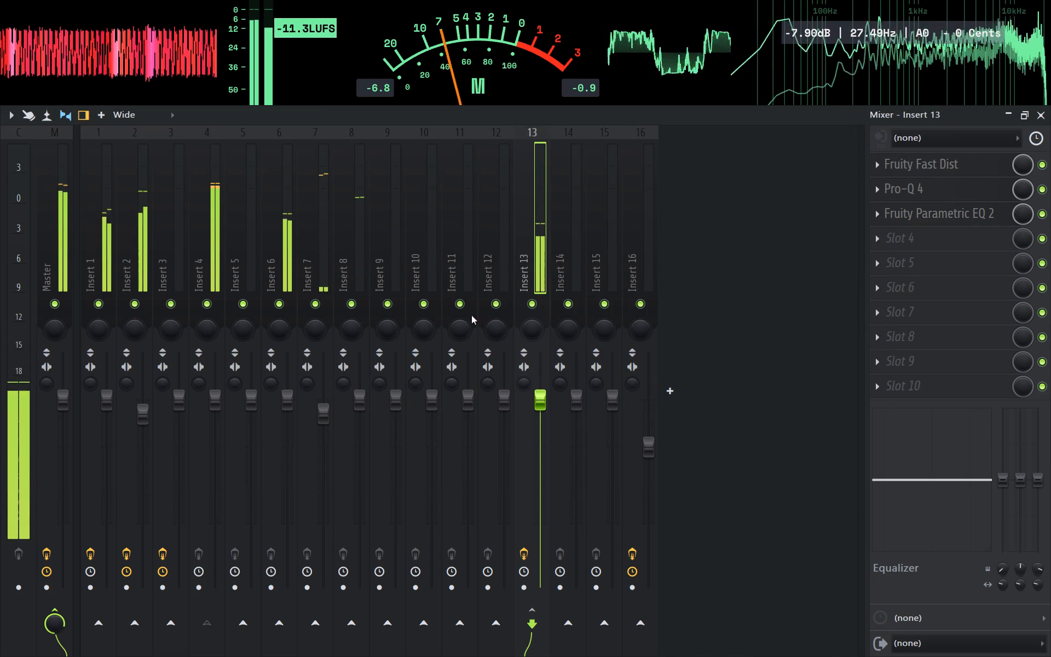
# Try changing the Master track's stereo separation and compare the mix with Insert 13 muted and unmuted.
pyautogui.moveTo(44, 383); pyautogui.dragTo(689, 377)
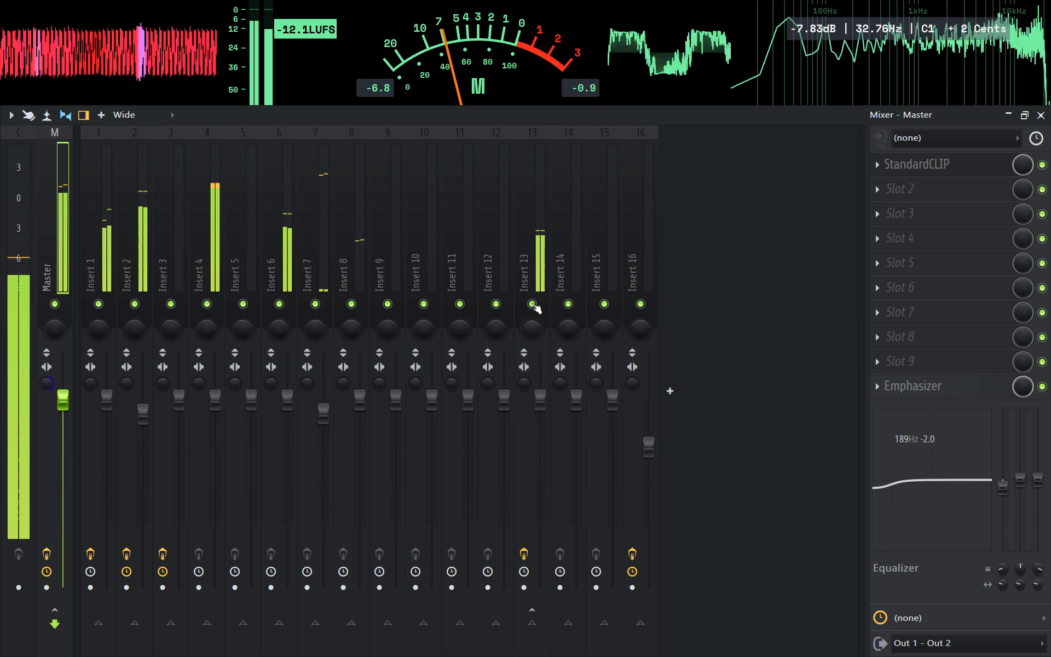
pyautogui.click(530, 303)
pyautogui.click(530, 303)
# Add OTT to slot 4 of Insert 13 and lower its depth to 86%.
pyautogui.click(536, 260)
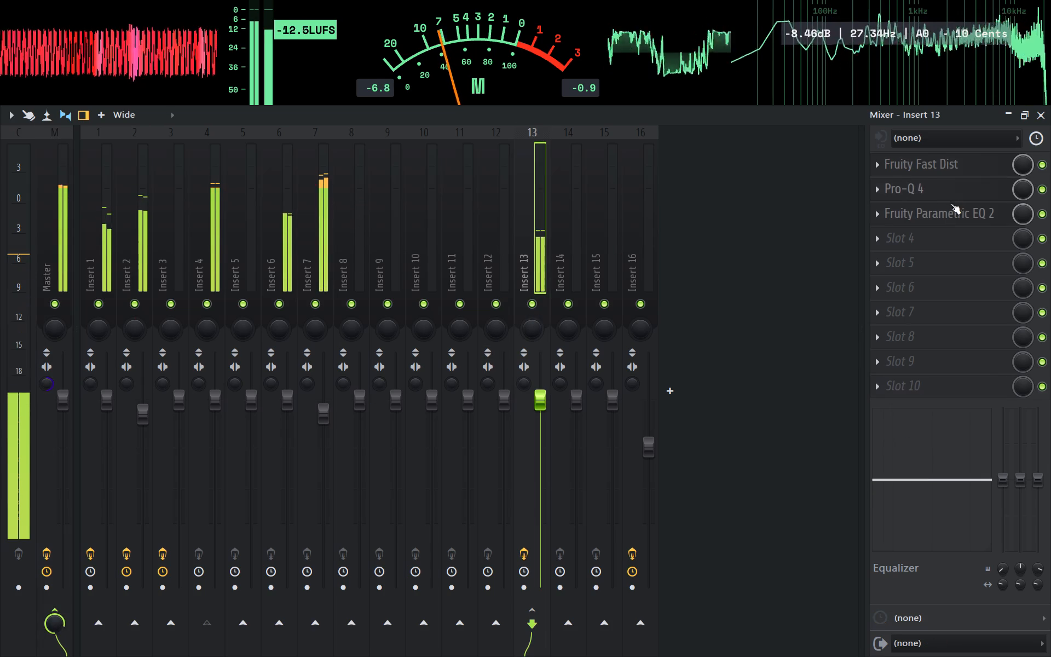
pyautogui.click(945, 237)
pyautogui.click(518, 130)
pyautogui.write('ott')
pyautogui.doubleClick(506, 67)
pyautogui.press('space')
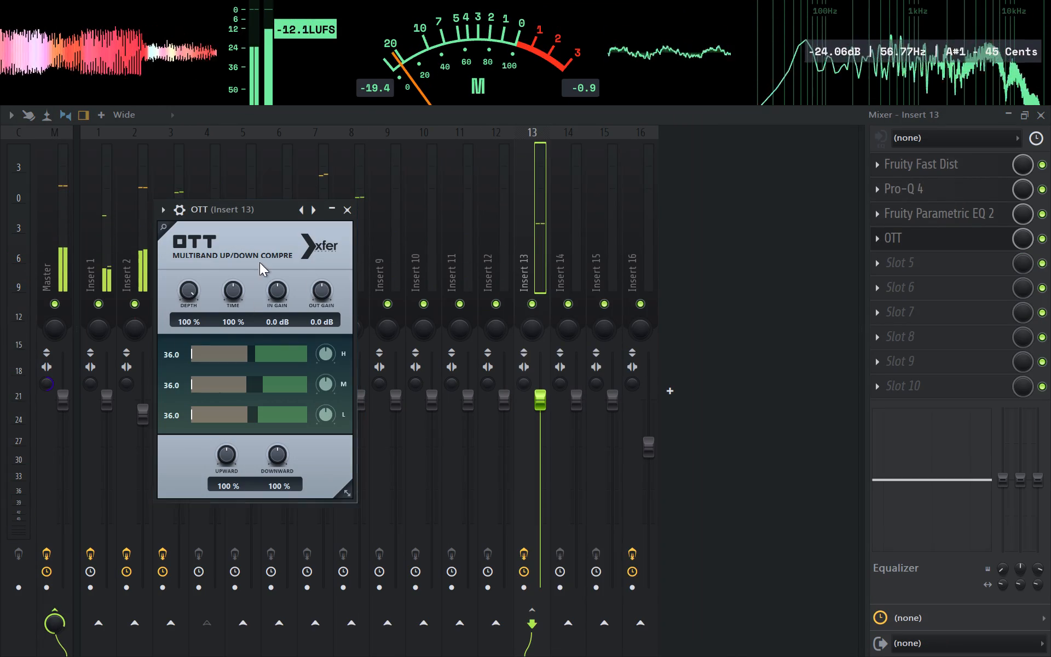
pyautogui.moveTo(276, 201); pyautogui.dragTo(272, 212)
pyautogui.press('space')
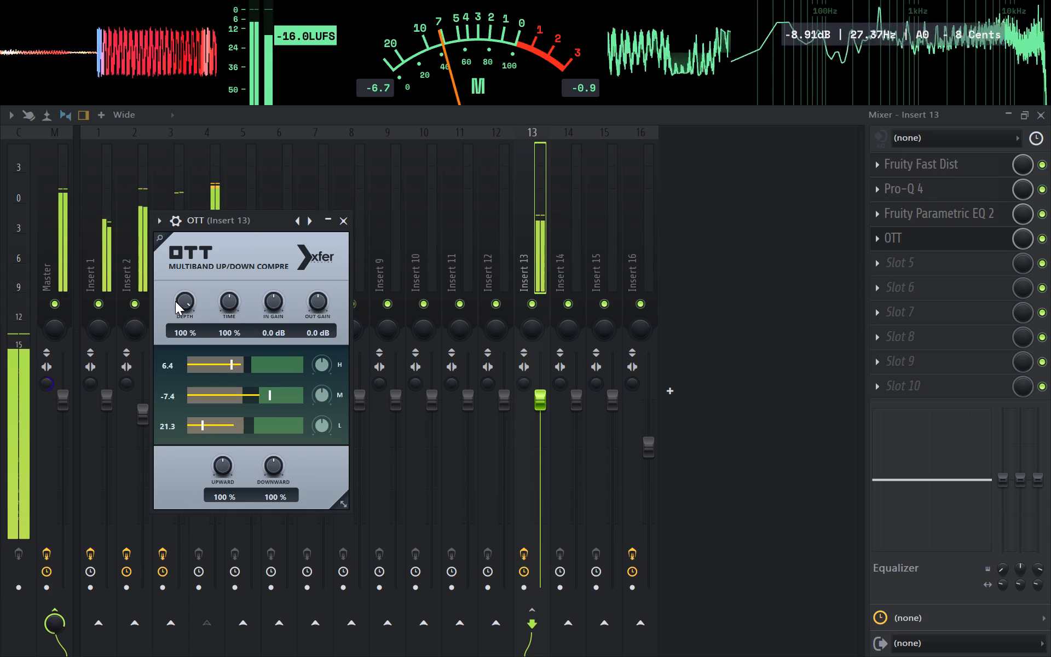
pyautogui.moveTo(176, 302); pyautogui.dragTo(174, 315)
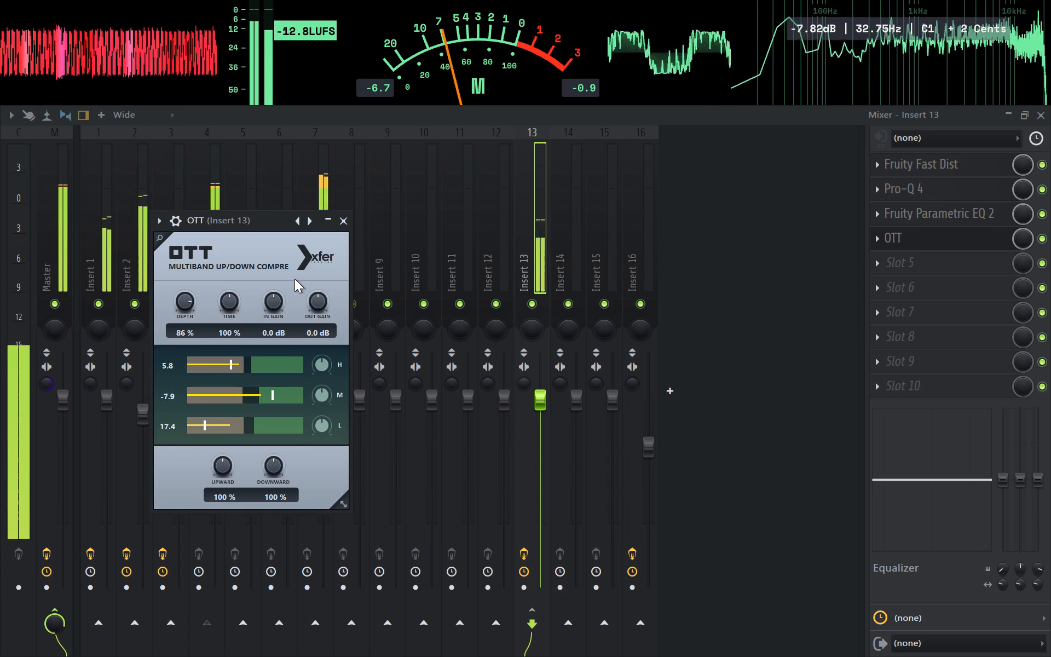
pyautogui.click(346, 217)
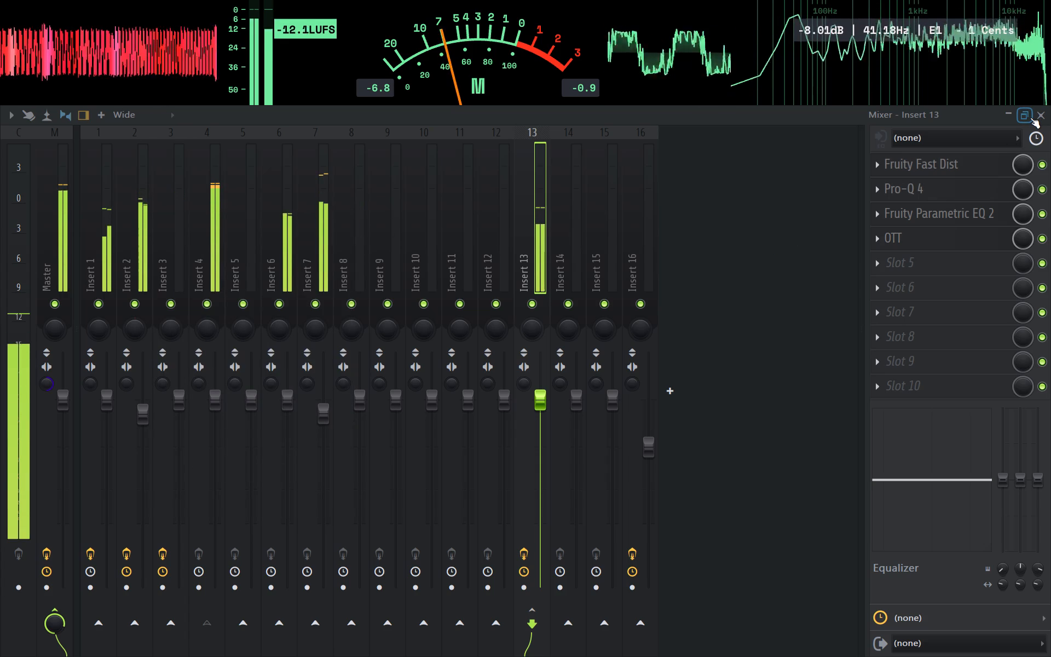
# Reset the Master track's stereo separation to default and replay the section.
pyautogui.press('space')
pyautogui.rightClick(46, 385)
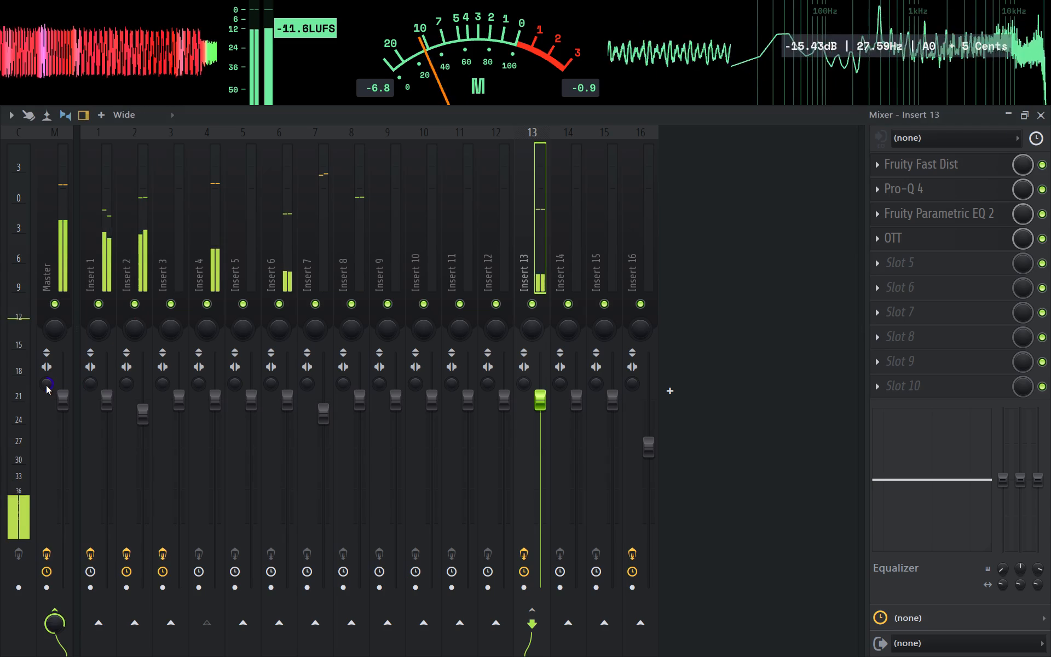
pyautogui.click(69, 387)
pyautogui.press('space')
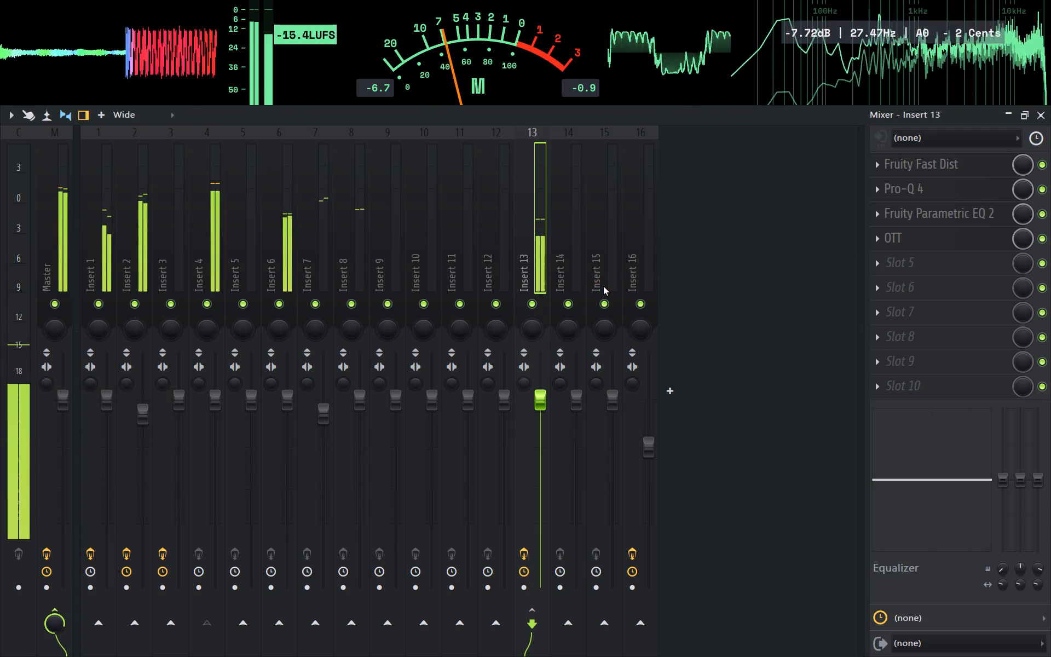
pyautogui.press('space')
# Clear Insert 13's effects and settings by loading the ClearState mixer track state.
pyautogui.rightClick(530, 266)
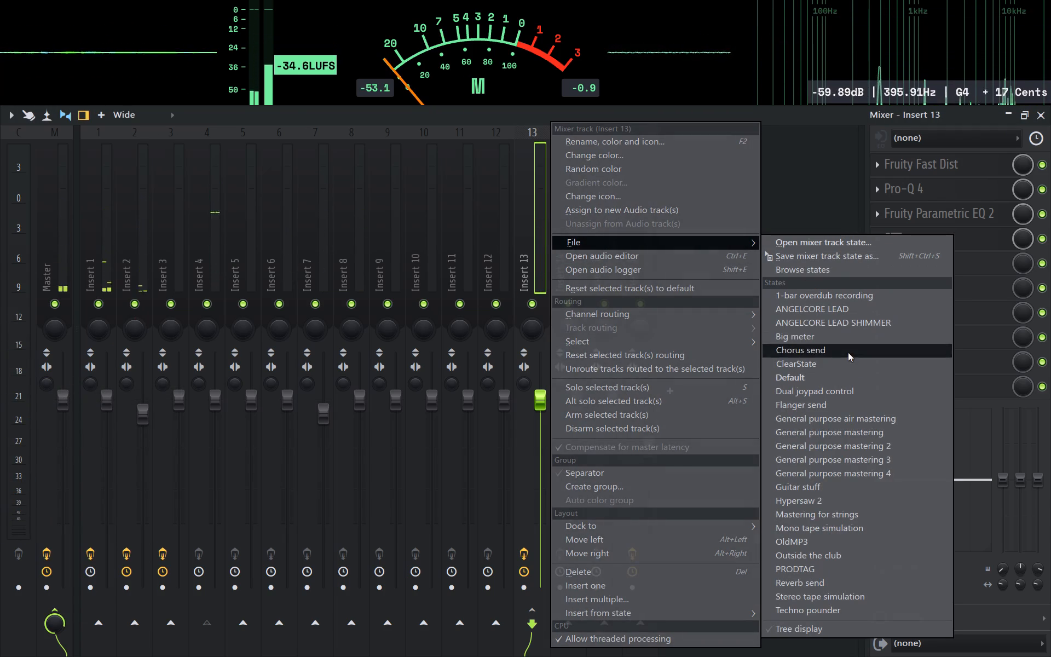
pyautogui.click(838, 361)
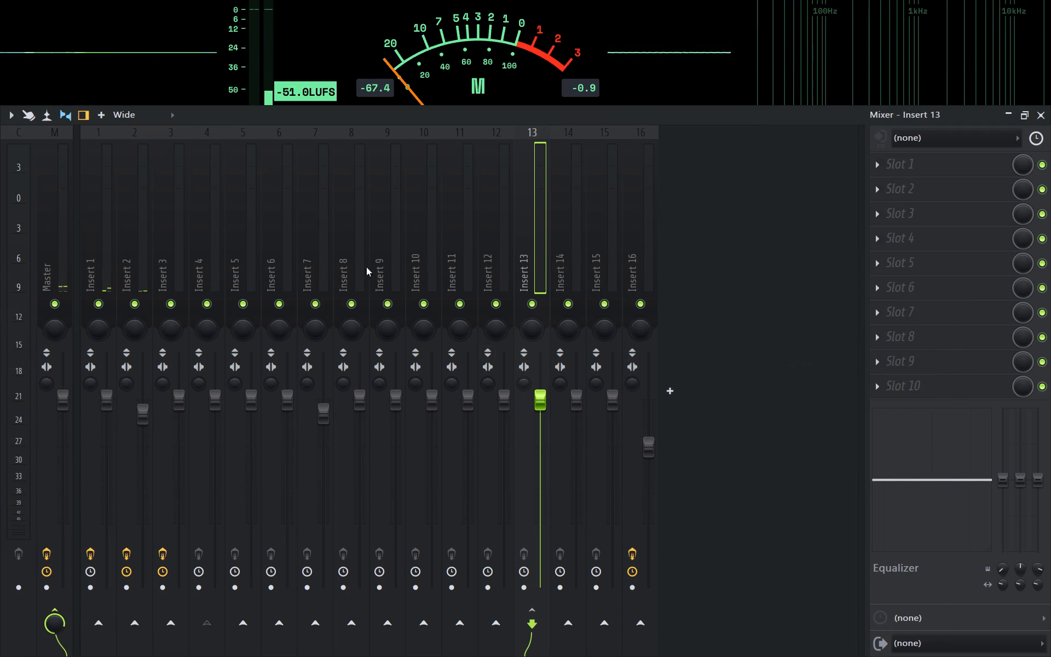
# Remove the send from Insert 4 to Insert 13 and replay the section.
pyautogui.press('space')
pyautogui.press('space')
pyautogui.click(214, 251)
pyautogui.press('space')
pyautogui.press('space')
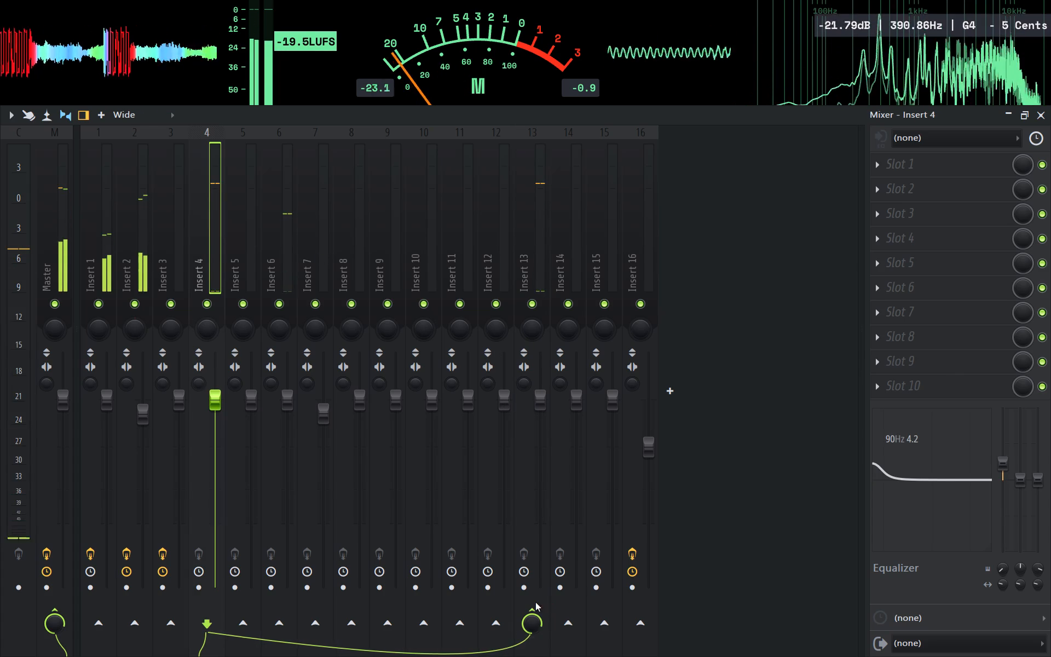
pyautogui.click(534, 604)
pyautogui.press('space')
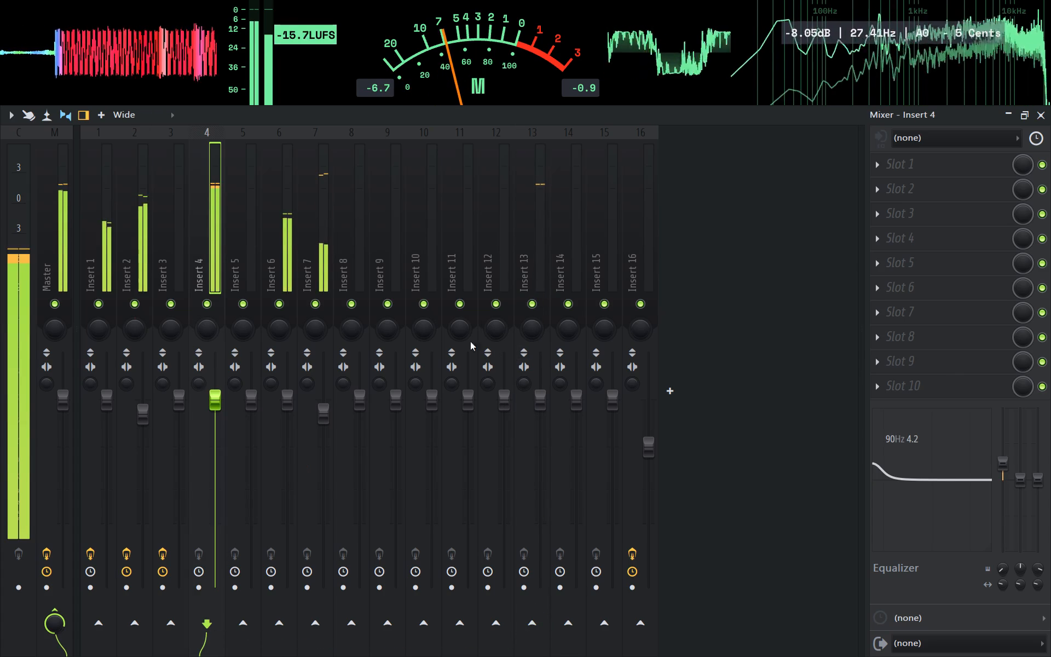
# Close the mixer and save the project.
pyautogui.click(1040, 116)
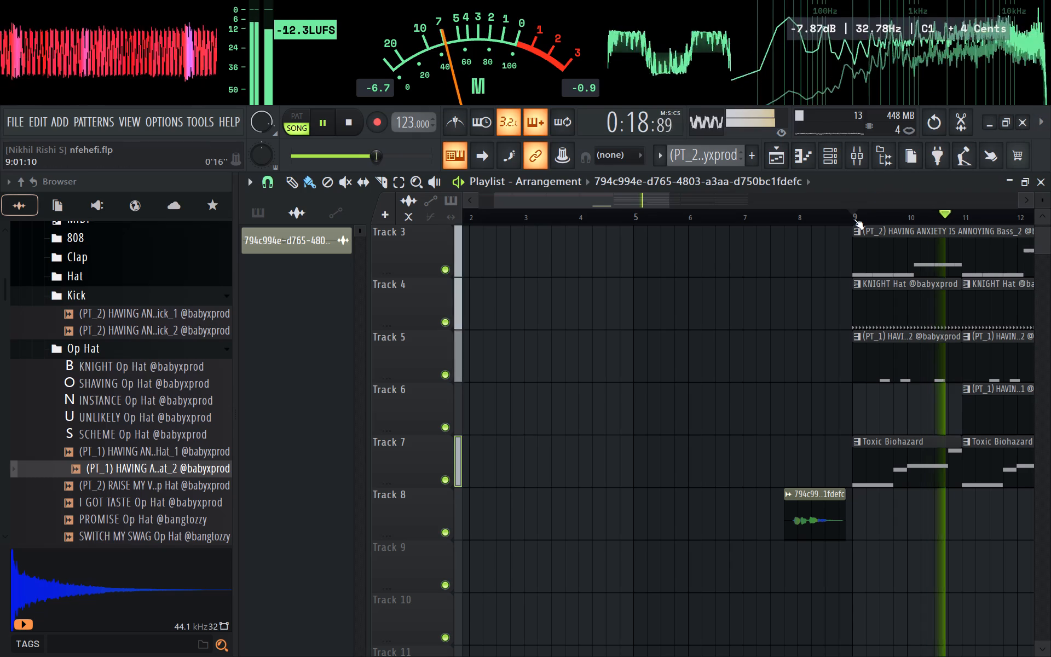
pyautogui.hotkey('ctrl', 's')
# Replay the transition before bar 9 and open the channel settings of the Track 8 audio clip.
pyautogui.press('space')
pyautogui.click(768, 220)
pyautogui.press('space')
pyautogui.keyDown('ctrl'); pyautogui.scroll(4, 806, 335); pyautogui.keyUp('ctrl')
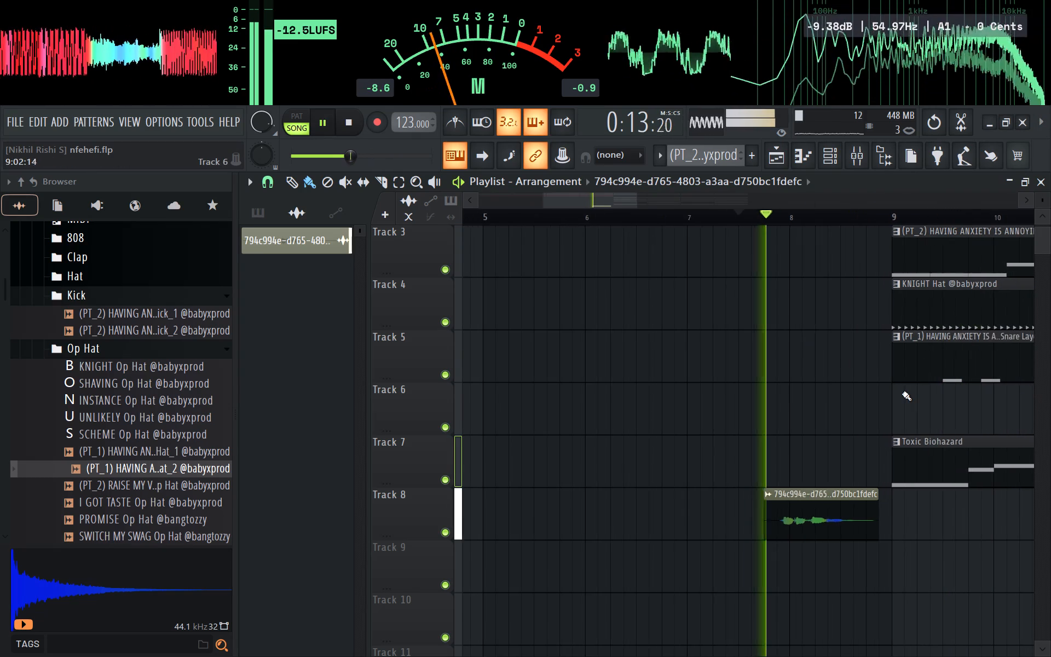
pyautogui.keyDown('ctrl'); pyautogui.scroll(2, 902, 393); pyautogui.keyUp('ctrl')
pyautogui.doubleClick(822, 534)
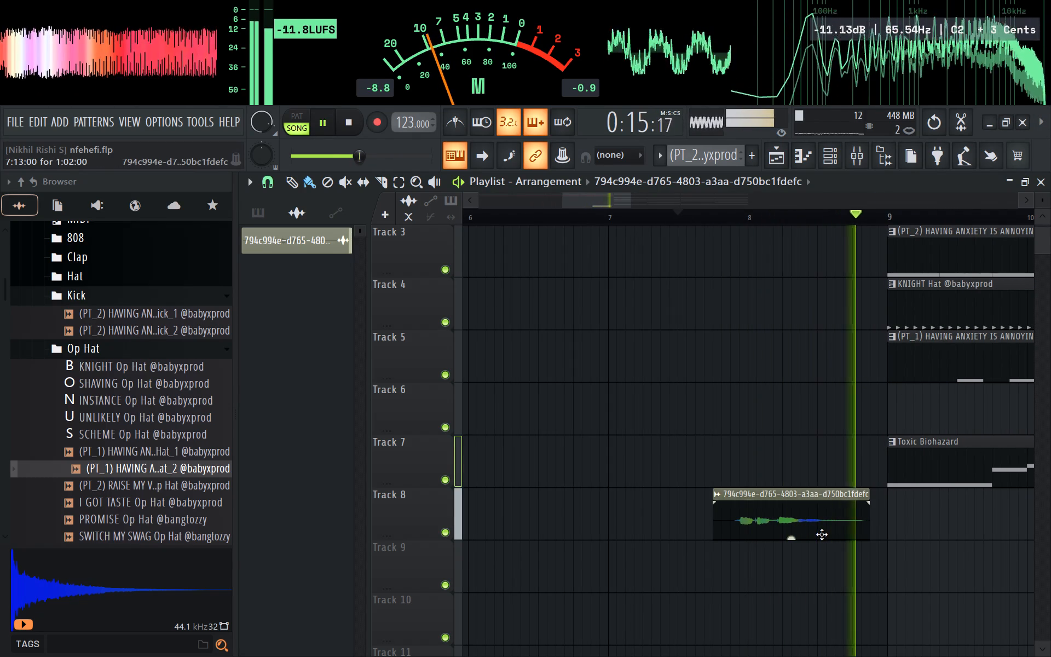
# Lower the Insert 16 mixer fader for the Track 8 audio clip, replay the transition, and close its settings.
pyautogui.click(854, 154)
pyautogui.press('space')
pyautogui.press('space')
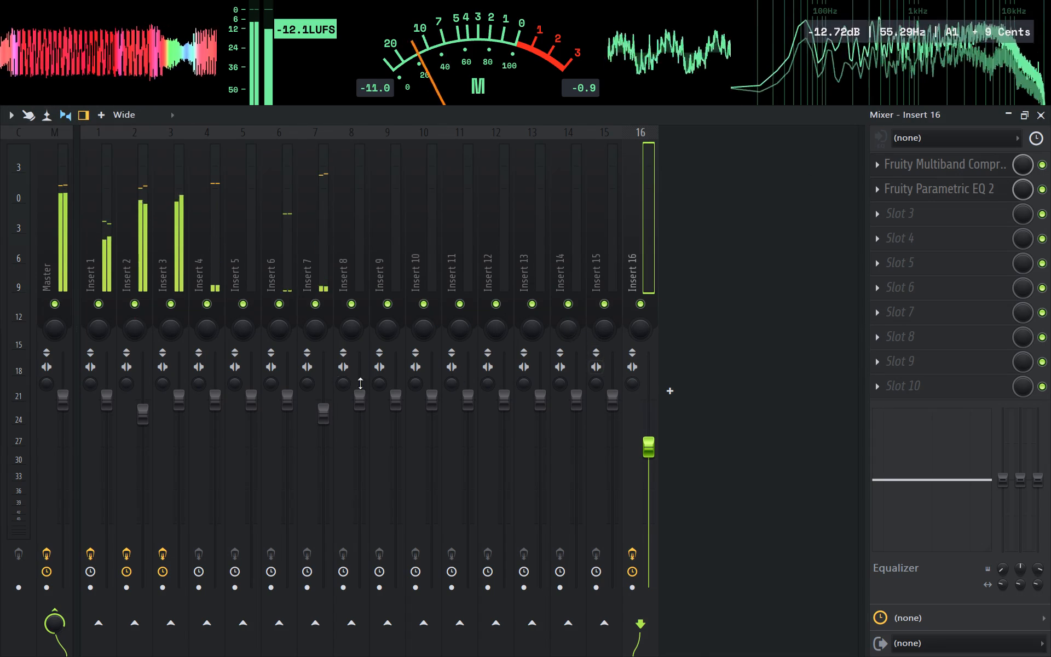
pyautogui.press('space')
pyautogui.press('space')
pyautogui.moveTo(638, 442); pyautogui.dragTo(639, 442)
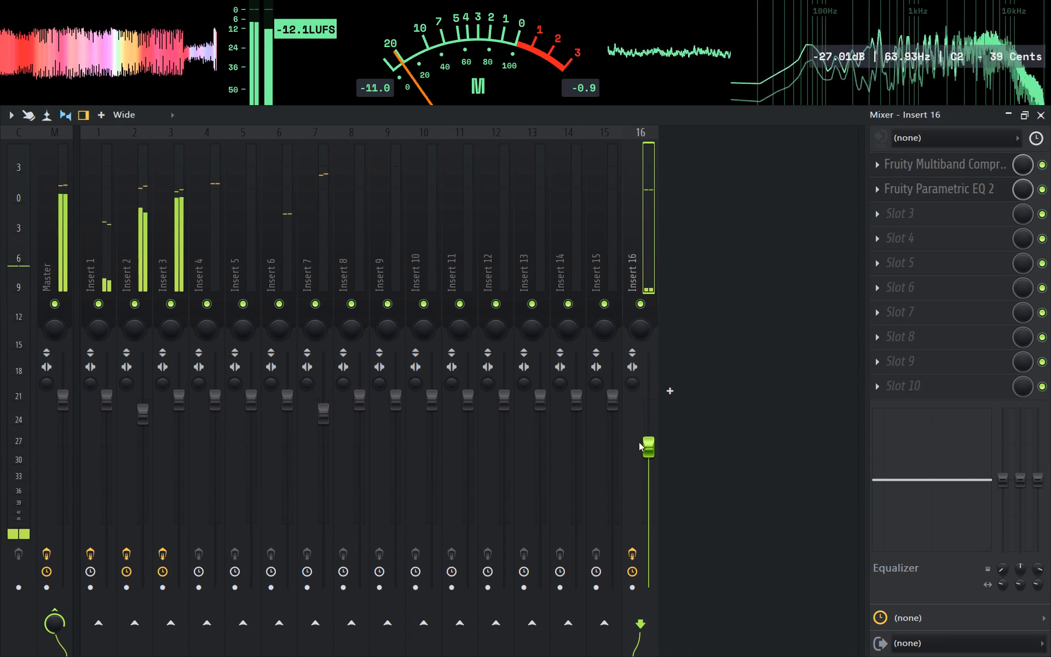
pyautogui.moveTo(639, 442); pyautogui.dragTo(639, 450)
pyautogui.moveTo(644, 451); pyautogui.dragTo(641, 471)
pyautogui.click(1042, 123)
pyautogui.press('space')
pyautogui.press('space')
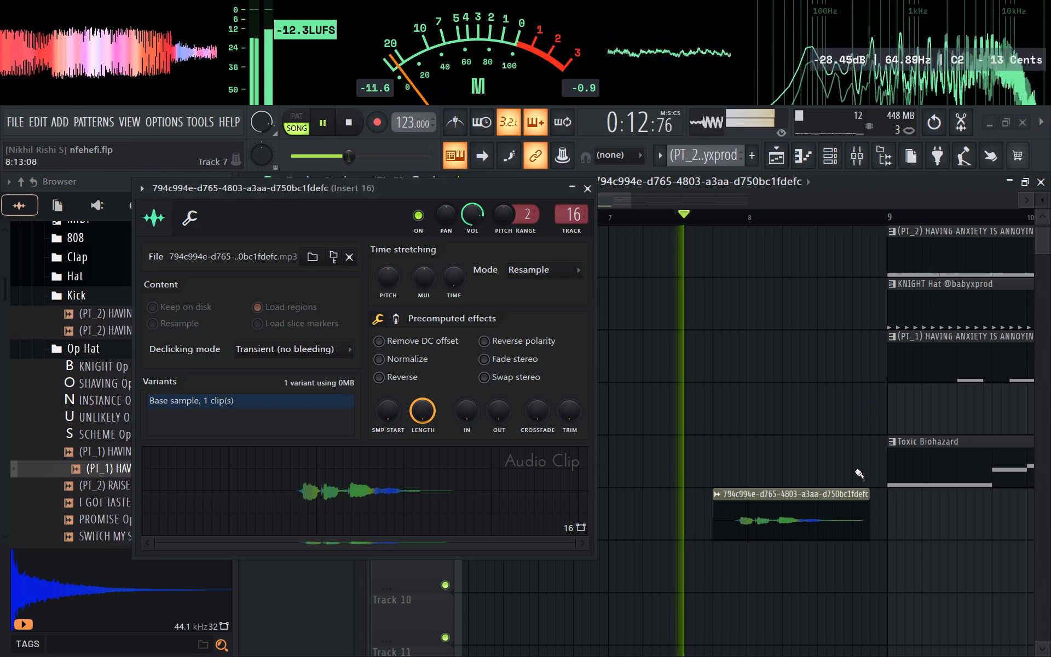
pyautogui.click(590, 193)
# Turn on playlist auto-scrolling and play the arrangement from the start into bar 13 to check it.
pyautogui.keyDown('ctrl'); pyautogui.scroll(-3, 677, 341); pyautogui.keyUp('ctrl')
pyautogui.keyDown('ctrl'); pyautogui.scroll(3, 730, 413); pyautogui.keyUp('ctrl')
pyautogui.keyDown('ctrl'); pyautogui.scroll(-8, 802, 453); pyautogui.keyUp('ctrl')
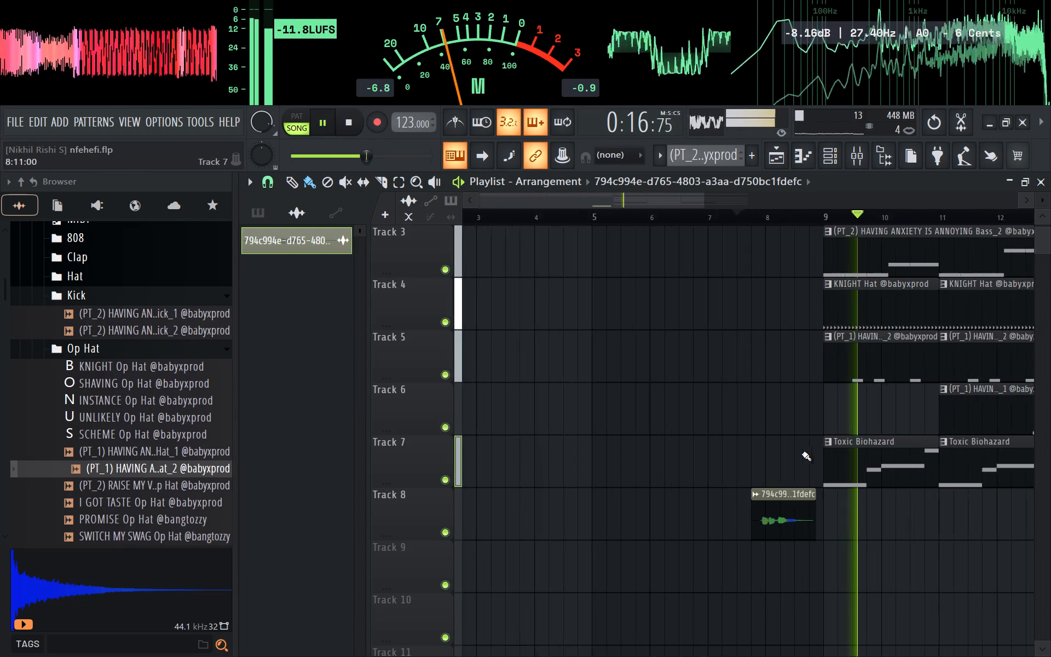
pyautogui.keyDown('ctrl'); pyautogui.scroll(7, 701, 469); pyautogui.keyUp('ctrl')
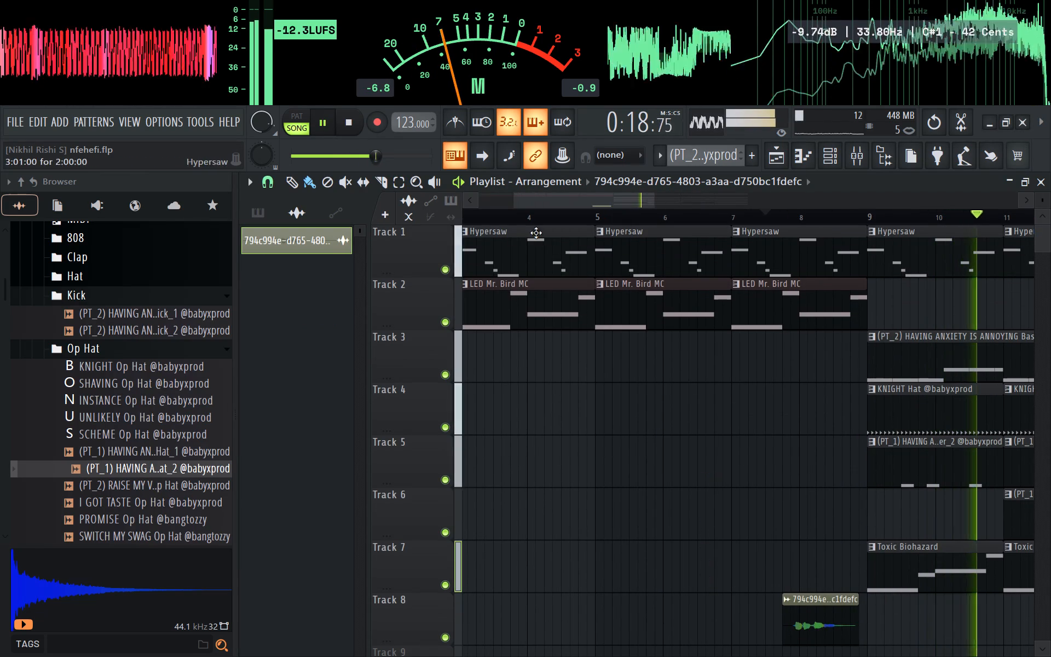
pyautogui.press('space')
pyautogui.click(480, 148)
pyautogui.click(500, 223)
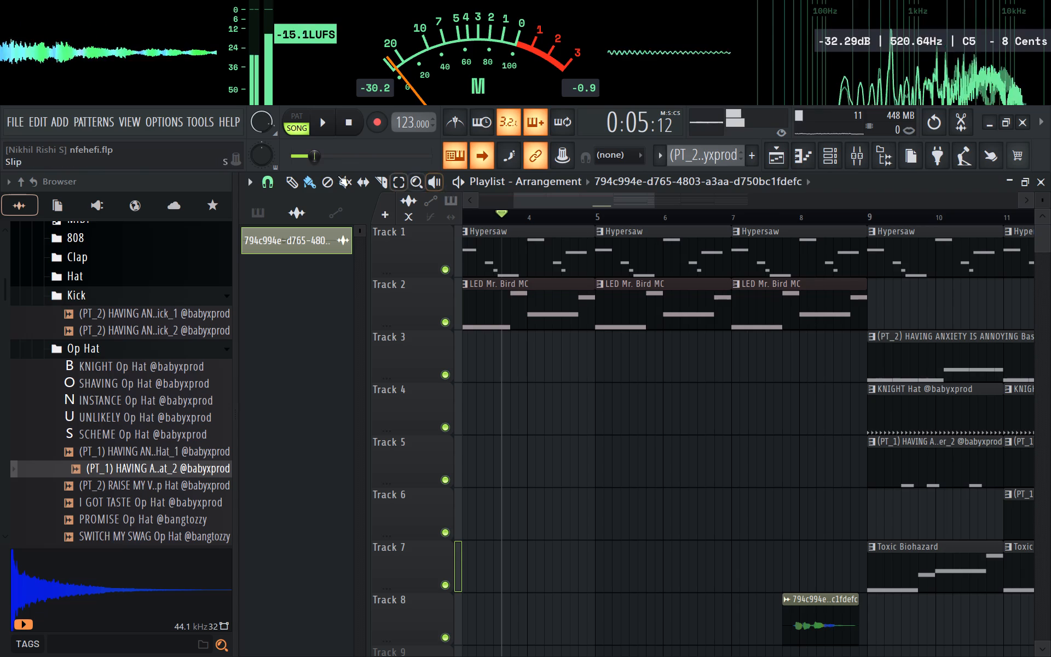
pyautogui.moveTo(317, 162); pyautogui.dragTo(117, 182)
pyautogui.keyDown('ctrl'); pyautogui.scroll(5, 494, 328); pyautogui.keyUp('ctrl')
pyautogui.hotkey('ctrl', 'space')
pyautogui.keyDown('ctrl'); pyautogui.scroll(9, 478, 334); pyautogui.keyUp('ctrl')
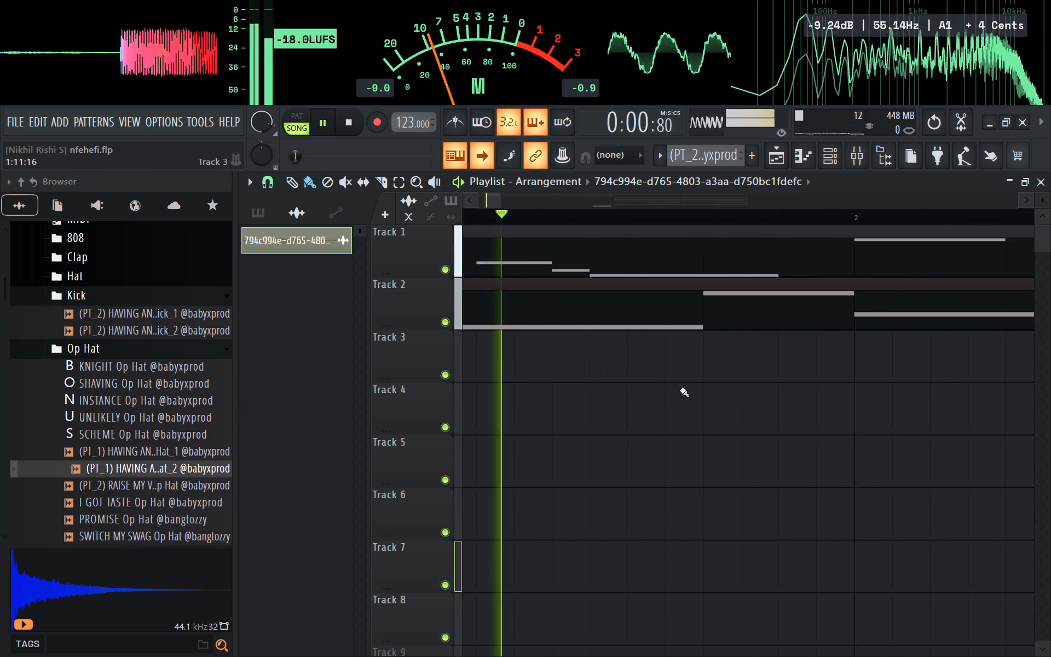
pyautogui.click(898, 187)
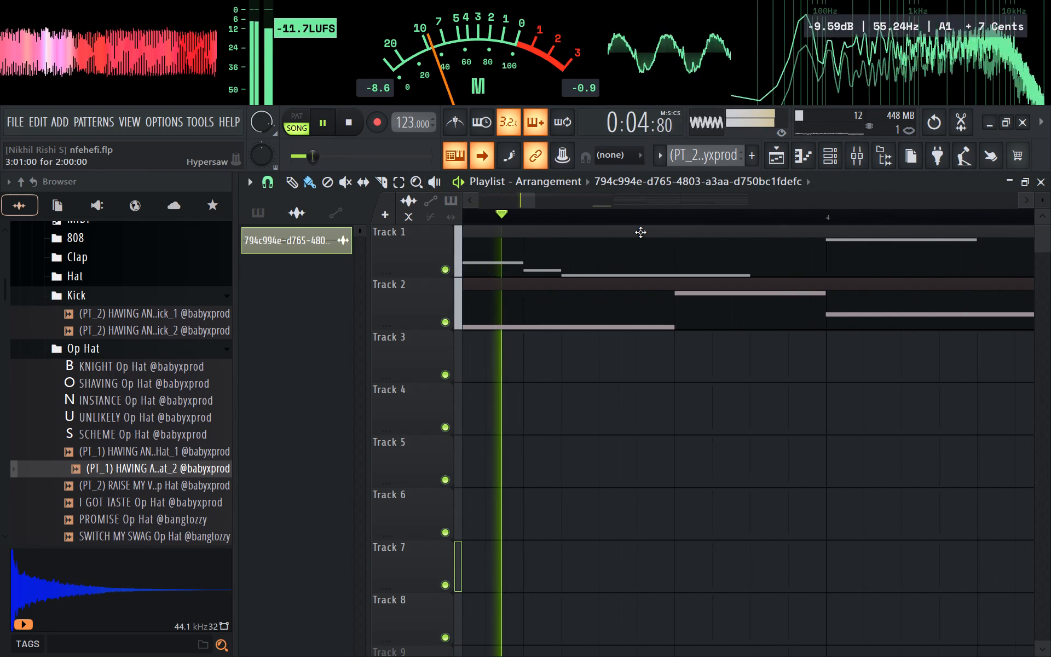
pyautogui.keyDown('ctrl'); pyautogui.scroll(-2, 702, 406); pyautogui.keyUp('ctrl')
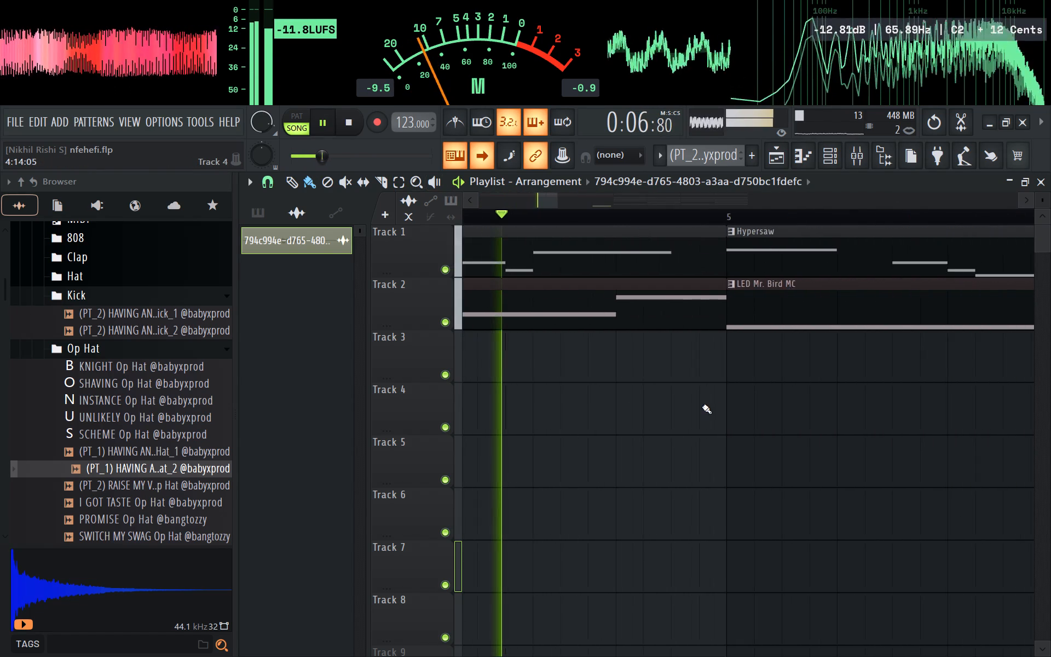
pyautogui.keyDown('ctrl'); pyautogui.scroll(2, 702, 406); pyautogui.keyUp('ctrl')
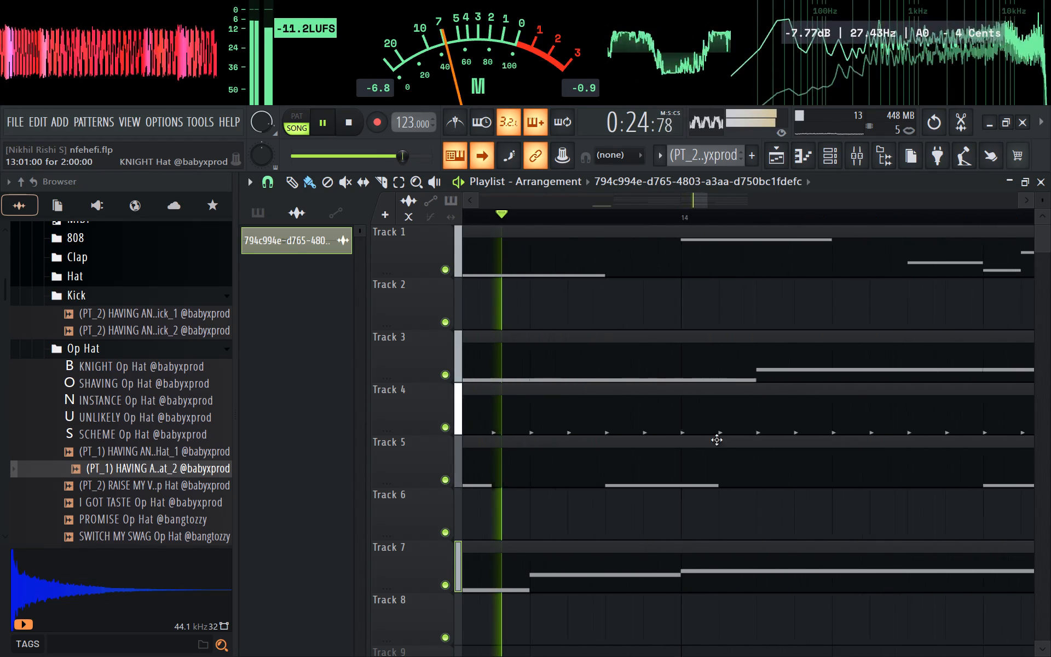
pyautogui.press('space')
# Add a short C5 note at 2:03:00 in the Snare Layer_2 pattern's piano roll while the drop plays.
pyautogui.keyDown('ctrl'); pyautogui.scroll(-20, 765, 441); pyautogui.keyUp('ctrl')
pyautogui.keyDown('ctrl'); pyautogui.scroll(-13, 765, 441); pyautogui.keyUp('ctrl')
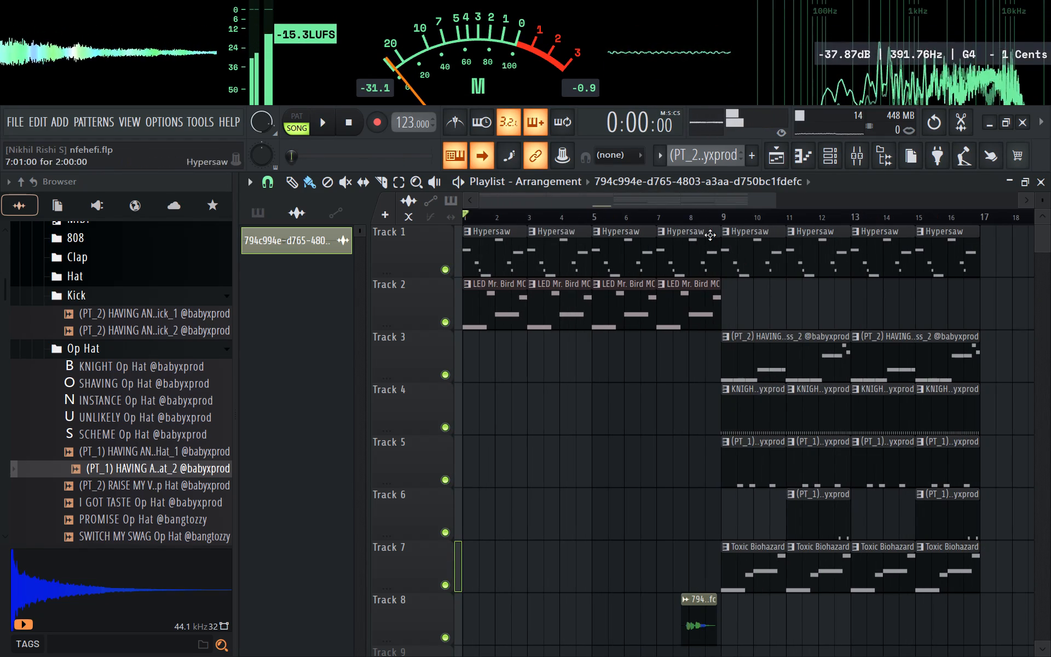
pyautogui.click(702, 216)
pyautogui.press('space')
pyautogui.doubleClick(742, 454)
pyautogui.scroll(-3, 277, 399)
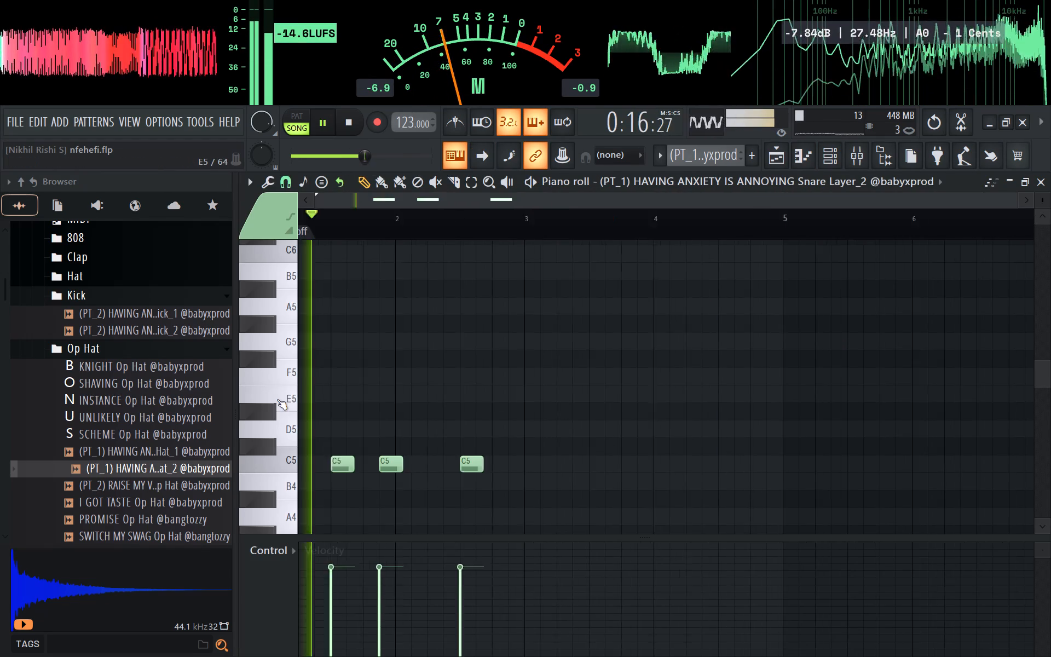
pyautogui.keyDown('ctrl'); pyautogui.scroll(3, 305, 417); pyautogui.keyUp('ctrl')
pyautogui.click(519, 462)
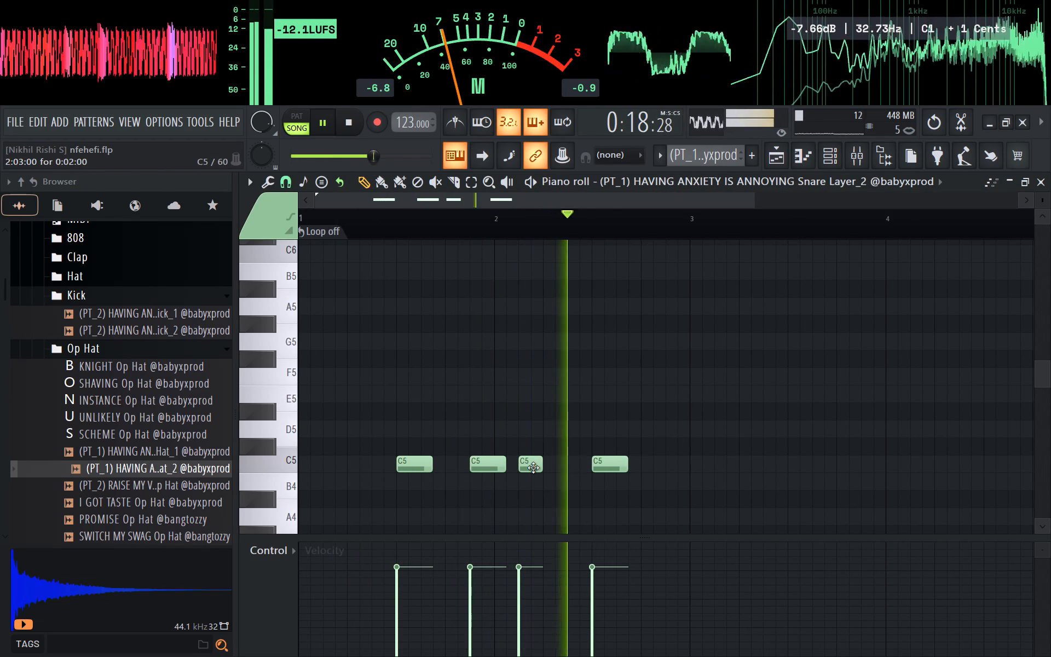
pyautogui.press('x')
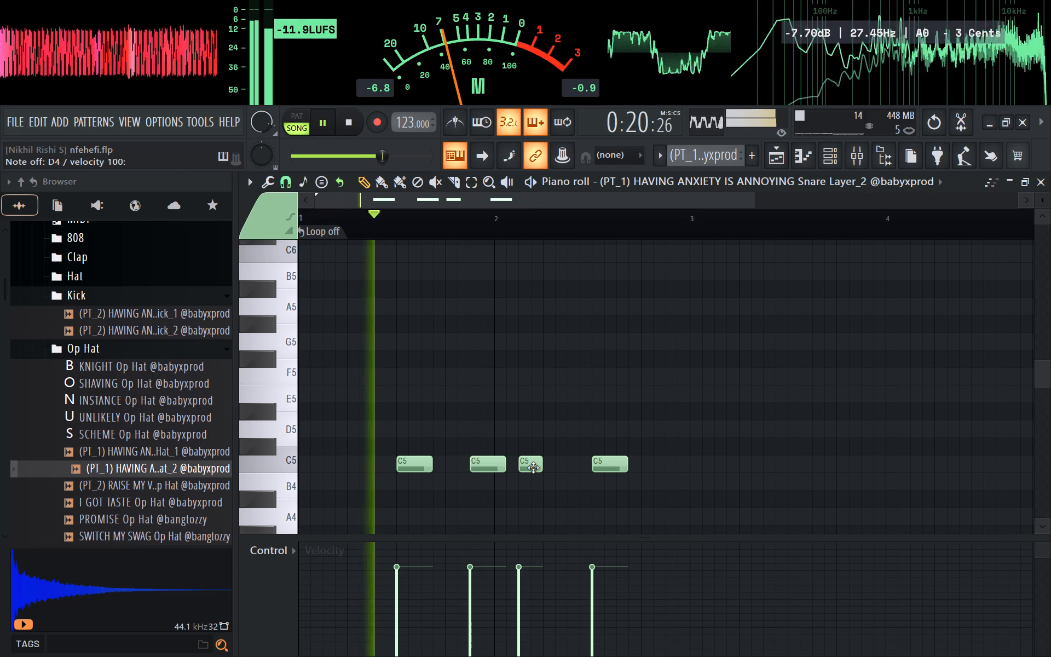
# Lower the velocity of the added C5 snare note at 2:03:00 and close the piano roll.
pyautogui.keyDown('alt'); pyautogui.scroll(-4, 533, 468); pyautogui.keyUp('alt')
pyautogui.keyDown('alt'); pyautogui.scroll(1, 533, 468); pyautogui.keyUp('alt')
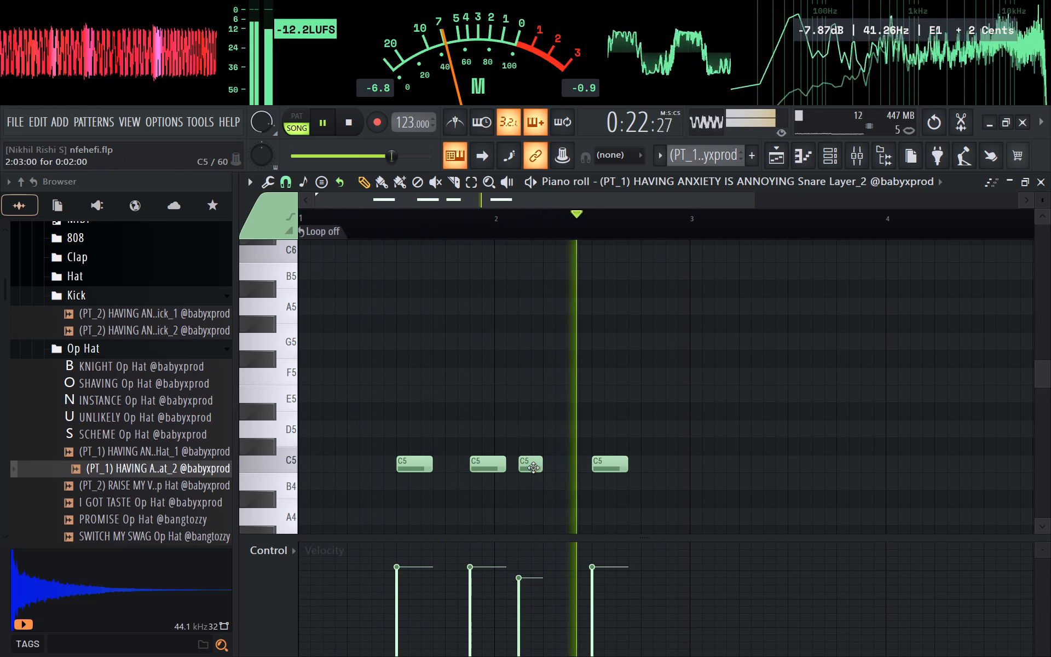
pyautogui.keyDown('alt'); pyautogui.scroll(-1, 533, 468); pyautogui.keyUp('alt')
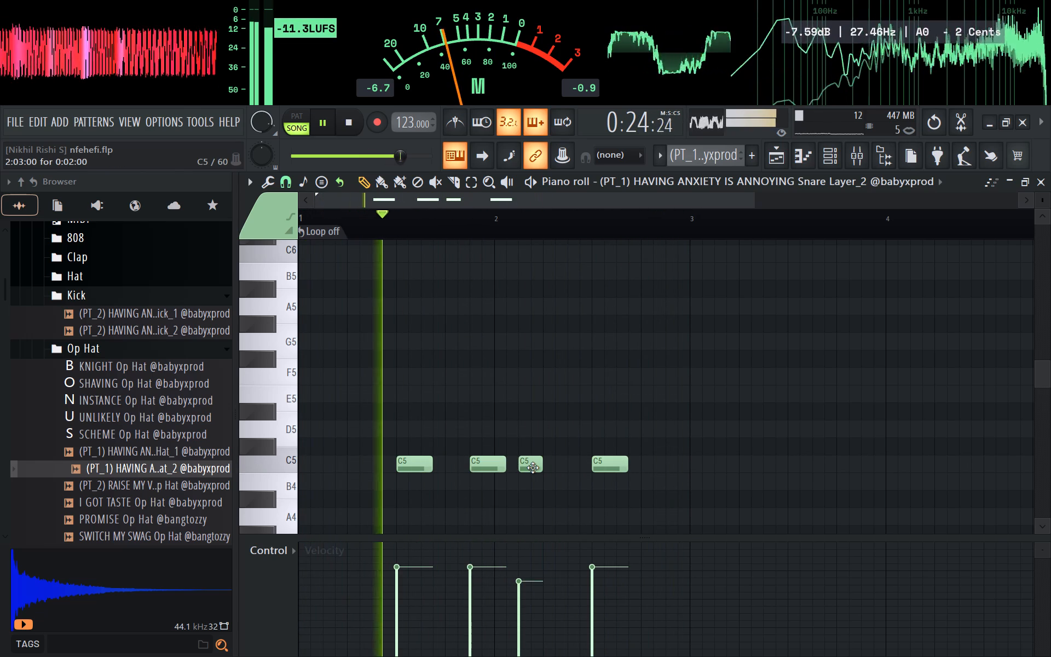
pyautogui.keyDown('alt'); pyautogui.scroll(-2, 533, 468); pyautogui.keyUp('alt')
pyautogui.keyDown('alt'); pyautogui.scroll(1, 533, 468); pyautogui.keyUp('alt')
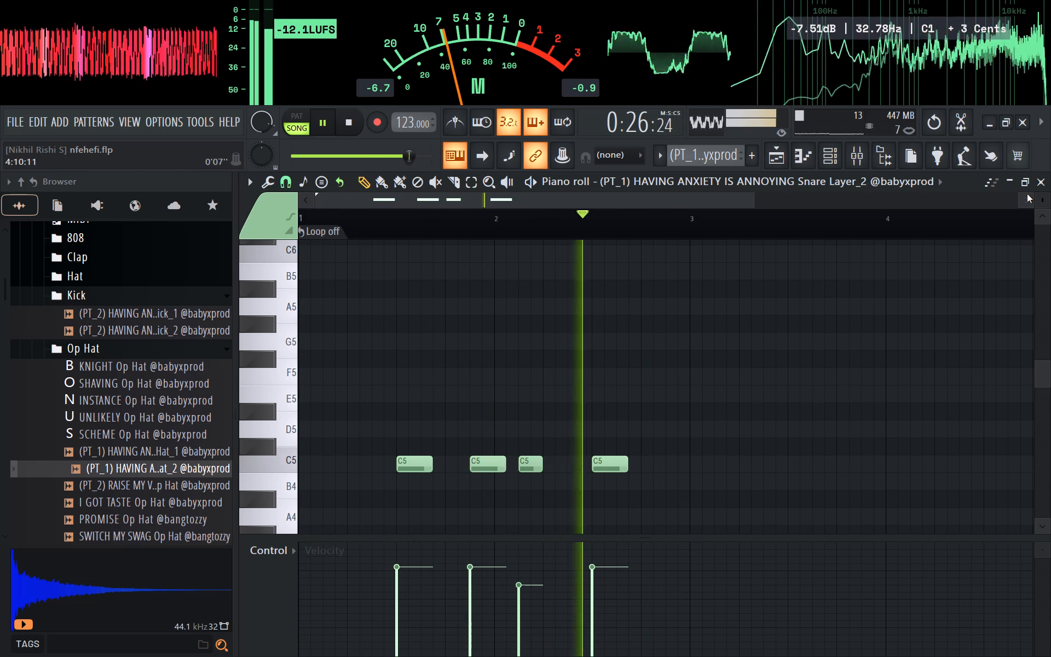
pyautogui.click(1035, 180)
# Examine the arrangement's clips from bar 1 to bar 17 while the song keeps playing.
pyautogui.keyDown('ctrl'); pyautogui.scroll(-1, 870, 388); pyautogui.keyUp('ctrl')
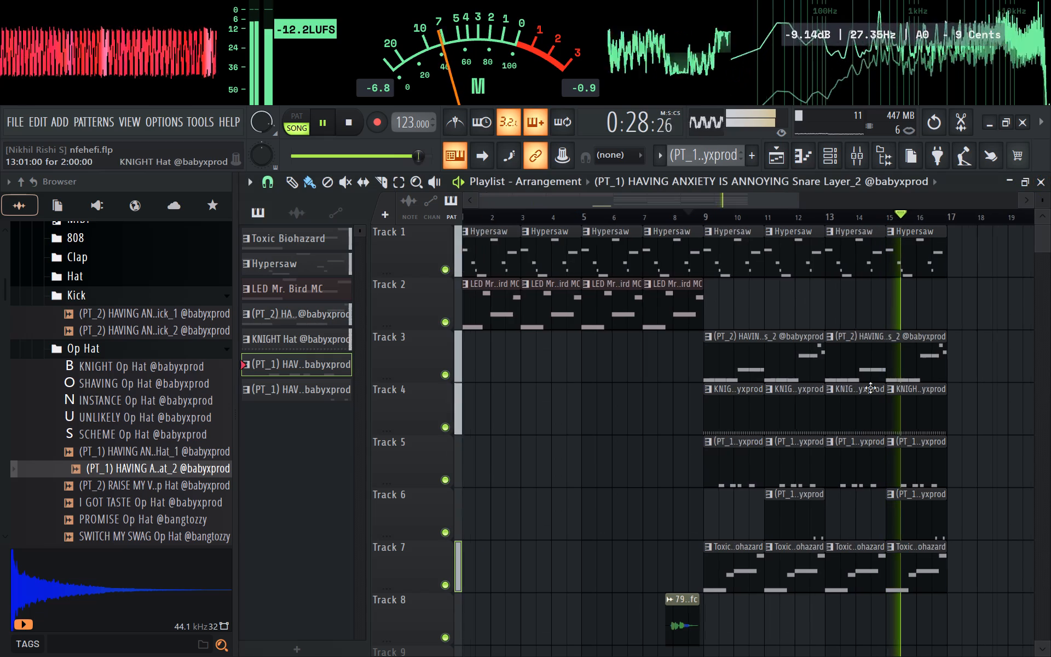
pyautogui.keyDown('ctrl'); pyautogui.scroll(6, 870, 388); pyautogui.keyUp('ctrl')
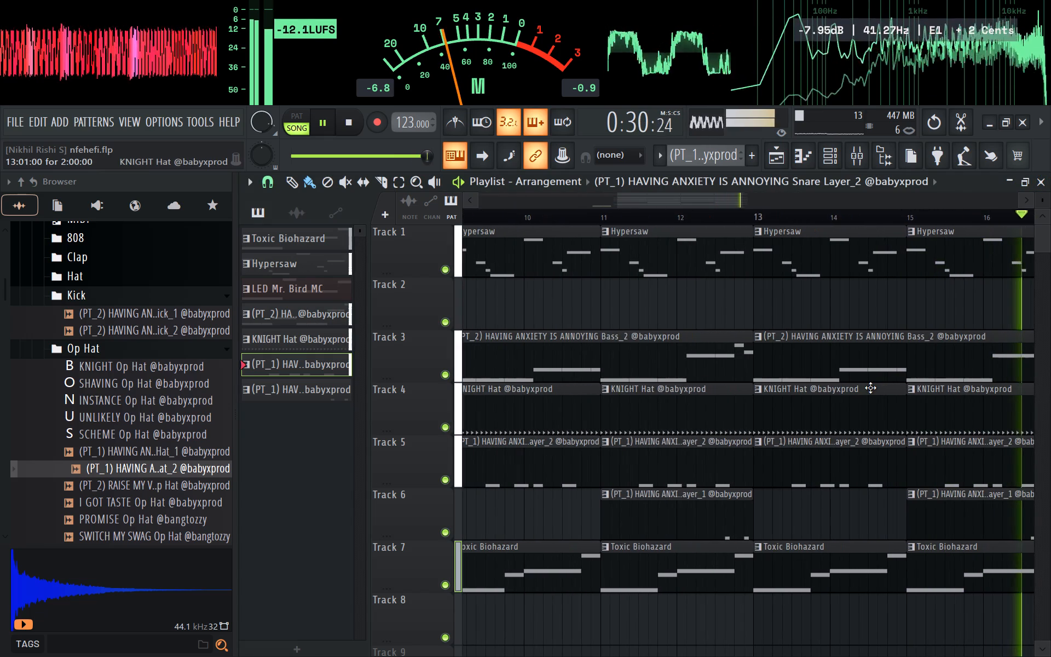
pyautogui.keyDown('ctrl'); pyautogui.scroll(-1, 870, 388); pyautogui.keyUp('ctrl')
pyautogui.keyDown('ctrl'); pyautogui.scroll(1, 870, 388); pyautogui.keyUp('ctrl')
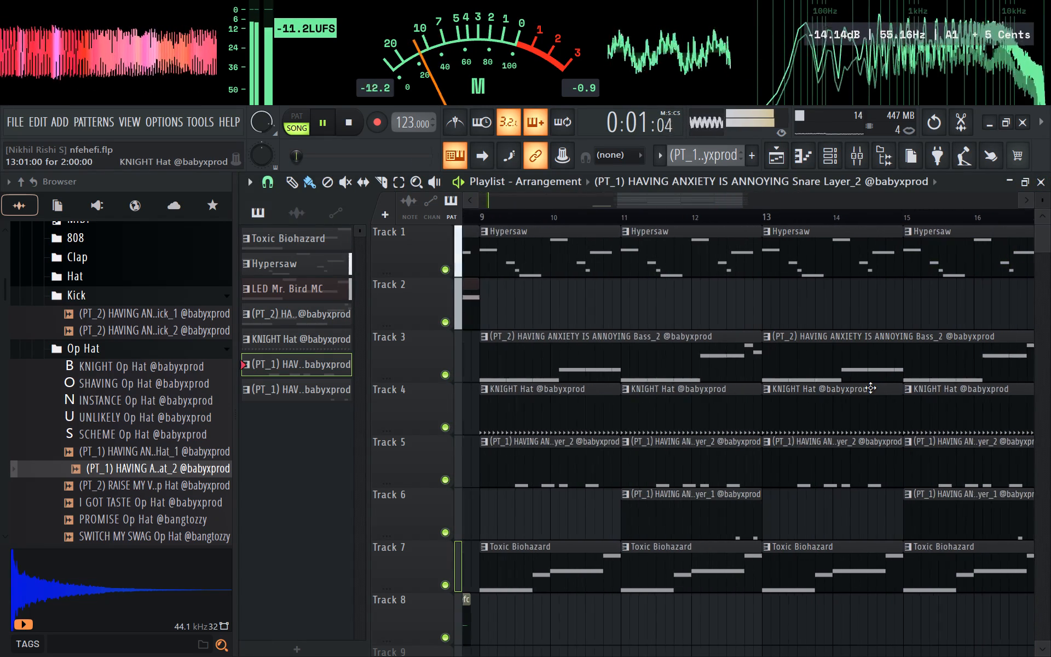
pyautogui.keyDown('ctrl'); pyautogui.scroll(-7, 870, 388); pyautogui.keyUp('ctrl')
pyautogui.scroll(-2, 870, 388)
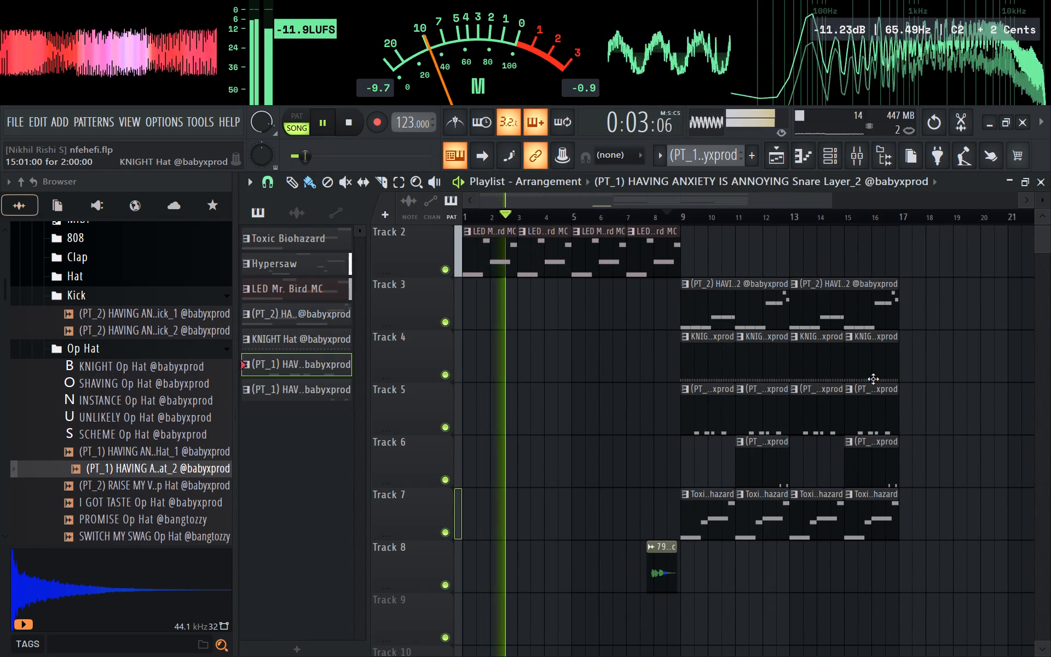
# Save the project and stop playback.
pyautogui.hotkey('ctrl', 's')
pyautogui.scroll(1, 579, 495)
pyautogui.press('space')
# Un-maximise the FL Studio window, shift it so the playlist fills the screen, and stretch it to the screen's edge.
pyautogui.click(1001, 118)
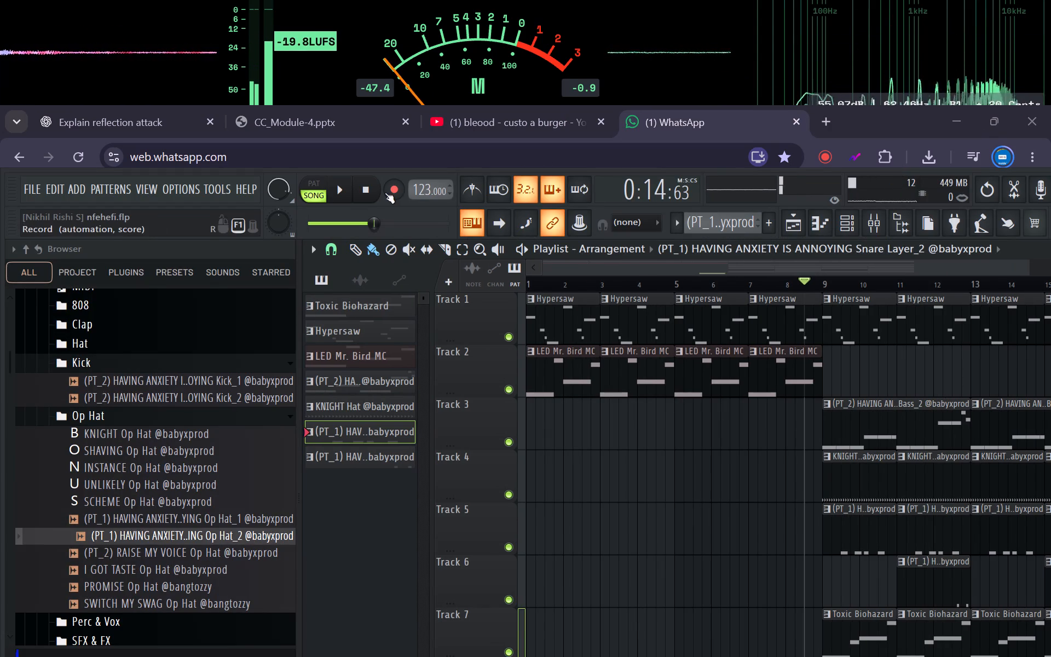
pyautogui.click(385, 170)
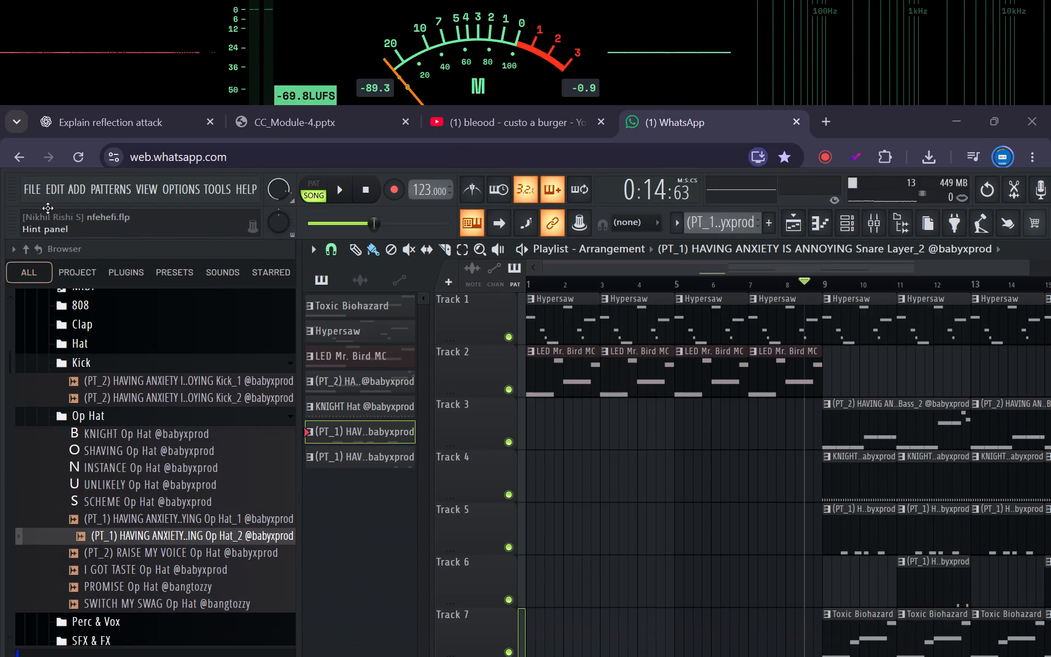
pyautogui.moveTo(14, 193); pyautogui.dragTo(8, 137)
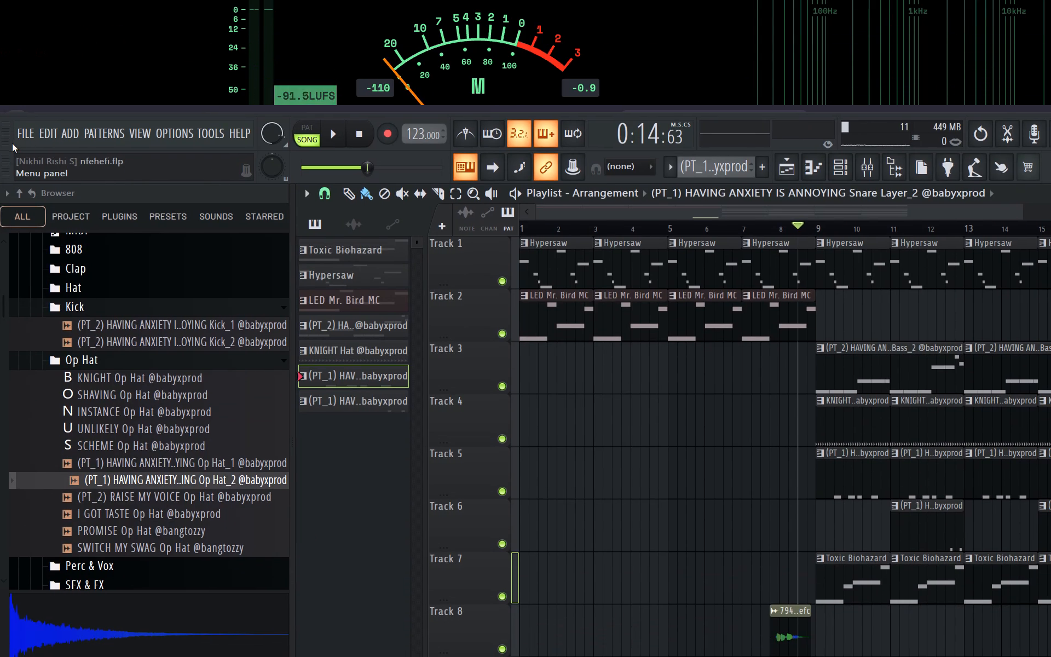
pyautogui.moveTo(9, 147); pyautogui.dragTo(0, 143)
pyautogui.moveTo(1037, 149); pyautogui.dragTo(863, 158)
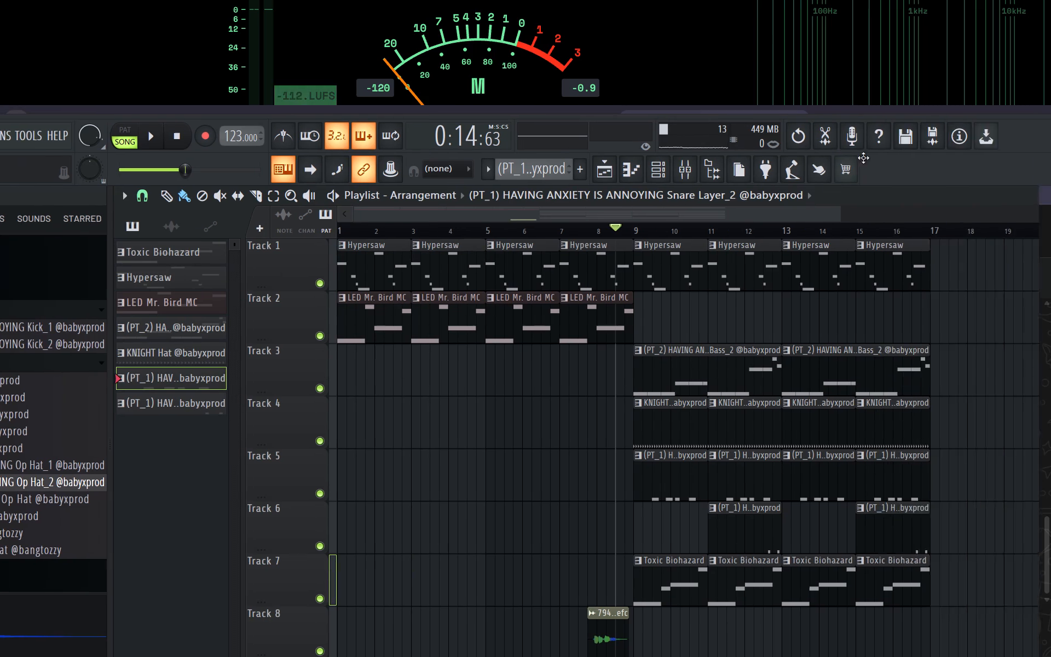
pyautogui.moveTo(863, 158); pyautogui.dragTo(719, 165)
pyautogui.moveTo(871, 137); pyautogui.dragTo(828, 122)
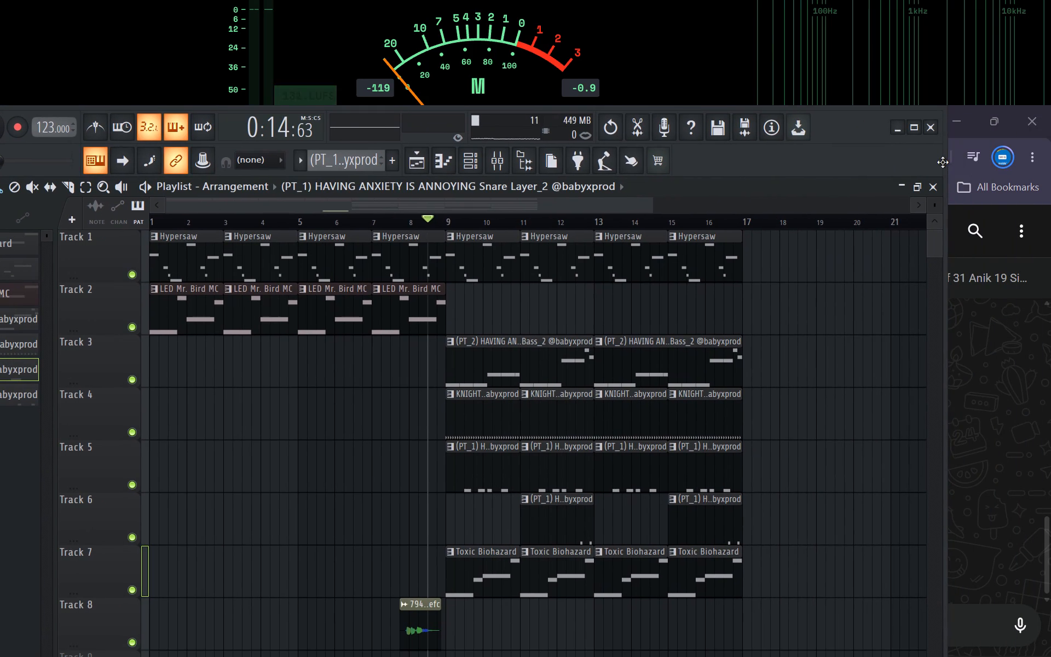
pyautogui.click(943, 162)
pyautogui.moveTo(948, 163); pyautogui.dragTo(1050, 158)
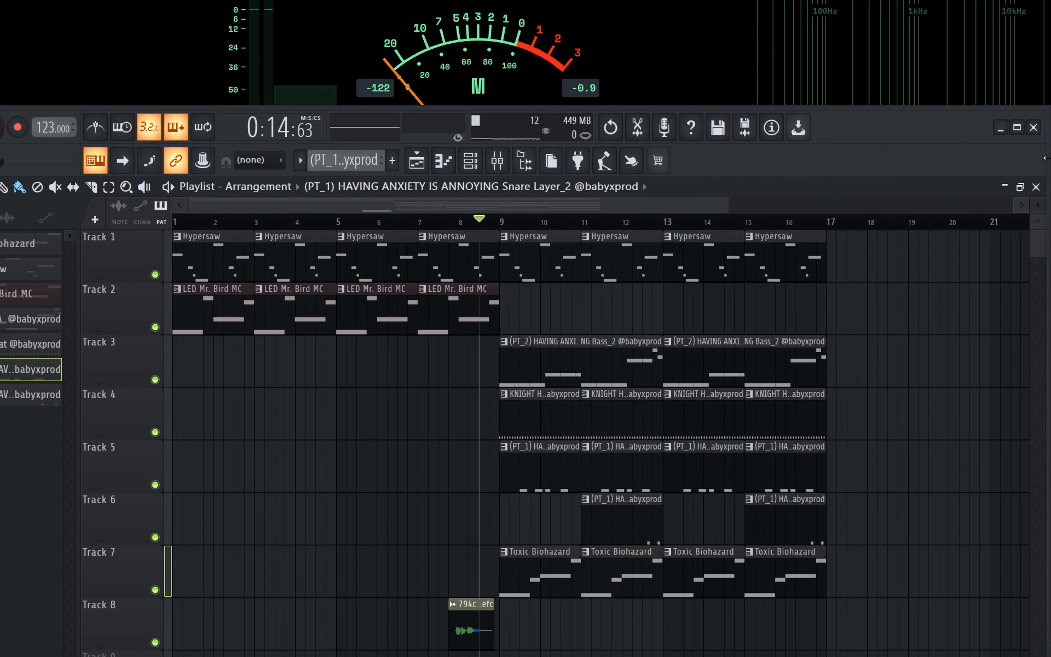
# Search the system for "ob" to open OBS Studio, and return to FL Studio.
pyautogui.write('ob')
pyautogui.press('Return')
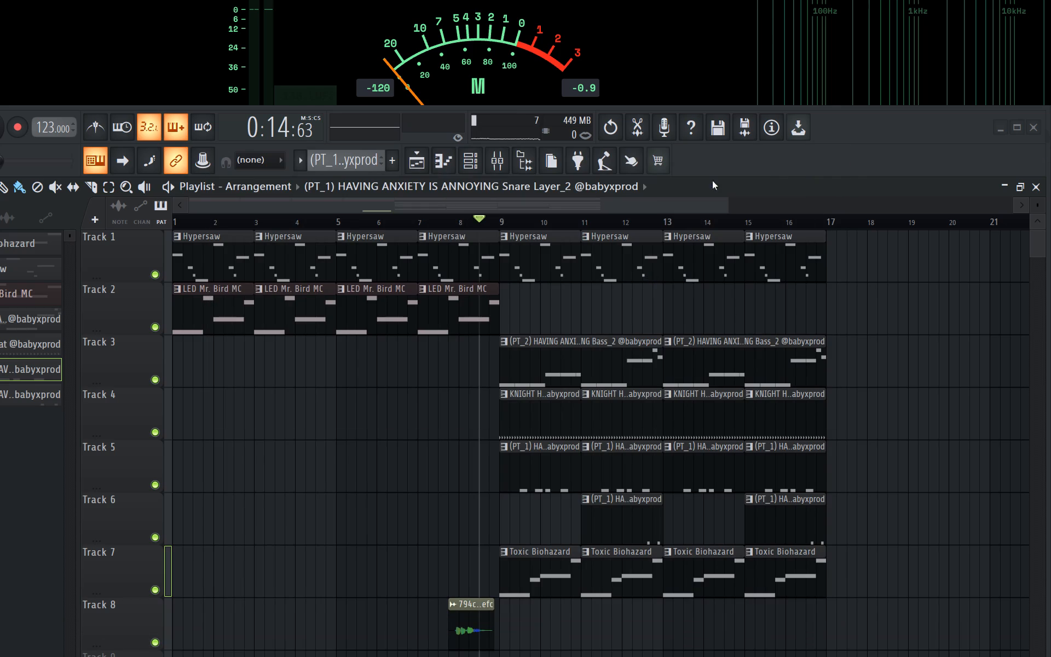
pyautogui.hotkey('alt', 'Tab')
# Rewind the song to the start and play the opening bars with a closer view of the playlist.
pyautogui.moveTo(291, 221); pyautogui.dragTo(63, 237)
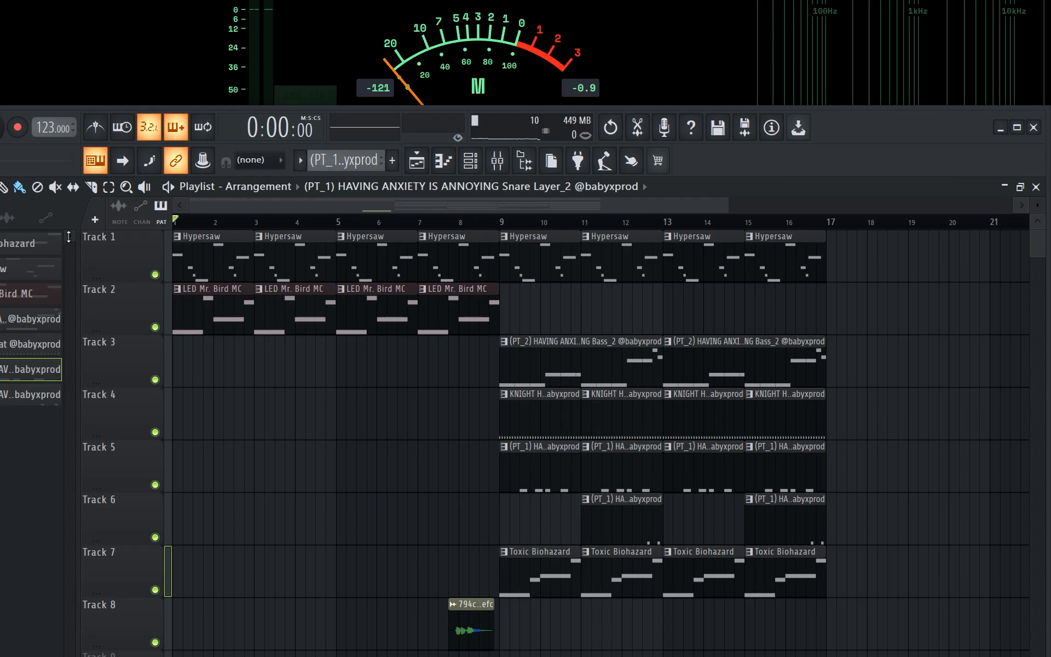
pyautogui.press('space')
pyautogui.keyDown('ctrl'); pyautogui.scroll(12, 132, 335); pyautogui.keyUp('ctrl')
pyautogui.keyDown('ctrl'); pyautogui.scroll(3, 218, 348); pyautogui.keyUp('ctrl')
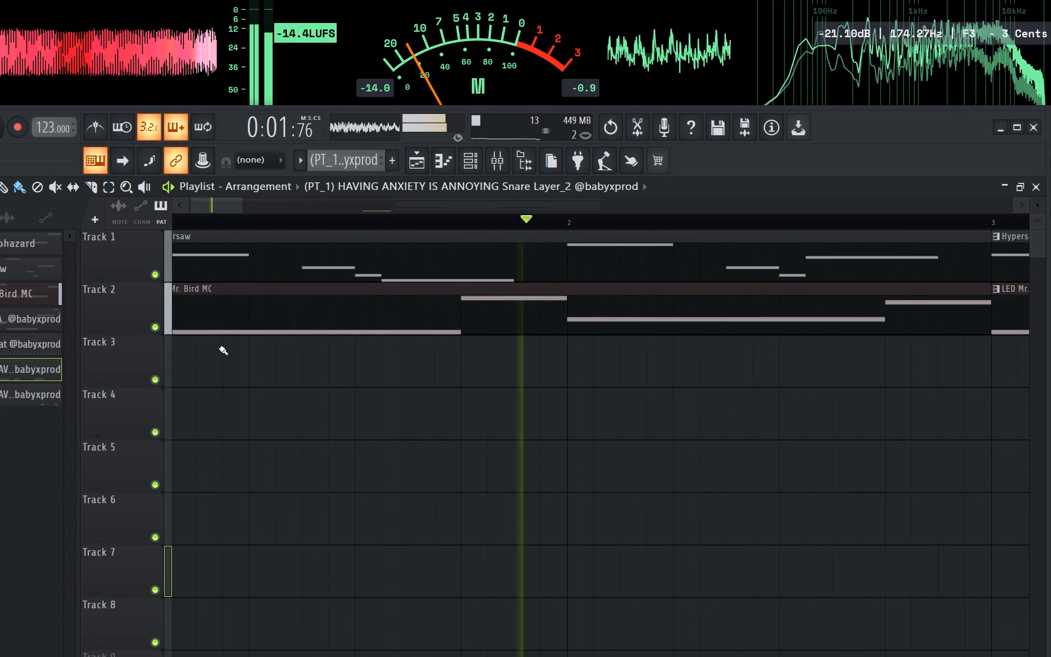
pyautogui.keyDown('ctrl'); pyautogui.scroll(1, 219, 348); pyautogui.keyUp('ctrl')
pyautogui.scroll(1, 219, 348)
pyautogui.keyDown('ctrl'); pyautogui.scroll(1, 219, 348); pyautogui.keyUp('ctrl')
pyautogui.press('space')
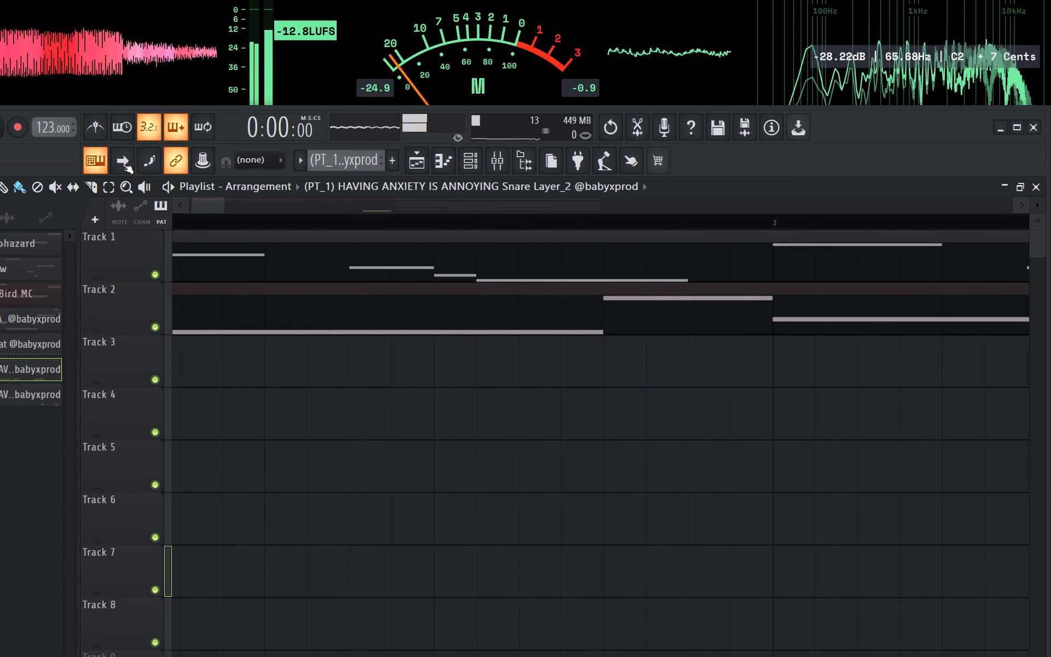
# Turn on playlist auto-scrolling, rewind to the start, and play the arrangement from bar 1.
pyautogui.click(123, 164)
pyautogui.press('space')
pyautogui.keyDown('ctrl'); pyautogui.scroll(-2, 424, 331); pyautogui.keyUp('ctrl')
pyautogui.press('space')
pyautogui.click(429, 226)
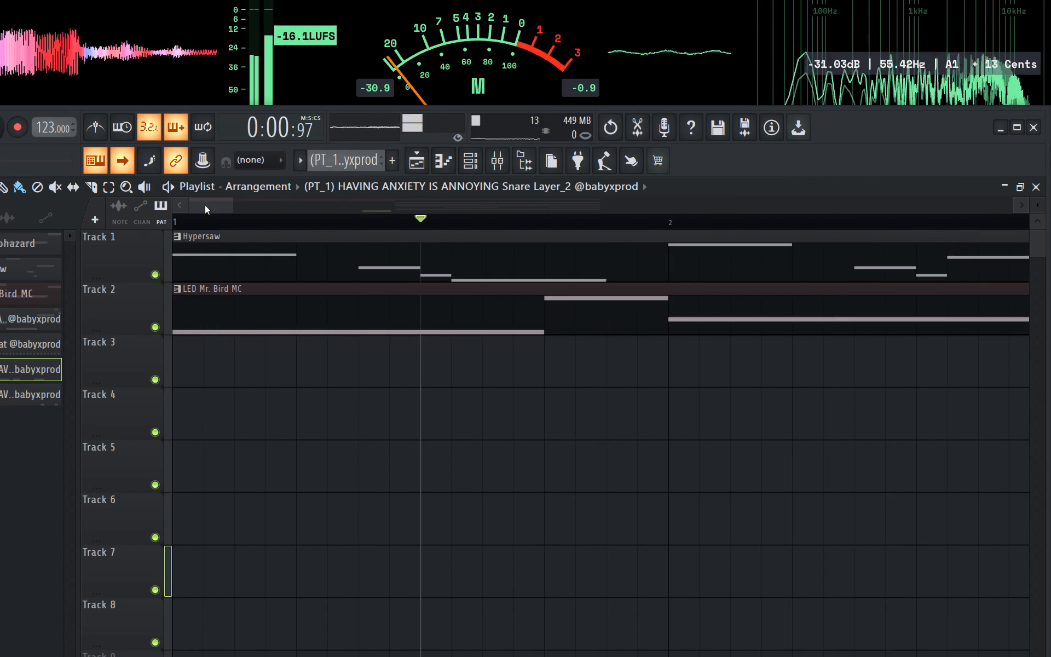
pyautogui.moveTo(41, 161); pyautogui.dragTo(0, 178)
pyautogui.press('space')
pyautogui.press('space')
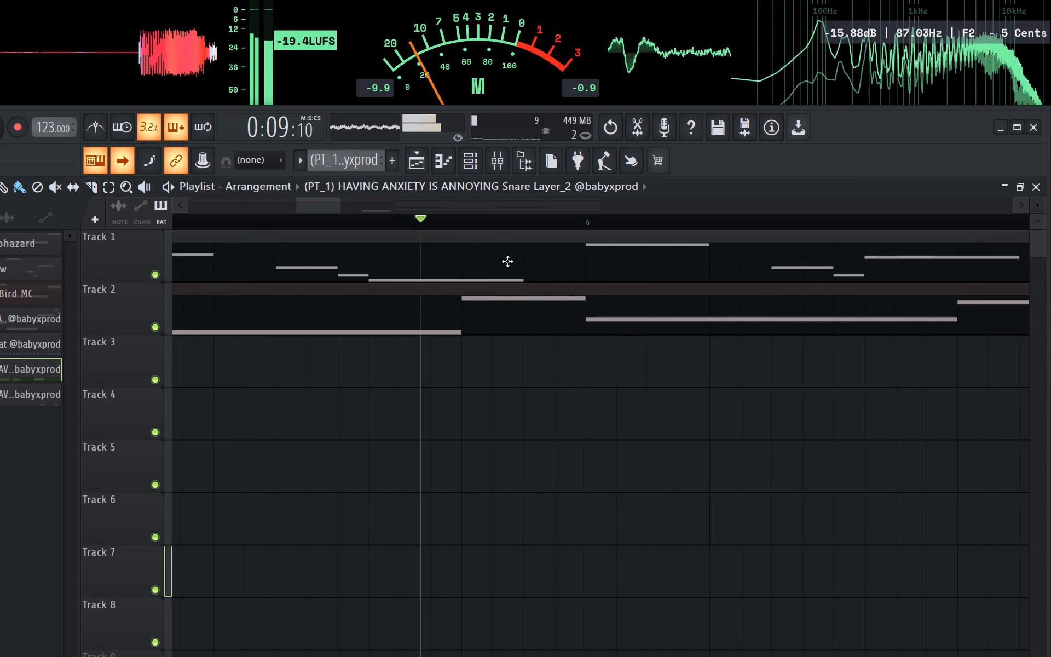
# Scrub the playhead back towards the start of the arrangement, stopping playback.
pyautogui.moveTo(415, 215); pyautogui.dragTo(0, 232)
pyautogui.press('space')
pyautogui.press('space')
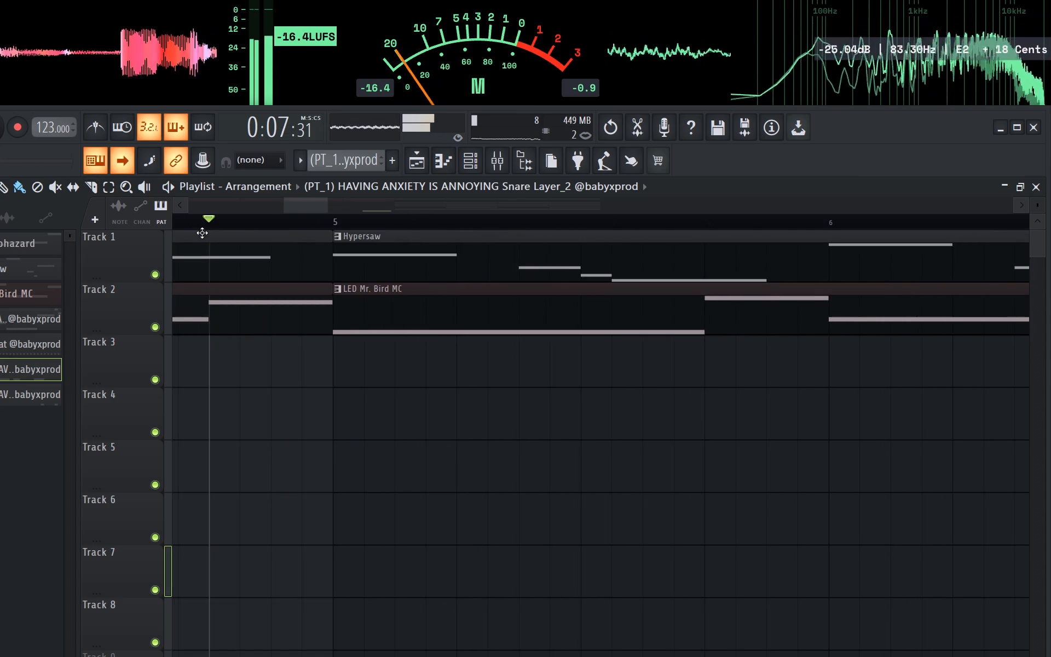
pyautogui.moveTo(210, 227); pyautogui.dragTo(0, 228)
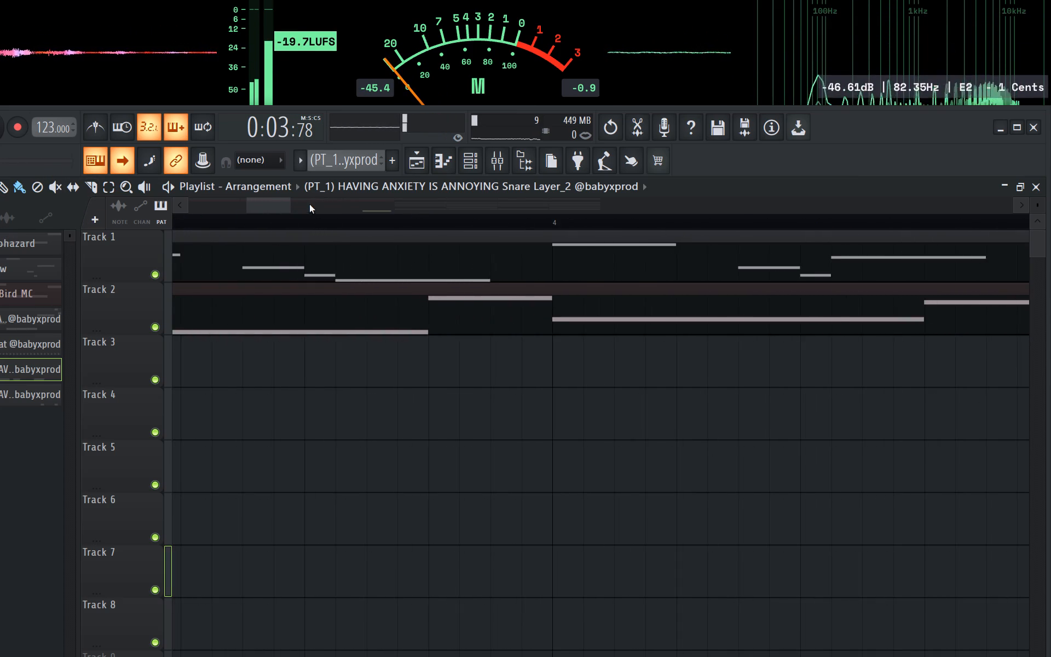
# Narrow the FL Studio window and shift it to the screen's edge so the transport controls and pattern list are in view.
pyautogui.keyDown('ctrl'); pyautogui.scroll(-6, 310, 204); pyautogui.keyUp('ctrl')
pyautogui.moveTo(1045, 156); pyautogui.dragTo(1038, 159)
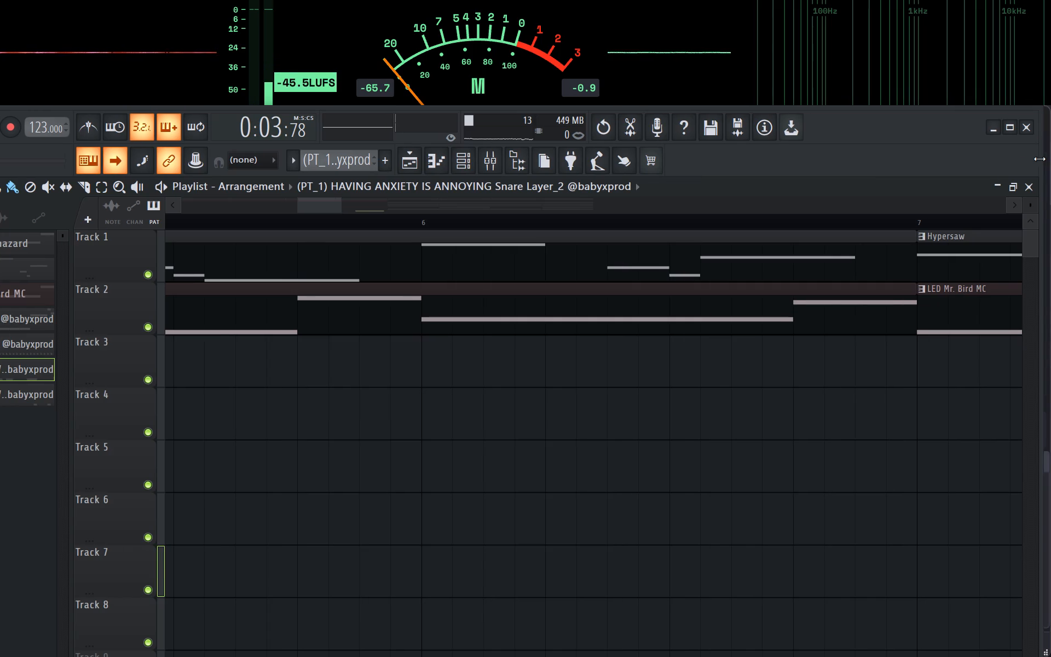
pyautogui.moveTo(1042, 159); pyautogui.dragTo(932, 178)
pyautogui.moveTo(850, 139); pyautogui.dragTo(969, 134)
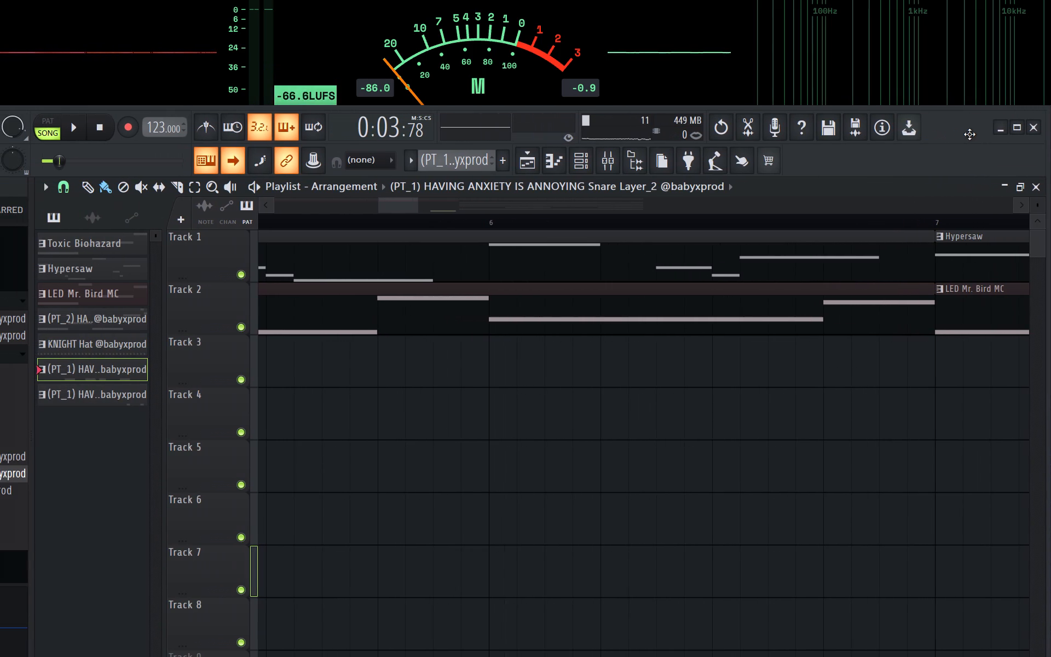
pyautogui.moveTo(969, 134); pyautogui.dragTo(977, 132)
# Rewind the song, try playhead positions within bar 1, and play the opening from the start before stopping.
pyautogui.moveTo(66, 158); pyautogui.dragTo(968, 159)
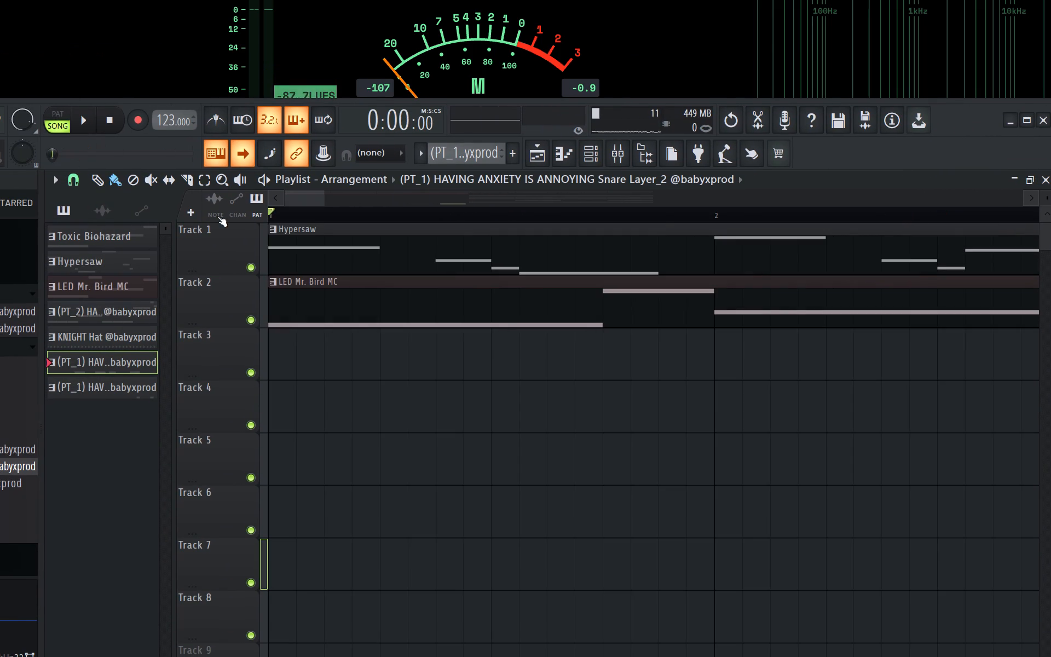
pyautogui.click(646, 218)
pyautogui.click(419, 216)
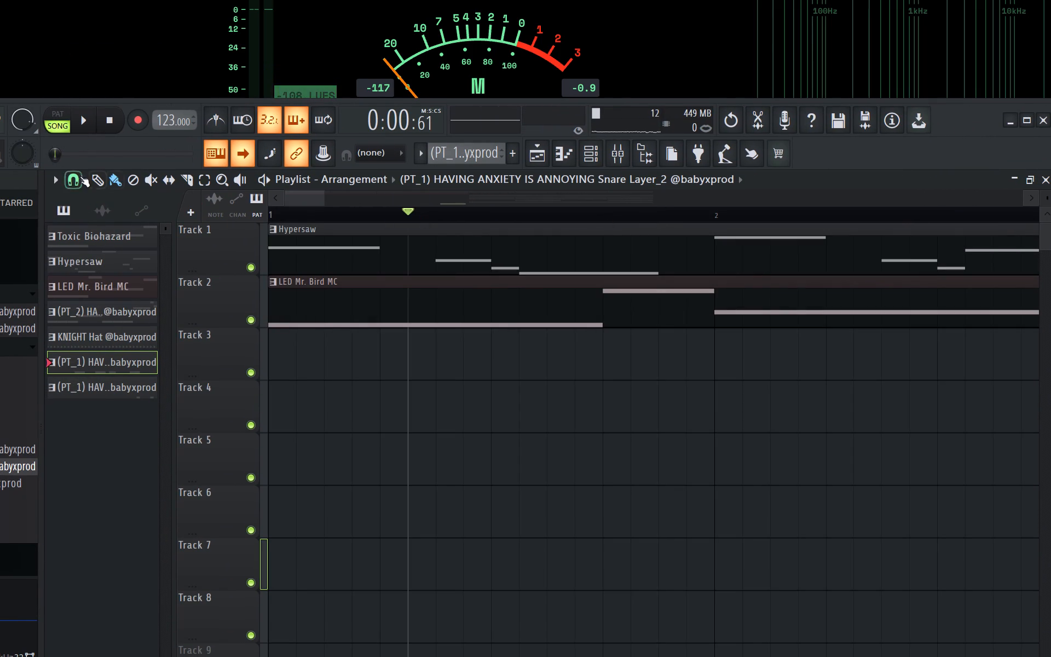
pyautogui.moveTo(63, 160); pyautogui.dragTo(967, 165)
pyautogui.press('space')
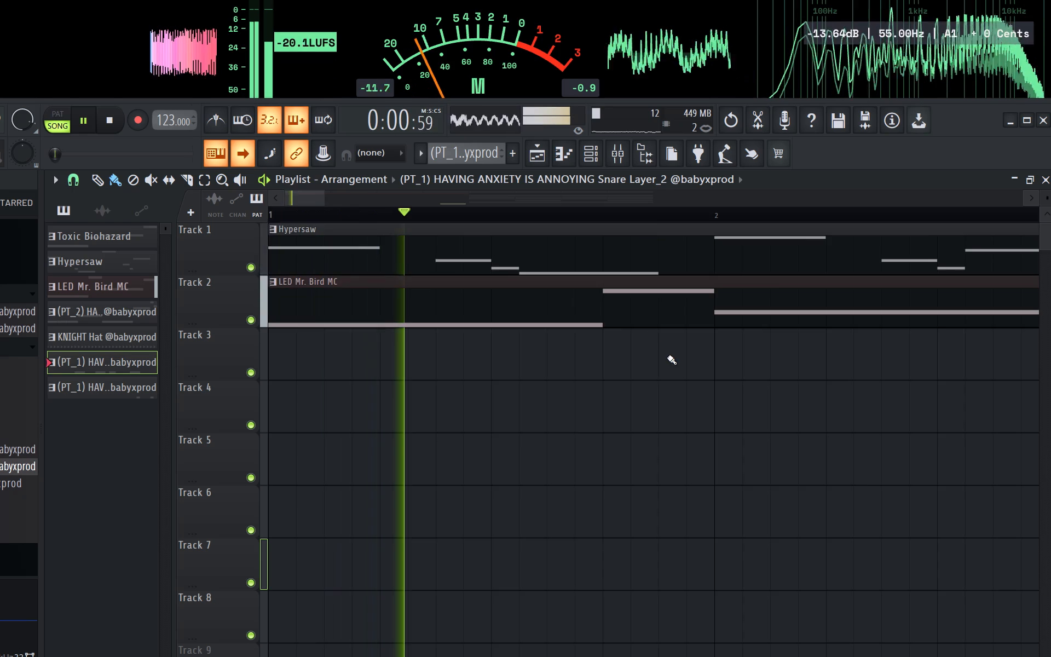
pyautogui.keyDown('ctrl'); pyautogui.scroll(3, 231, 498); pyautogui.keyUp('ctrl')
pyautogui.press('space')
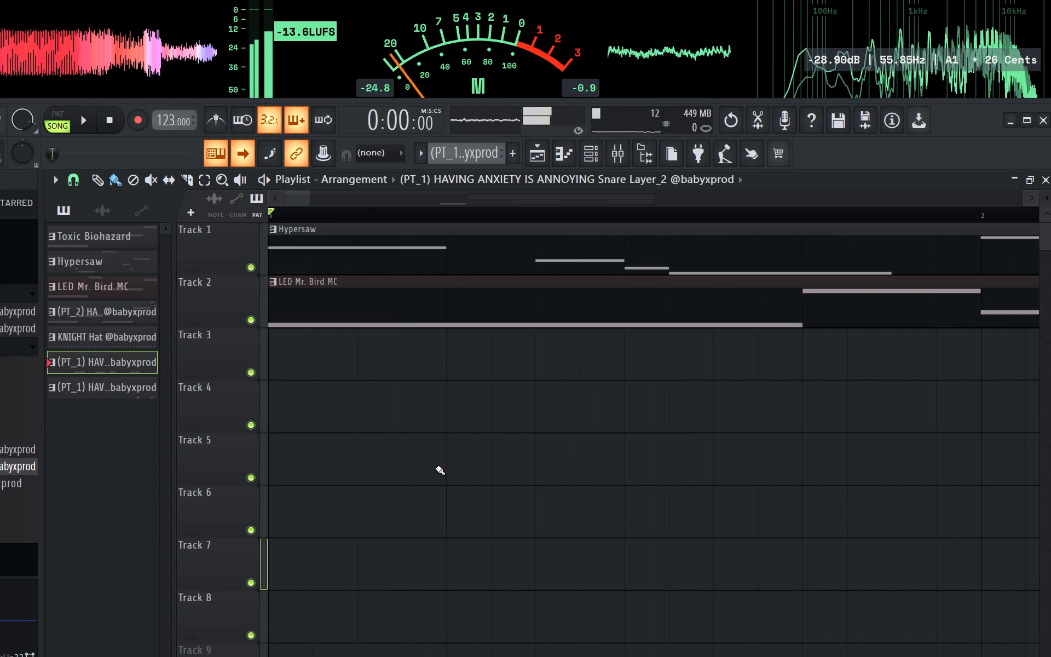
# Launch OBS Studio from the system search, skip the 33.0.1 update, and close OBS again.
pyautogui.click(747, 637)
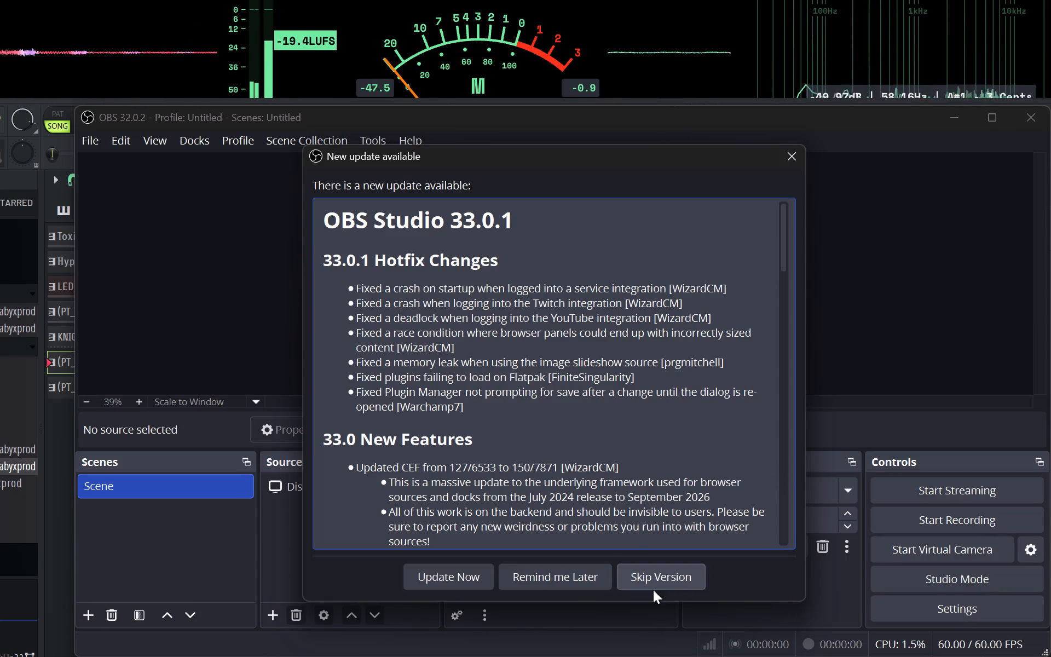
pyautogui.click(633, 573)
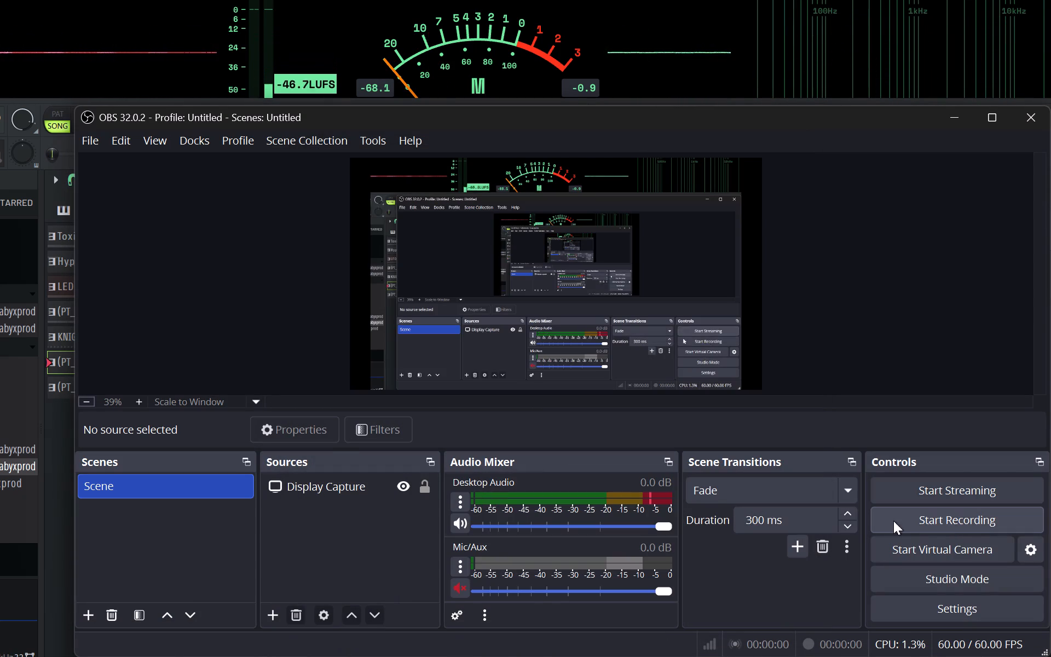
pyautogui.click(1040, 119)
# Play the arrangement from bar 1, pause, and resume playback from a point further along the song.
pyautogui.hotkey('ctrl', 'space')
pyautogui.keyDown('ctrl'); pyautogui.scroll(-20, 717, 319); pyautogui.keyUp('ctrl')
pyautogui.keyDown('ctrl'); pyautogui.scroll(-9, 717, 319); pyautogui.keyUp('ctrl')
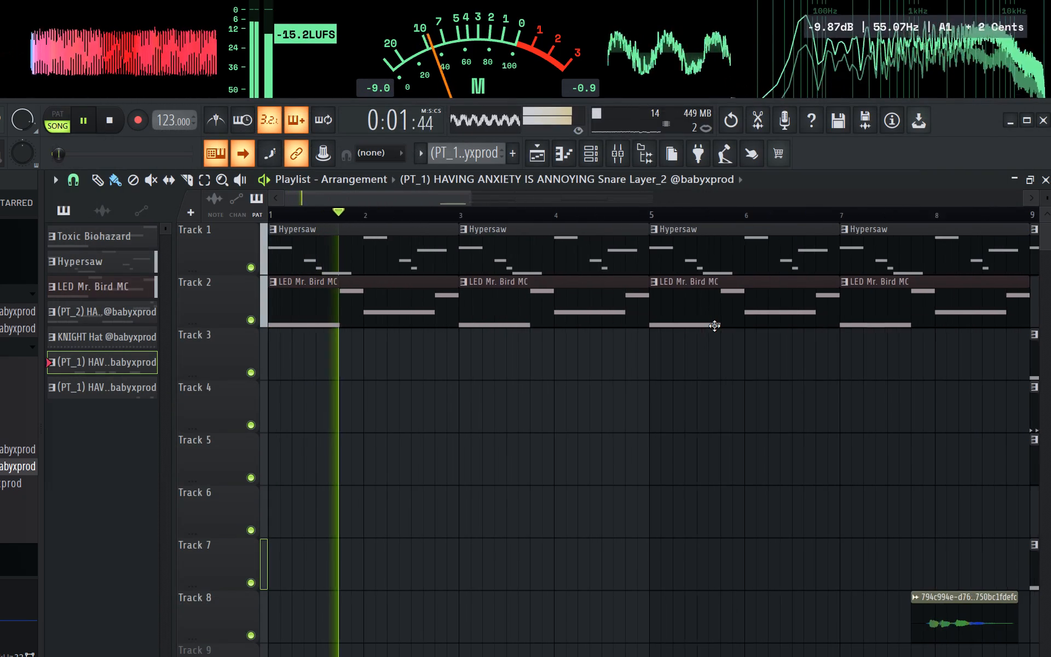
pyautogui.keyDown('ctrl'); pyautogui.scroll(-1, 714, 326); pyautogui.keyUp('ctrl')
pyautogui.press('space')
pyautogui.click(628, 215)
pyautogui.press('space')
pyautogui.keyDown('ctrl'); pyautogui.scroll(10, 656, 354); pyautogui.keyUp('ctrl')
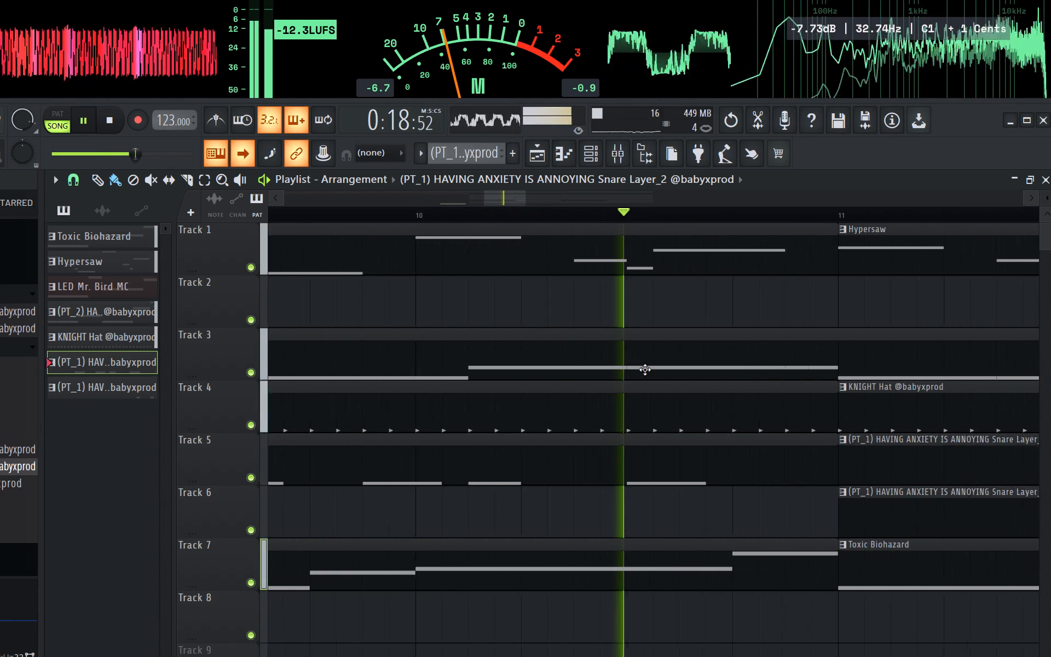
# Switch the output monitor beside the time display from the waveform to the spectrum view.
pyautogui.click(499, 119)
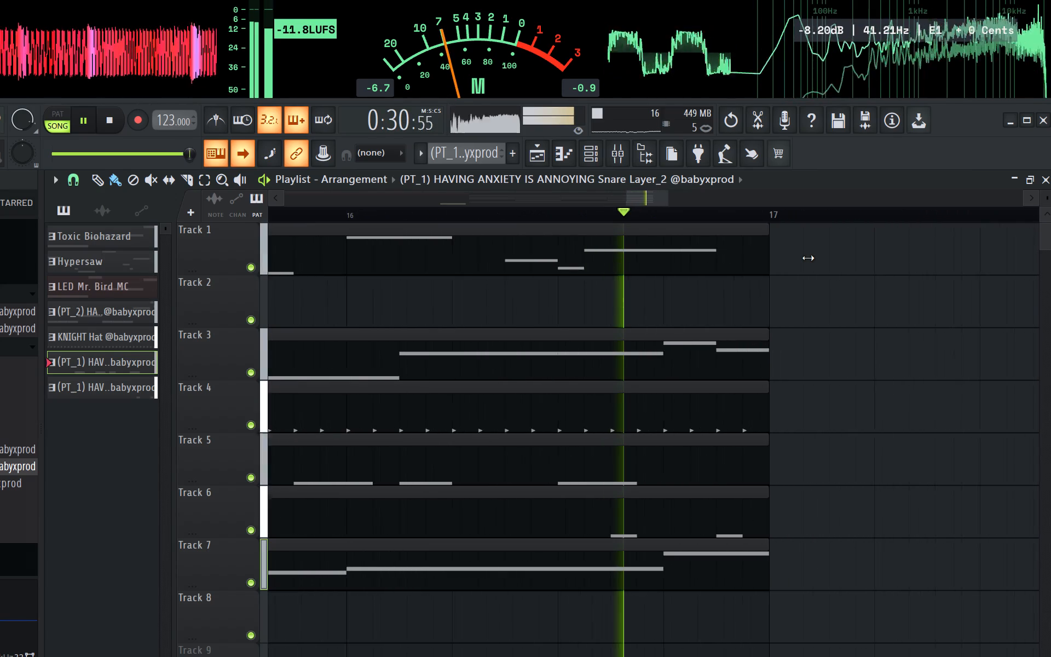
# Stop the song, replay the arrangement briefly from bar 5, and stop it again.
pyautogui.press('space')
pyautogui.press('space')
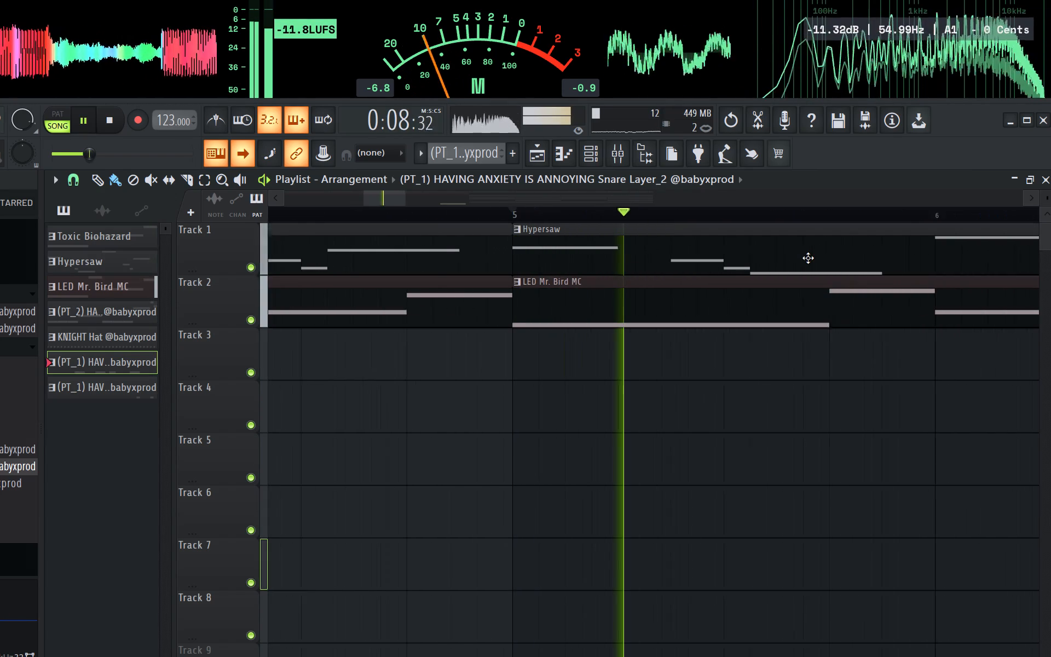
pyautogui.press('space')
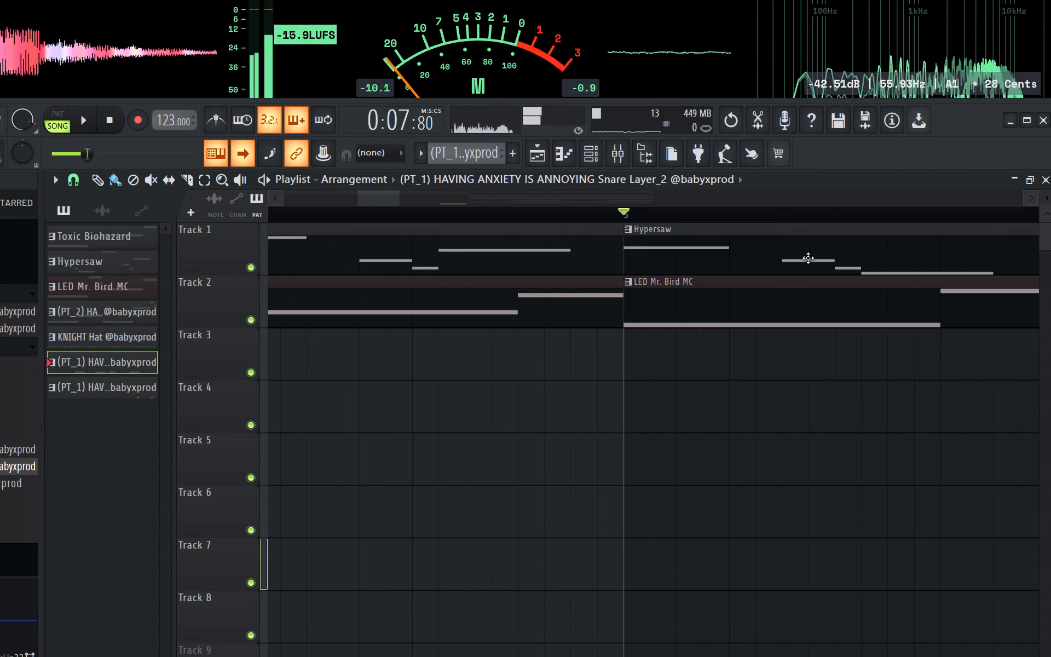
# Look for OBS Studio among the open windows, launch it from the system search, and start a recording.
pyautogui.hotkey('alt', 'Tab')
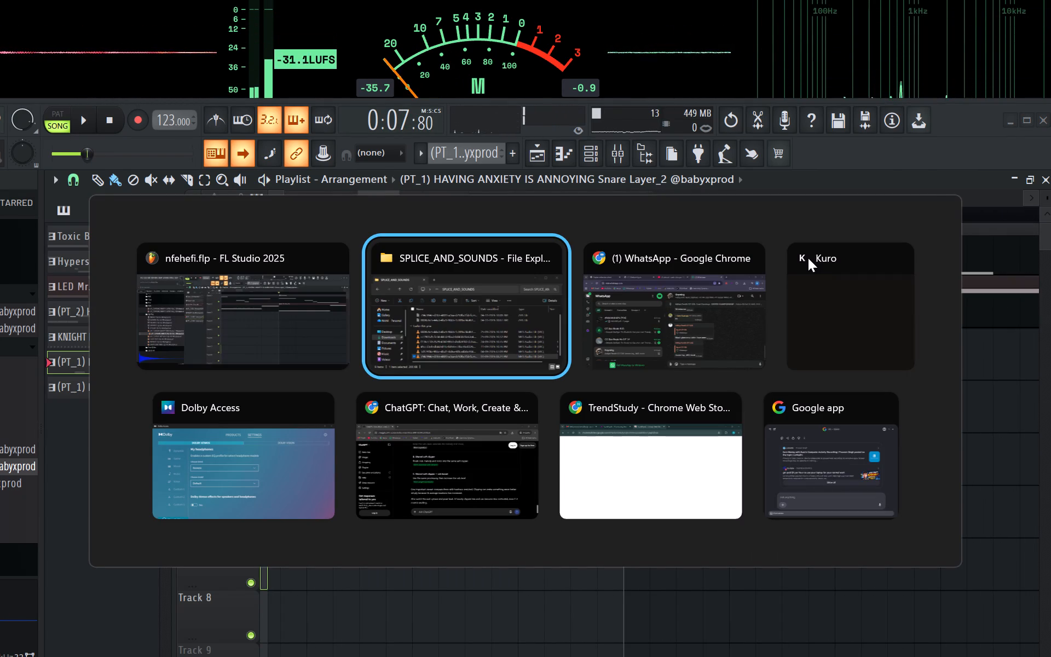
pyautogui.hotkey('alt', 'Tab')
pyautogui.hotkey('alt', 'Tab')
pyautogui.hotkey('alt', 'Tab')
pyautogui.hotkey('alt', 'Tab')
pyautogui.hotkey('alt', 'Tab')
pyautogui.hotkey('alt', 'Tab')
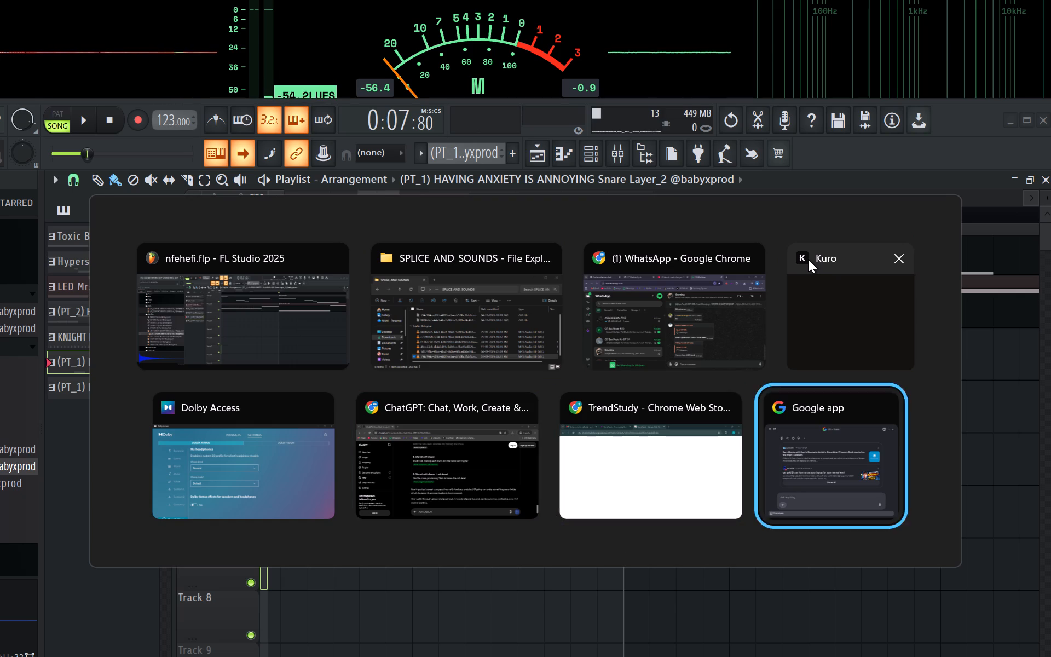
pyautogui.hotkey('alt', 'Tab')
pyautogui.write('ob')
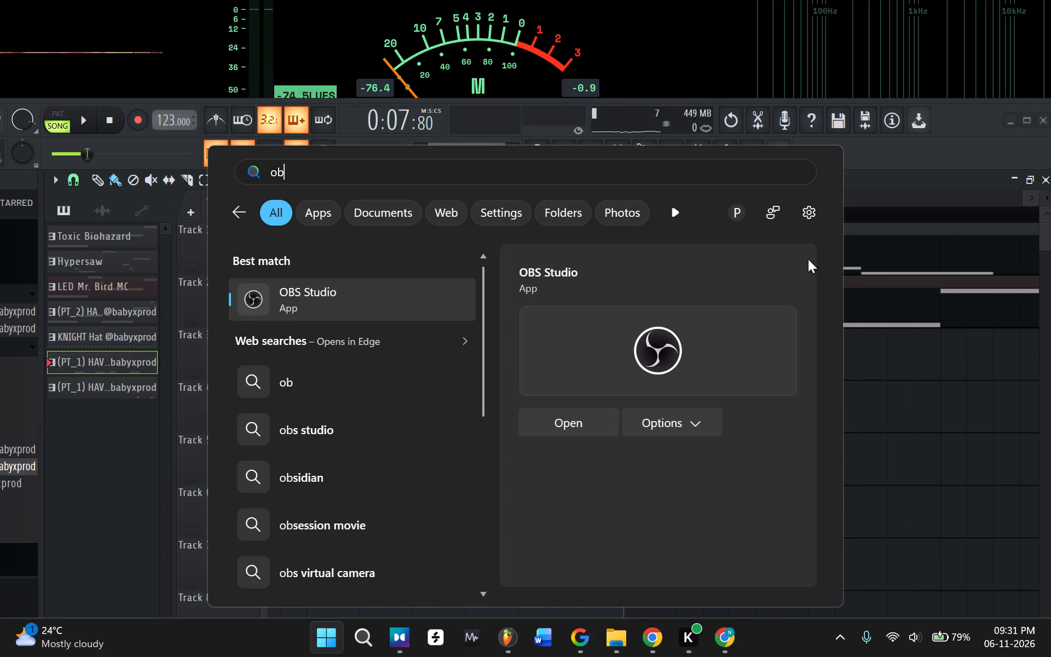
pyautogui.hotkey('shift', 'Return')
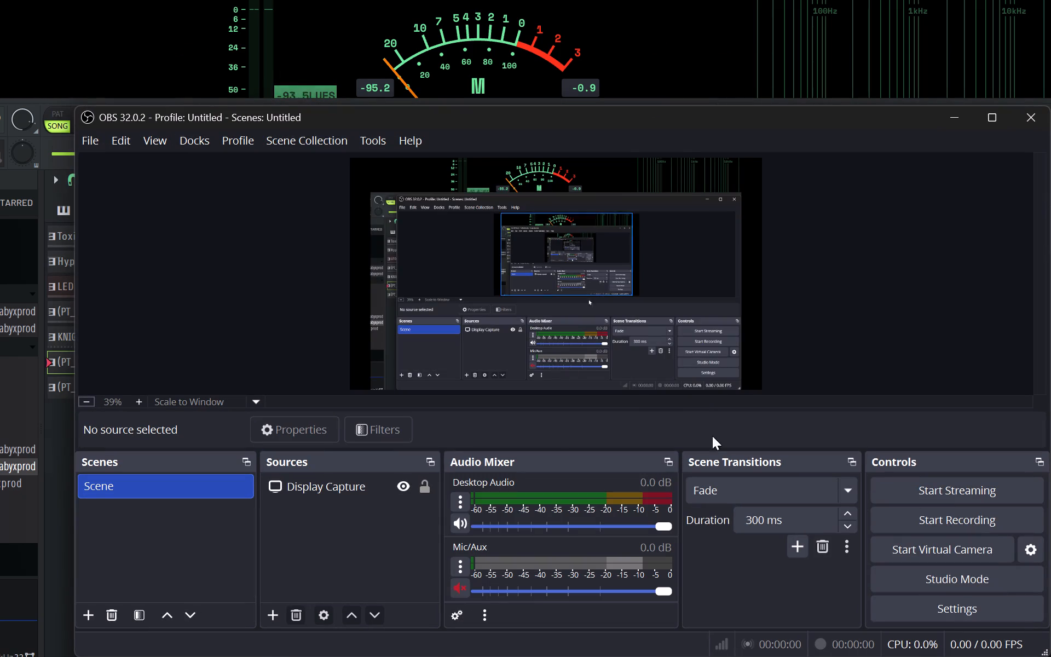
pyautogui.click(984, 514)
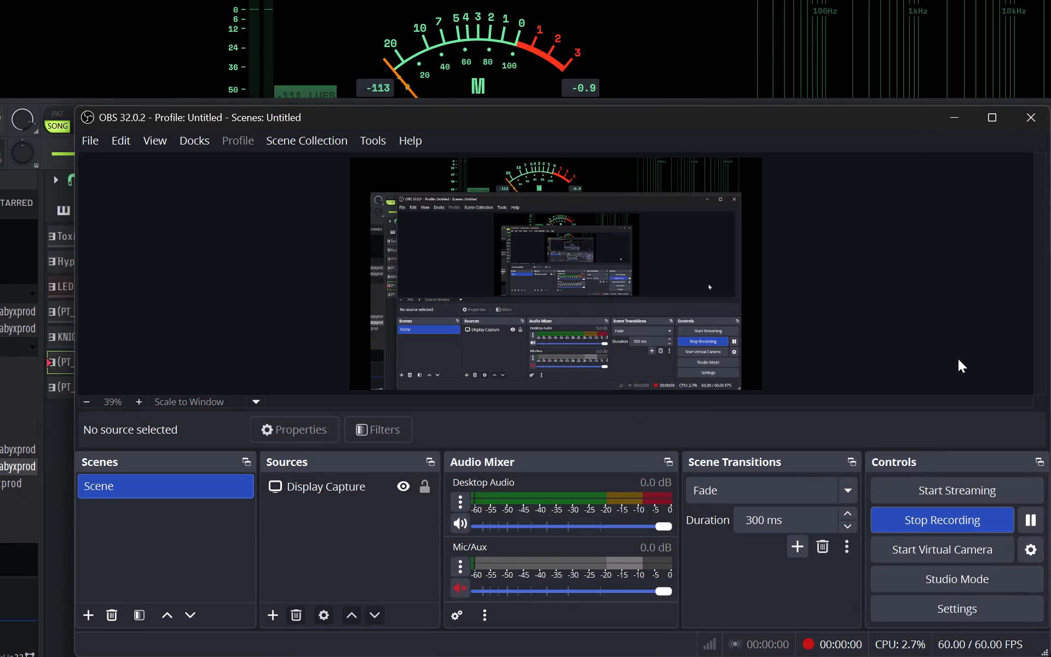
# Switch back to FL Studio and play a short passage from bar 5 for the running recording, stopping after it.
pyautogui.hotkey('alt', 'Tab')
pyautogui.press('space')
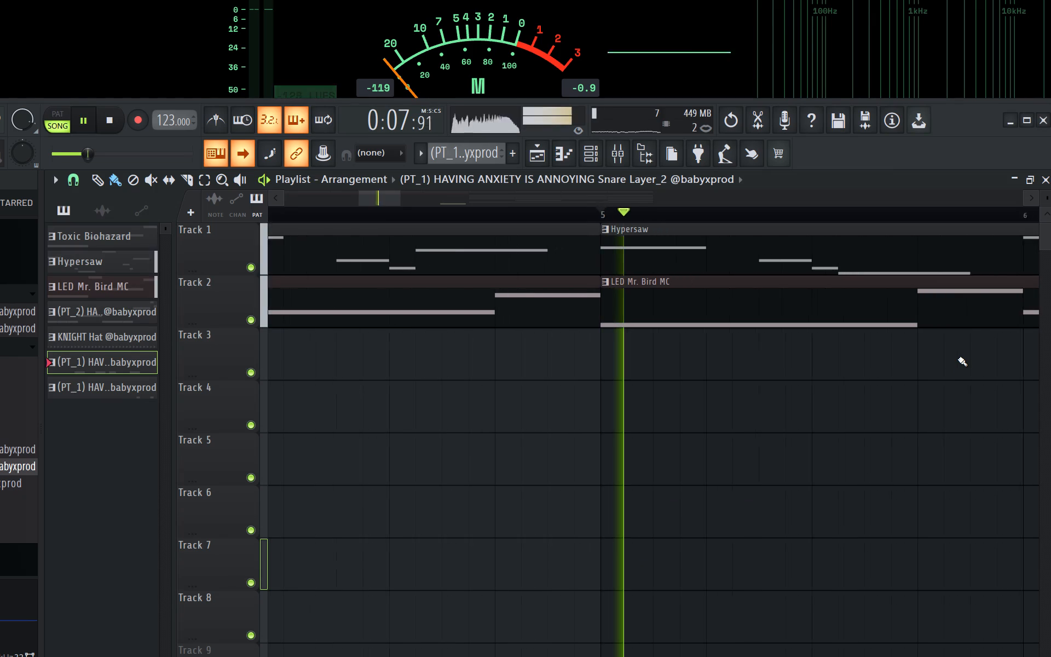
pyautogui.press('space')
# Return to OBS Studio and stop the recording.
pyautogui.hotkey('alt', 'Tab')
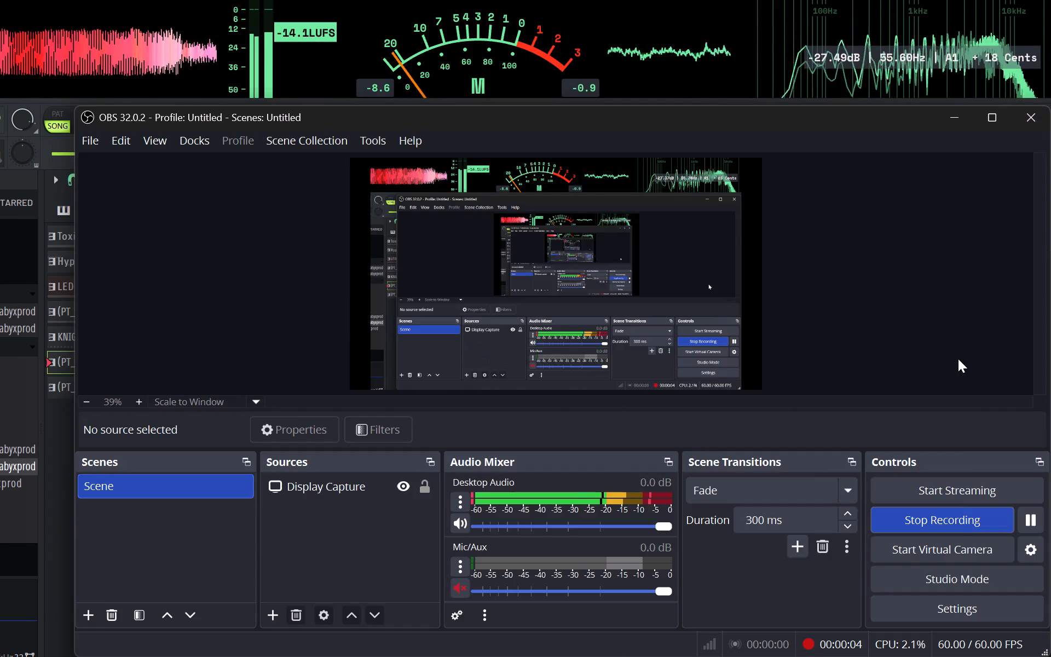
pyautogui.hotkey('alt', 'Tab')
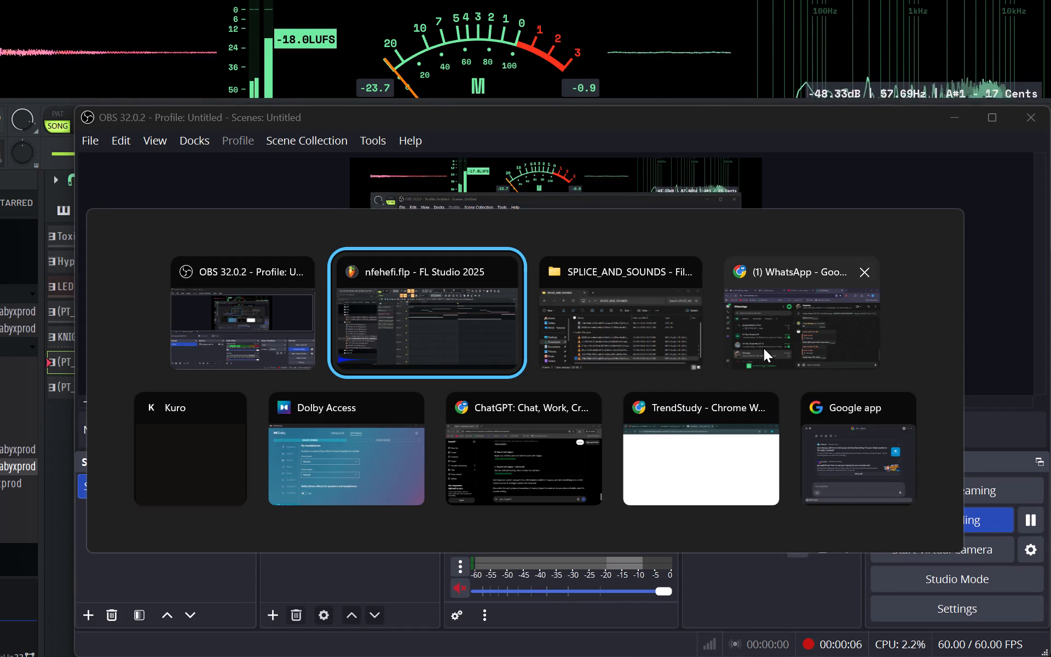
pyautogui.keyDown('alt'); pyautogui.click(271, 351); pyautogui.keyUp('alt')
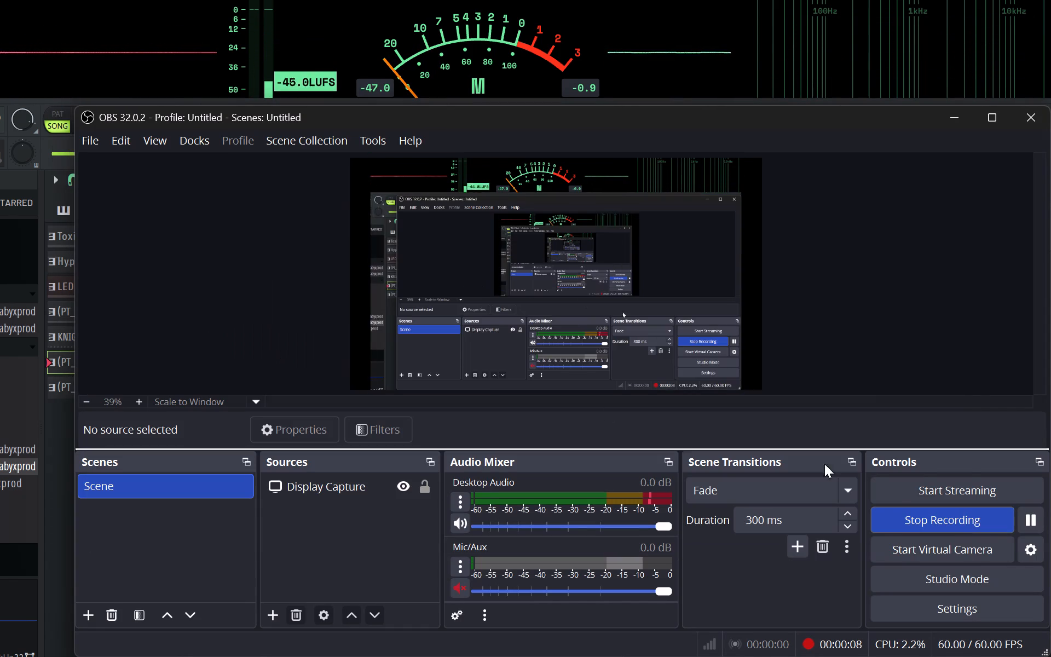
pyautogui.click(966, 529)
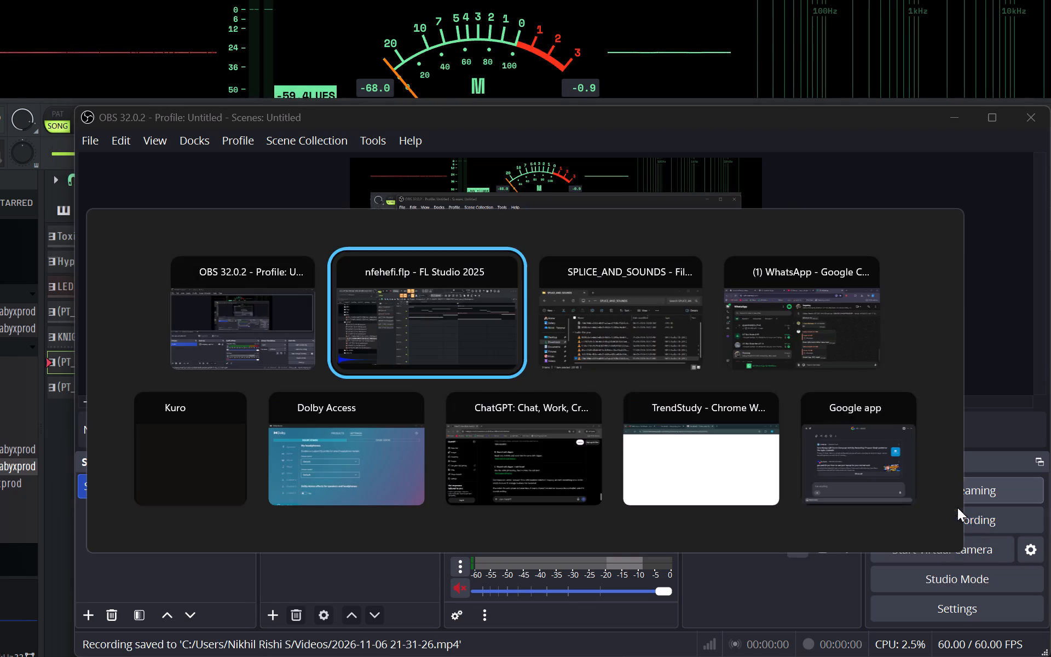